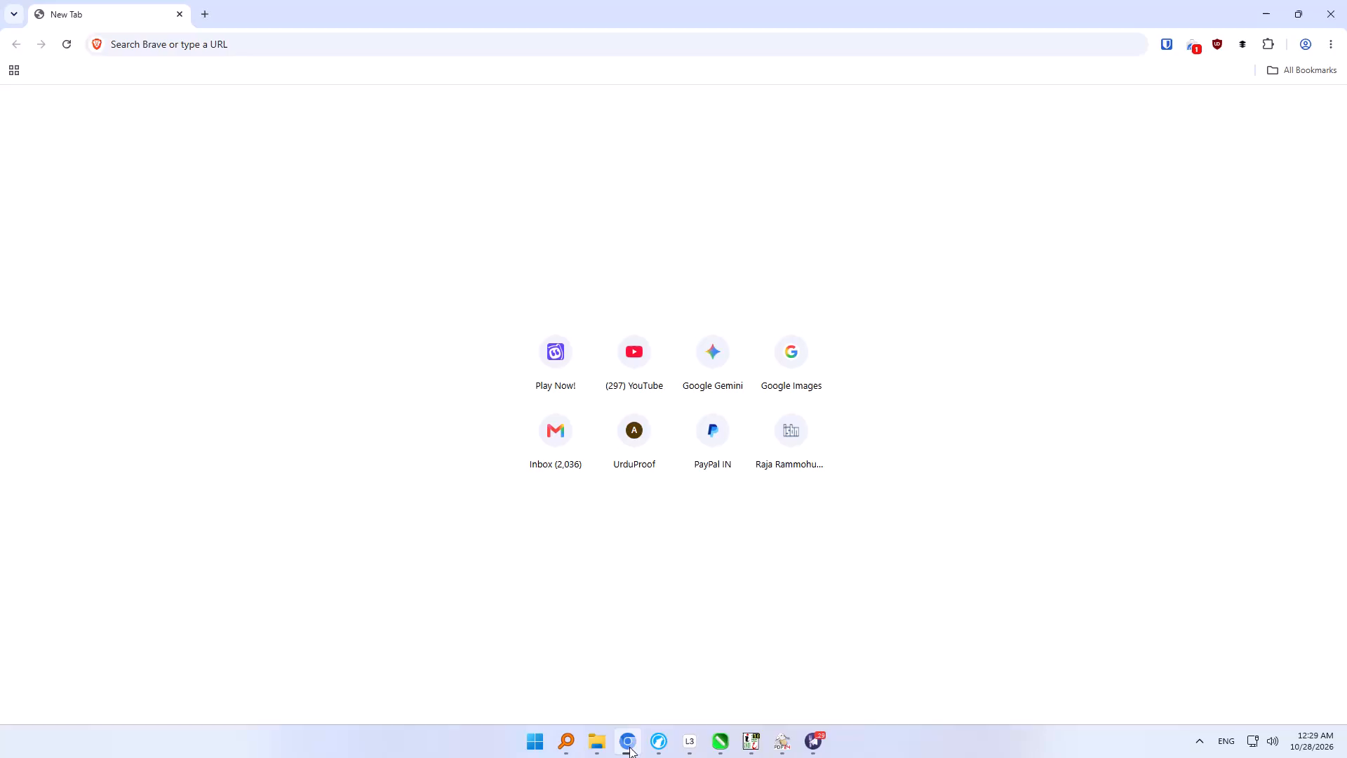
Open the UrduProof site from the new tab page.
left_click(257, 39)
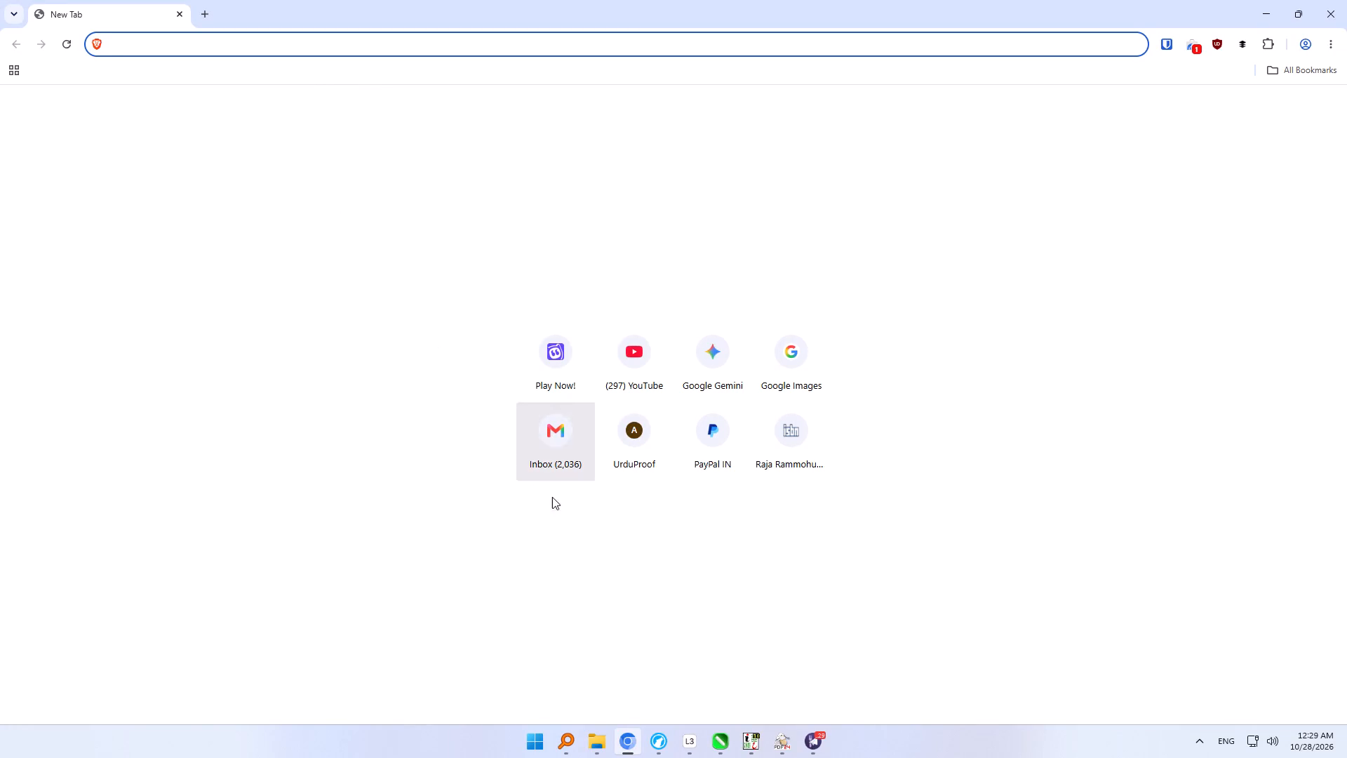
left_click(625, 436)
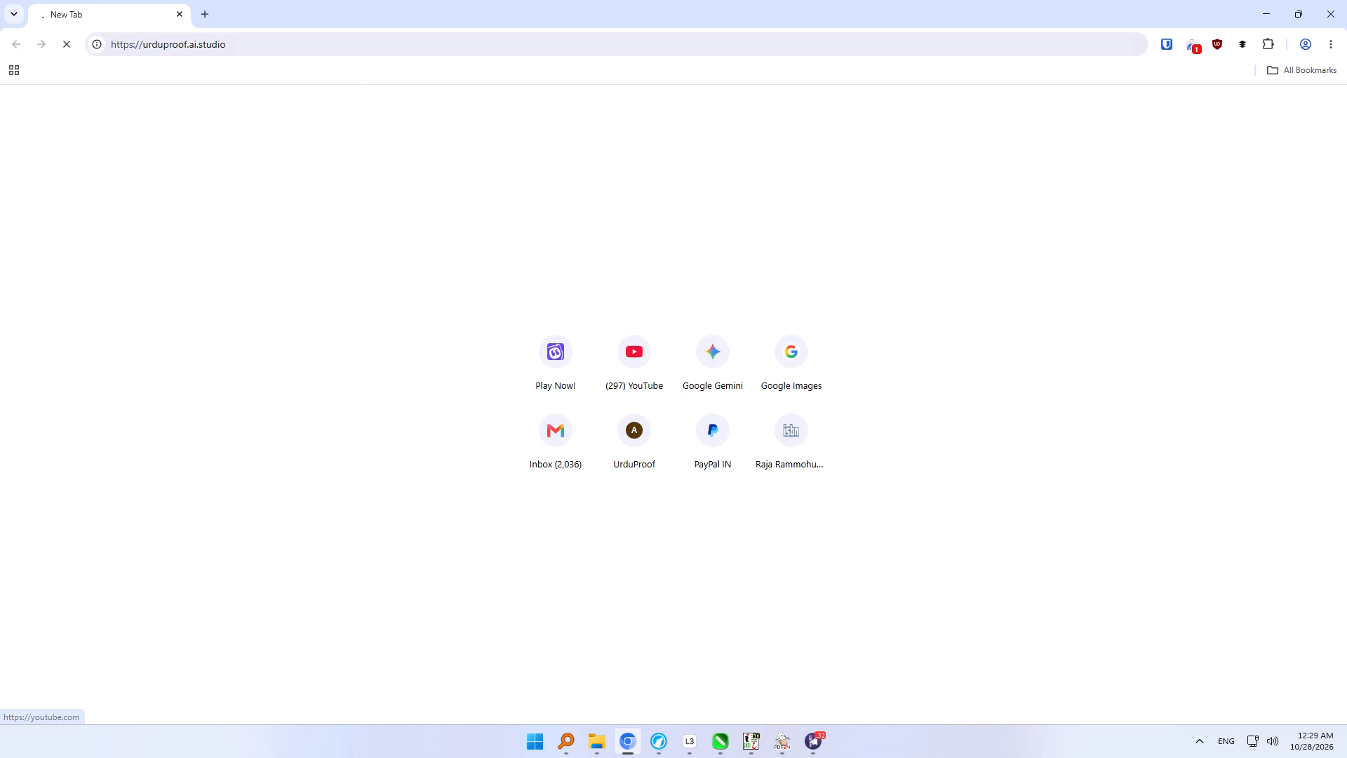
left_click(206, 18)
left_click(707, 365)
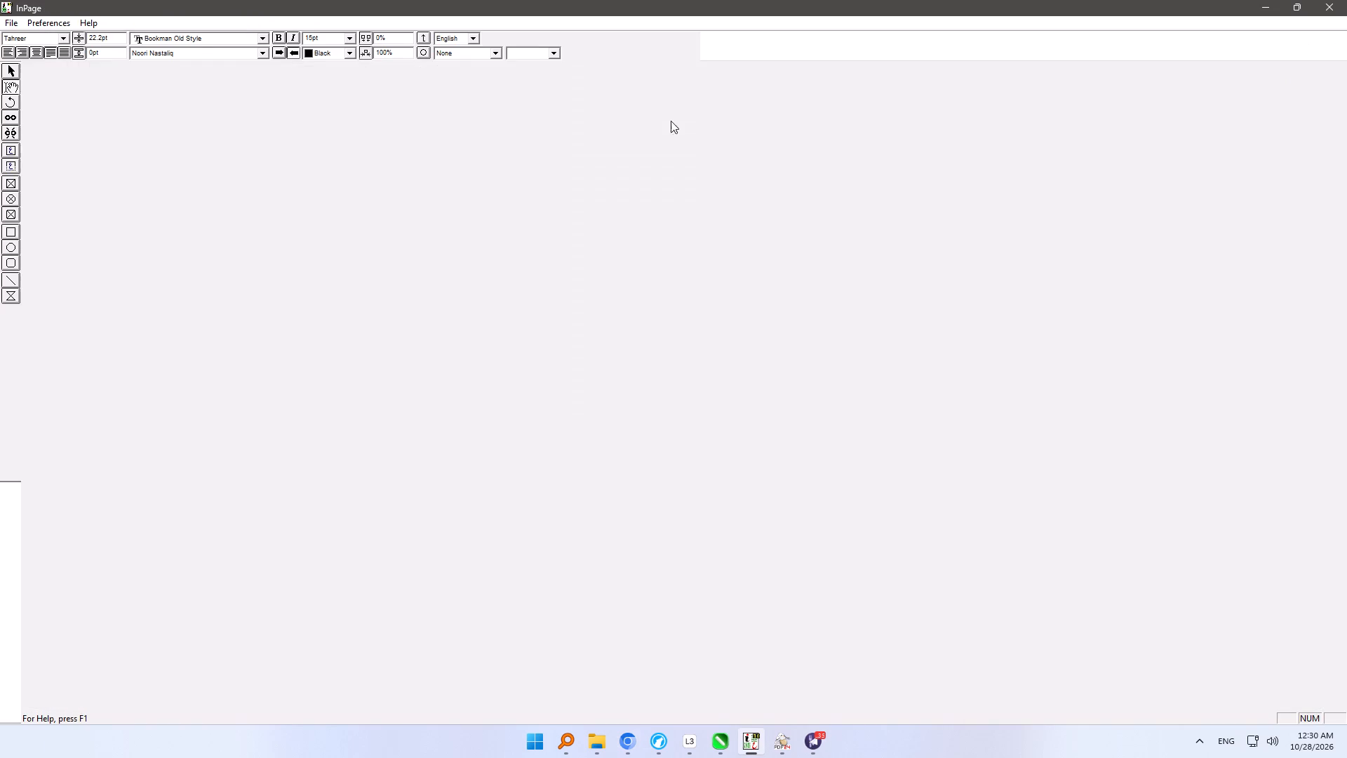
left_click(14, 22)
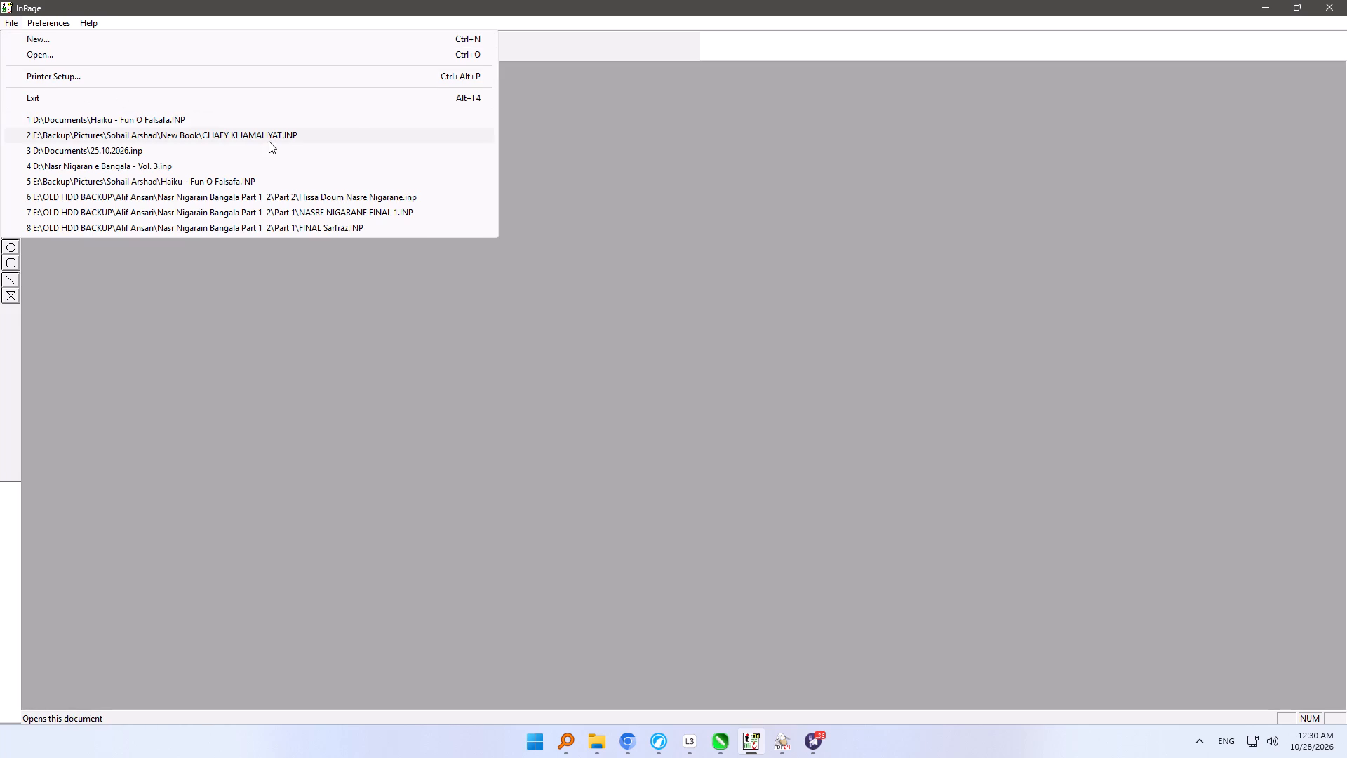
left_click(298, 164)
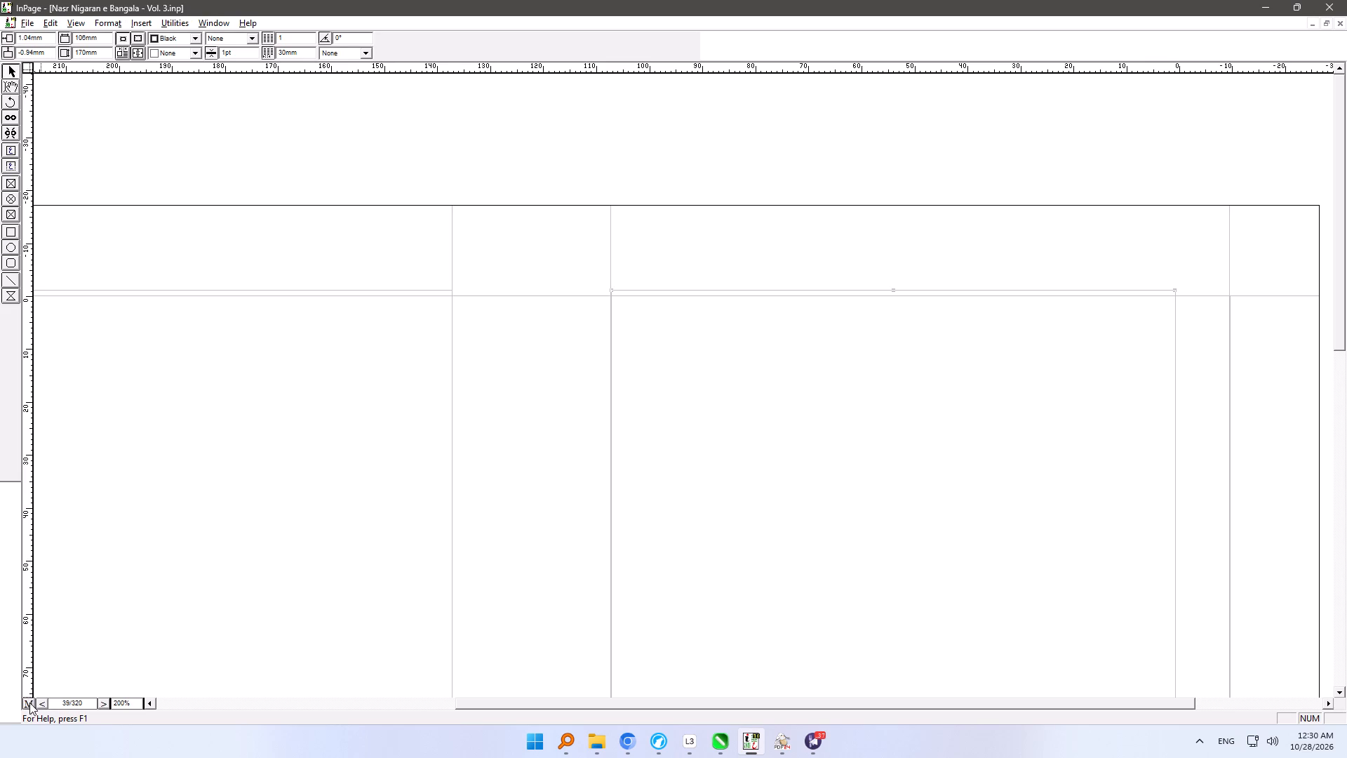
Look through the book's spreads from 38 back to 31, checking the article openings, and return to spread 35.
left_click(100, 705)
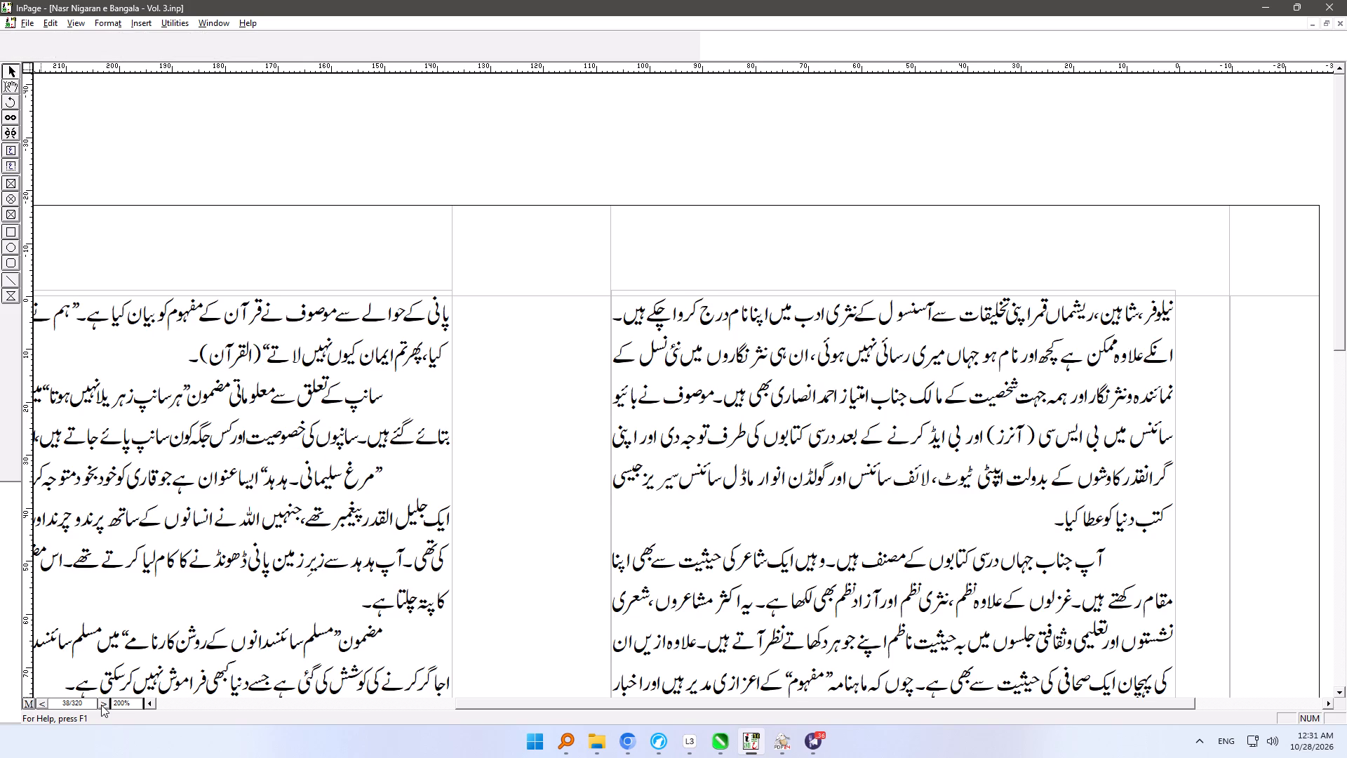
left_click(101, 705)
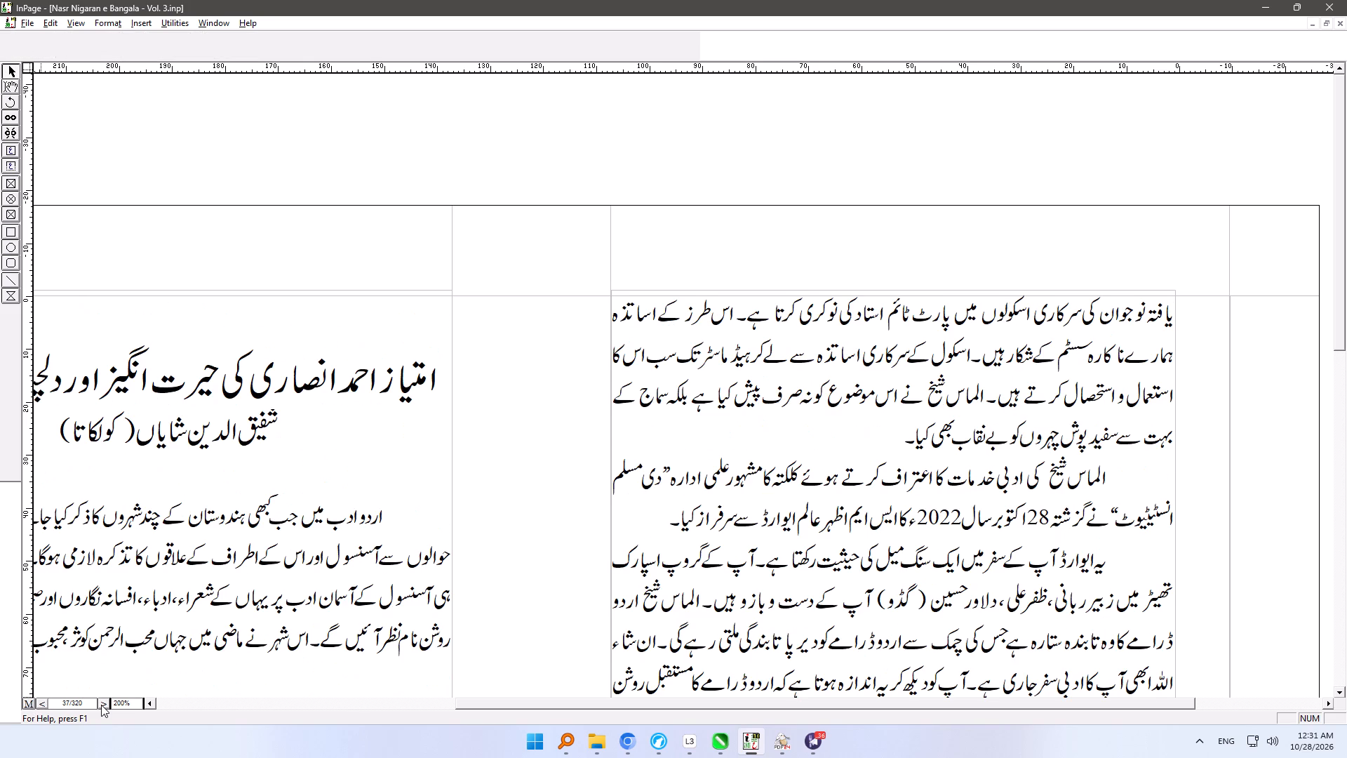
left_click(40, 706)
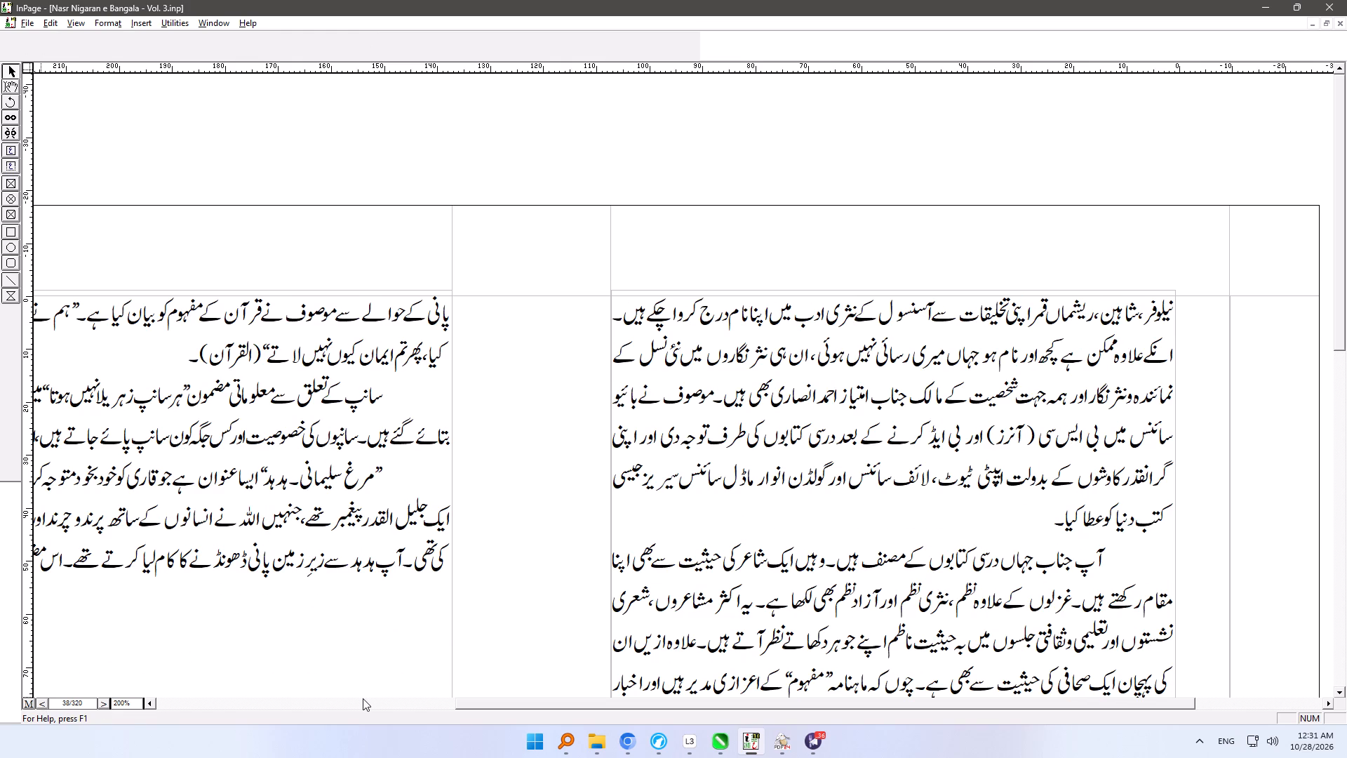
left_click(107, 704)
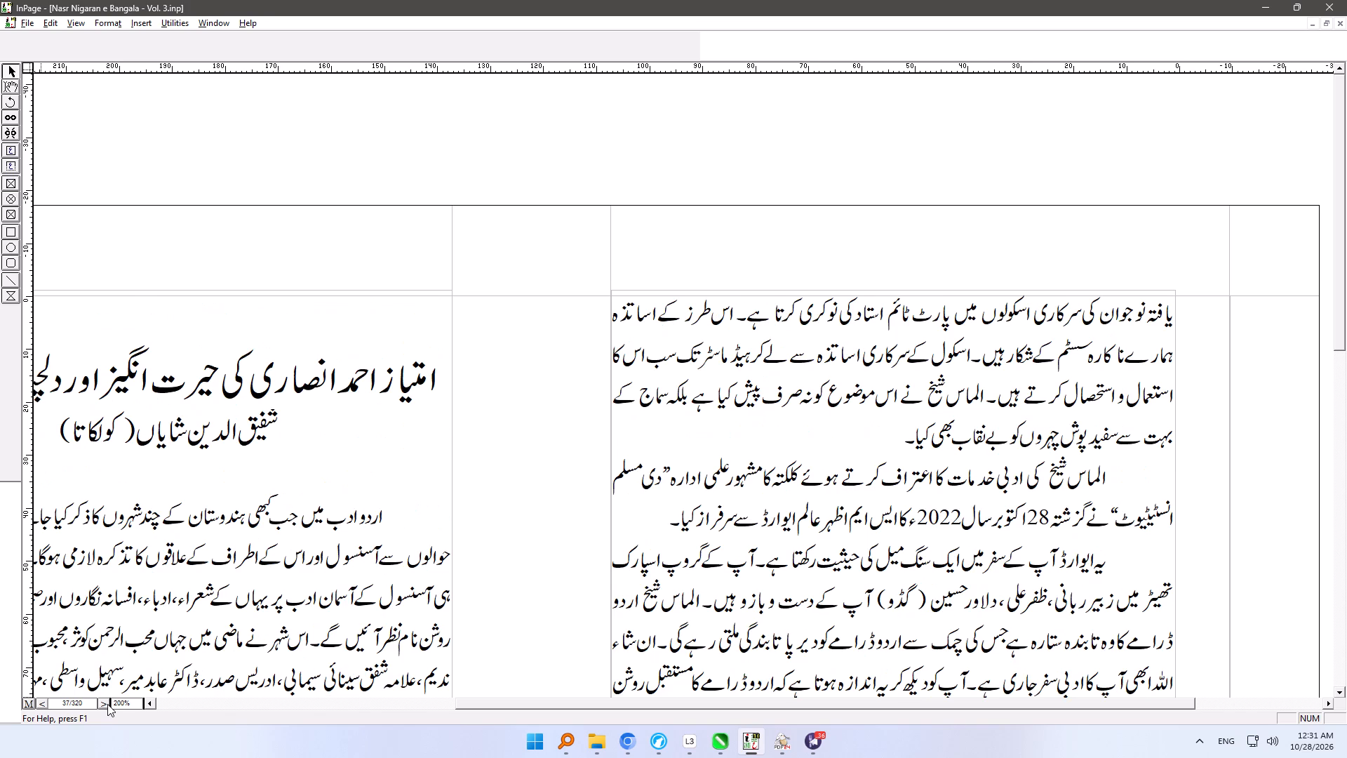
left_click(107, 704)
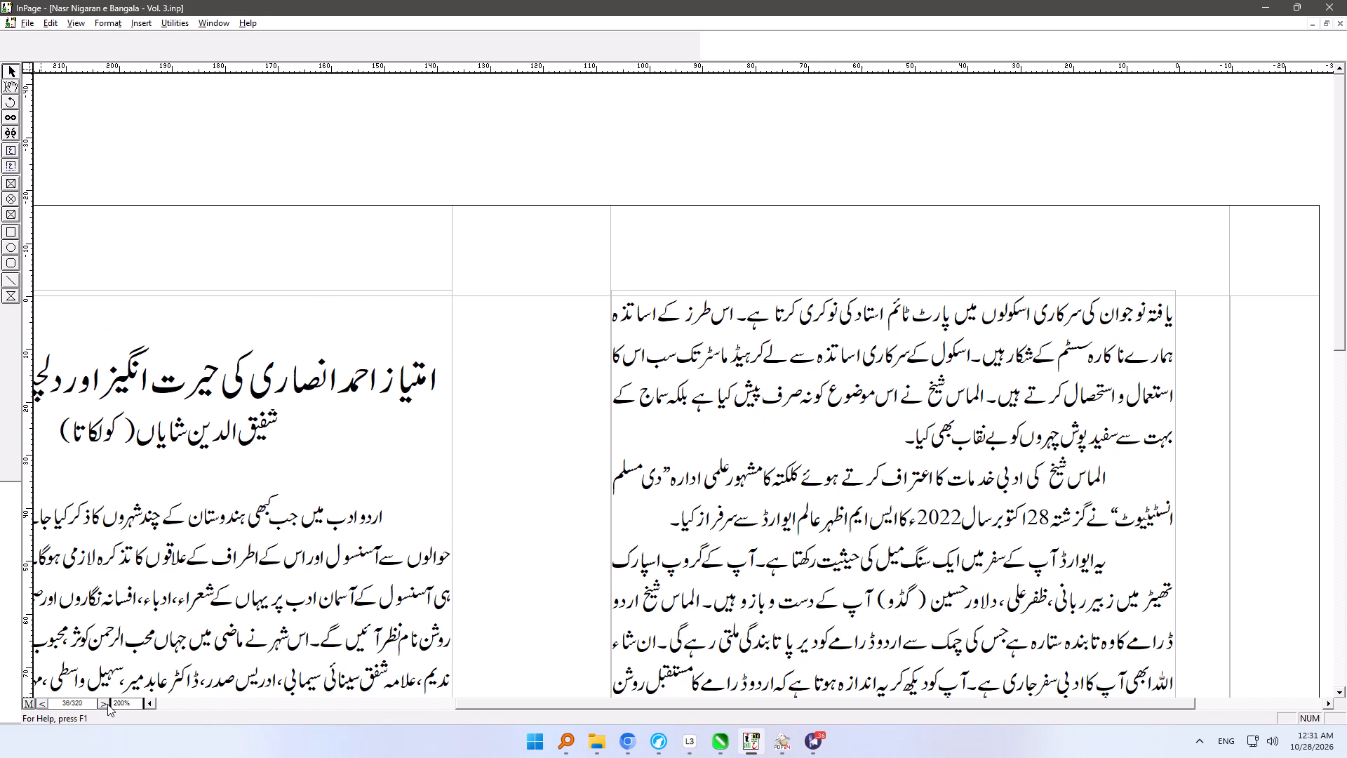
left_click(107, 704)
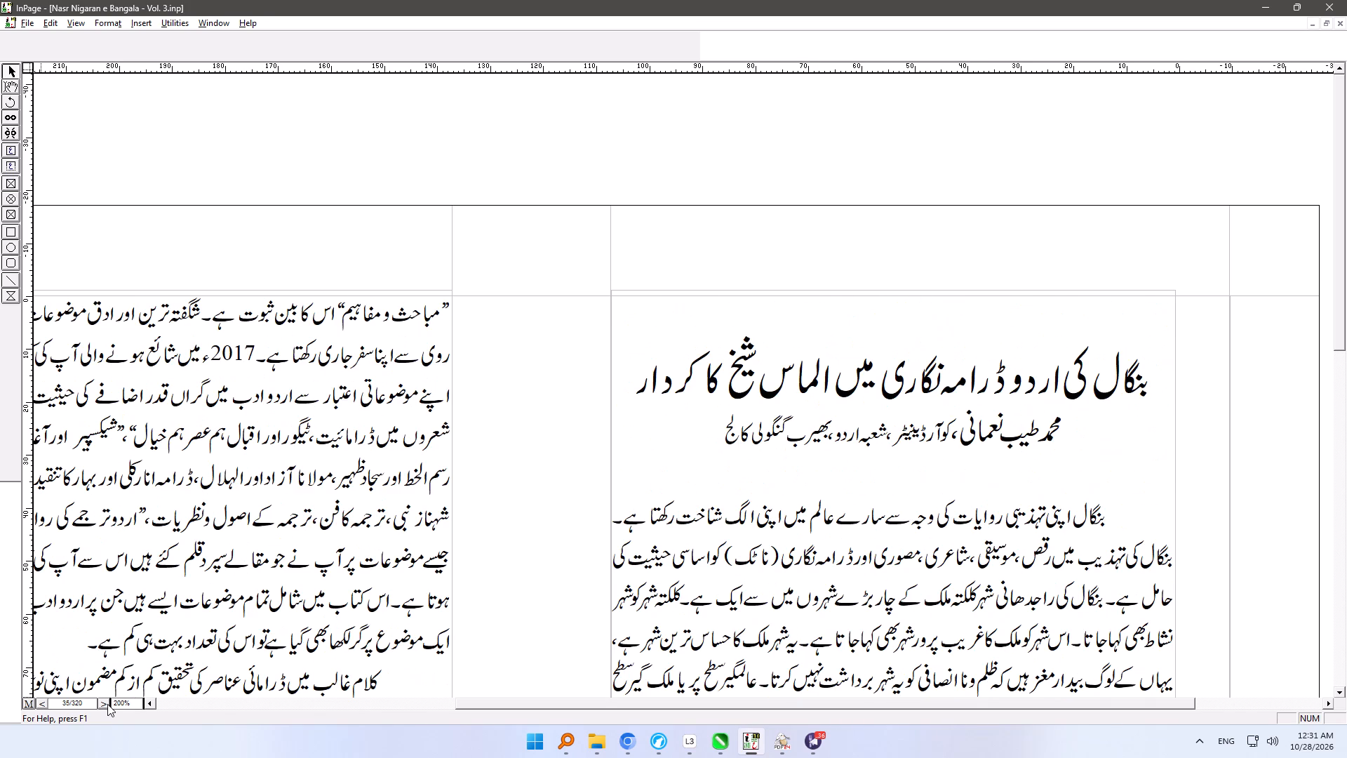
left_click(107, 704)
left_click(107, 704)
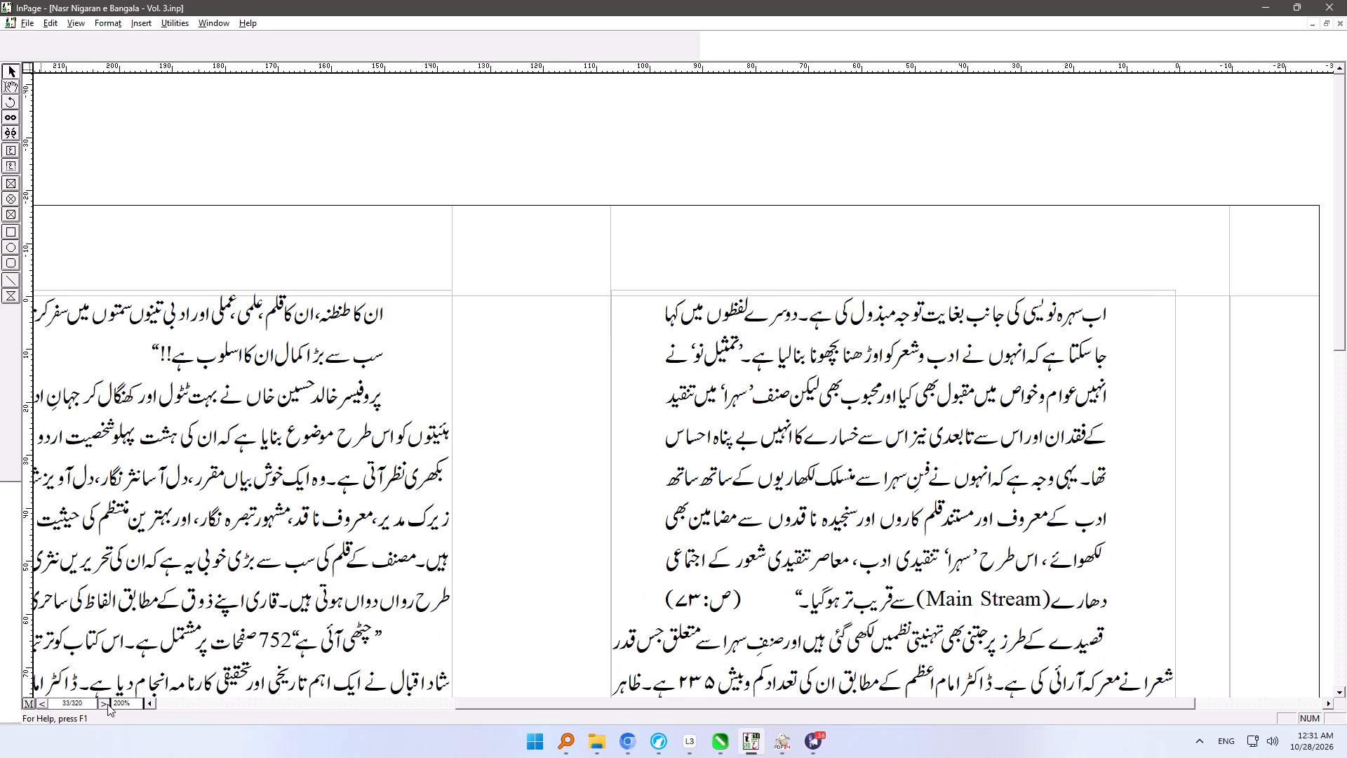
left_click(107, 704)
left_click(107, 704)
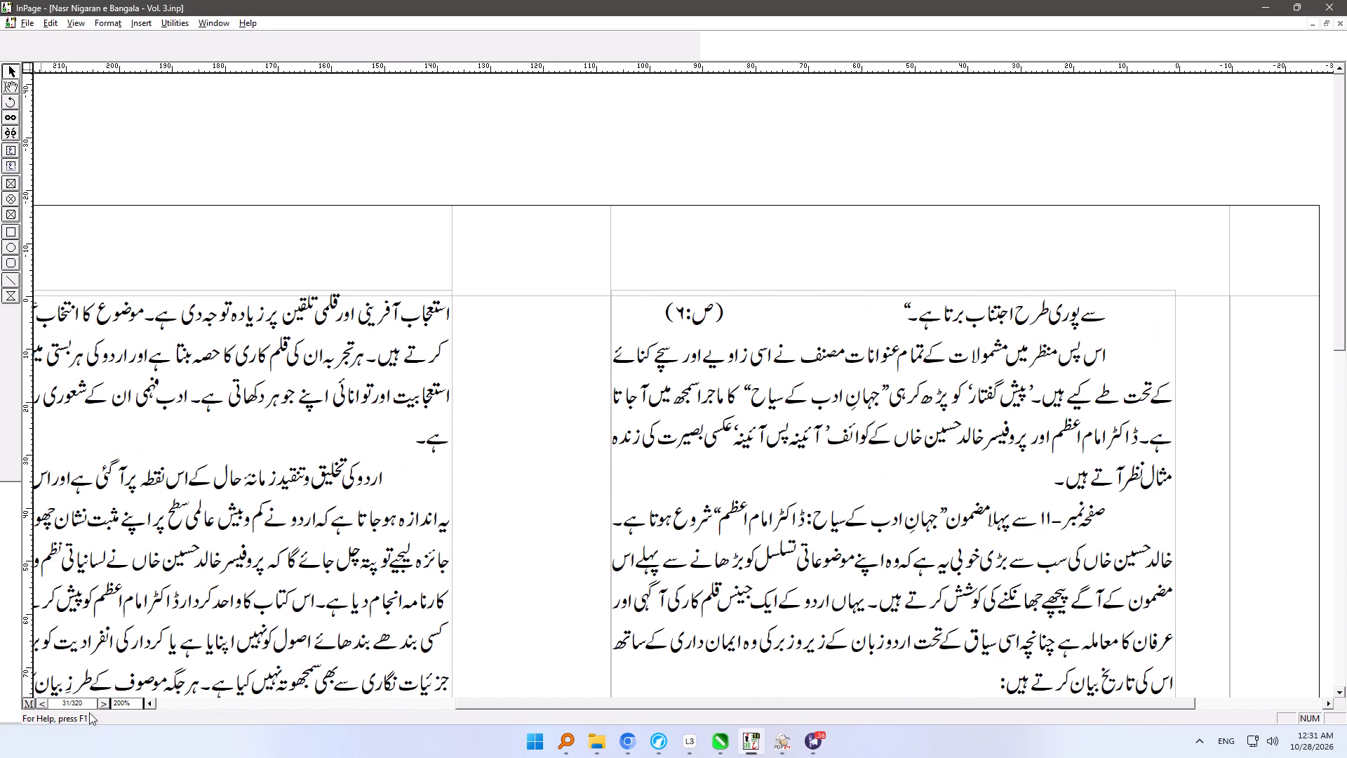
left_click(46, 707)
left_click(46, 707)
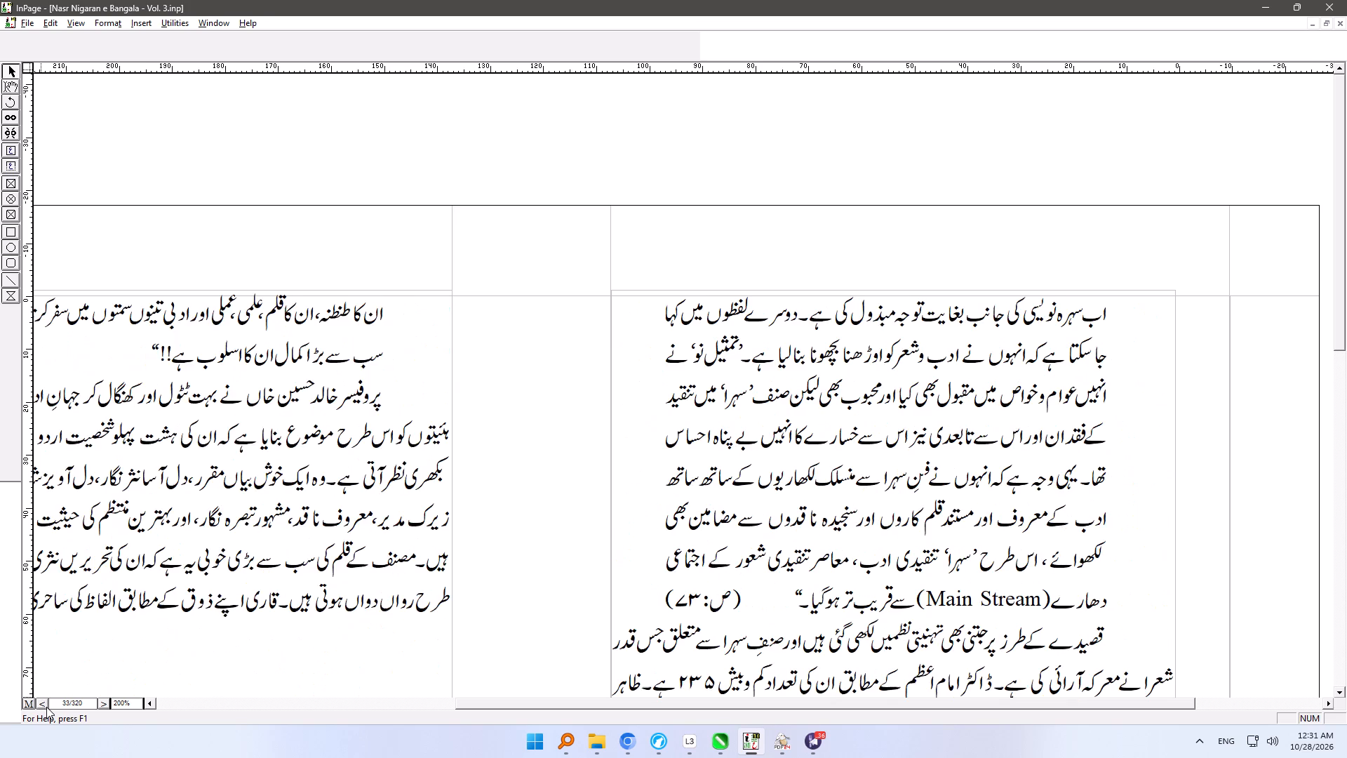
left_click(46, 707)
left_click(46, 707)
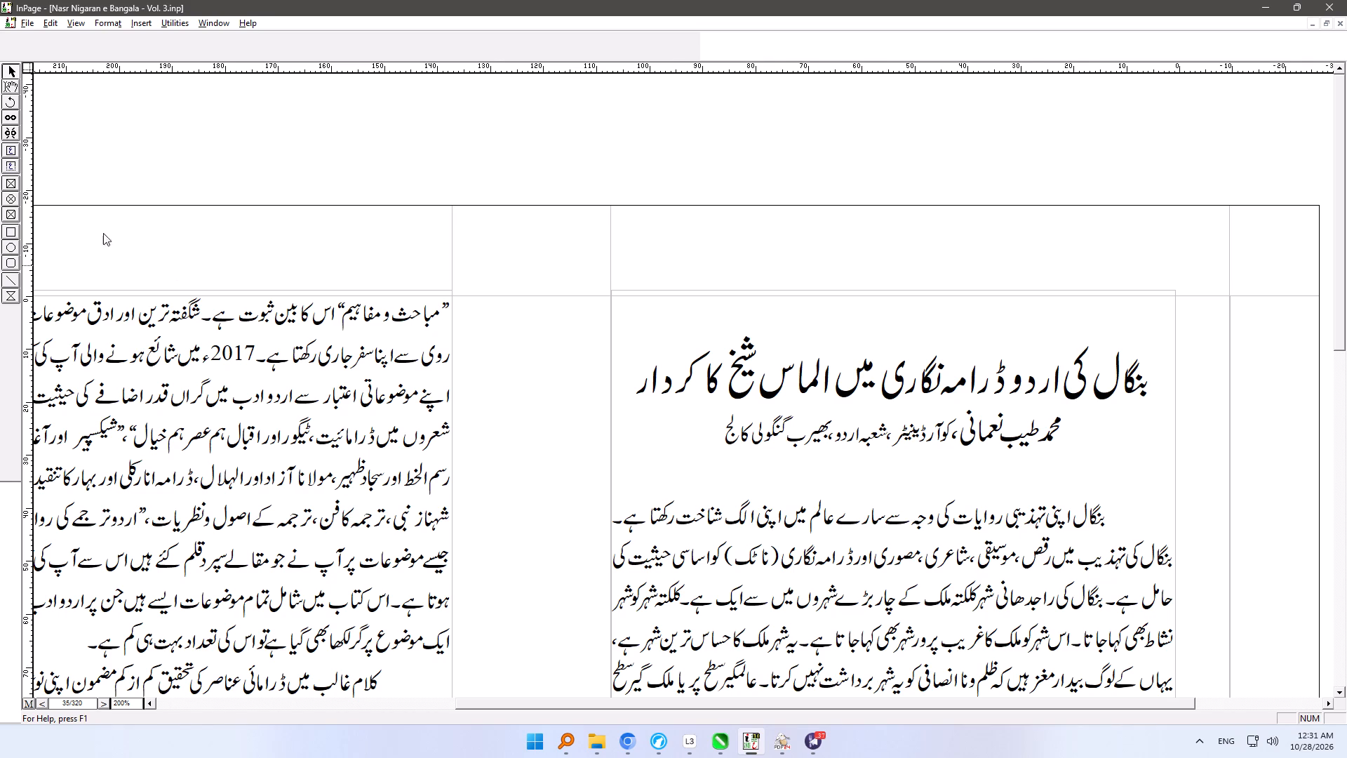
Set the character spacing of the drama article's heading on page 69 to 0, then tighten it to -3%.
left_click(13, 88)
left_click(679, 370)
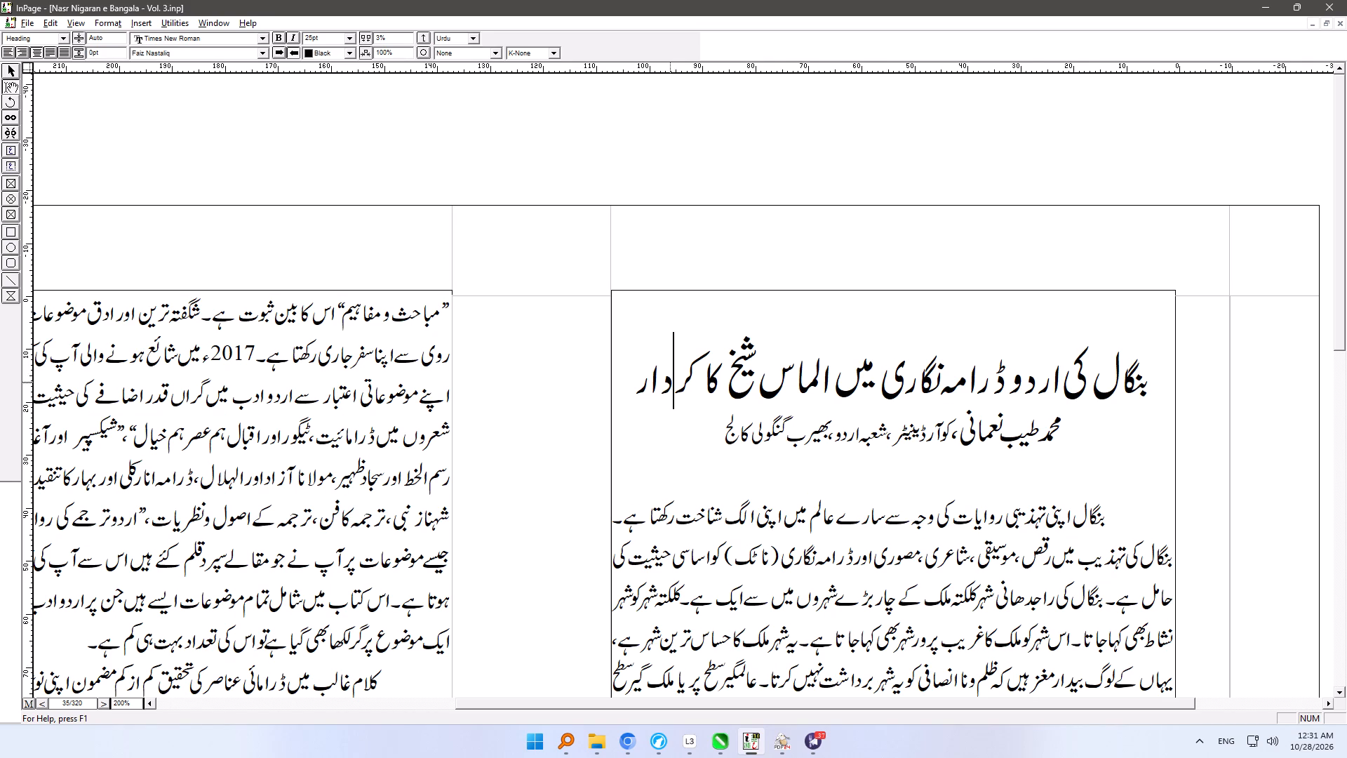
left_click_drag(633, 387, 1184, 389)
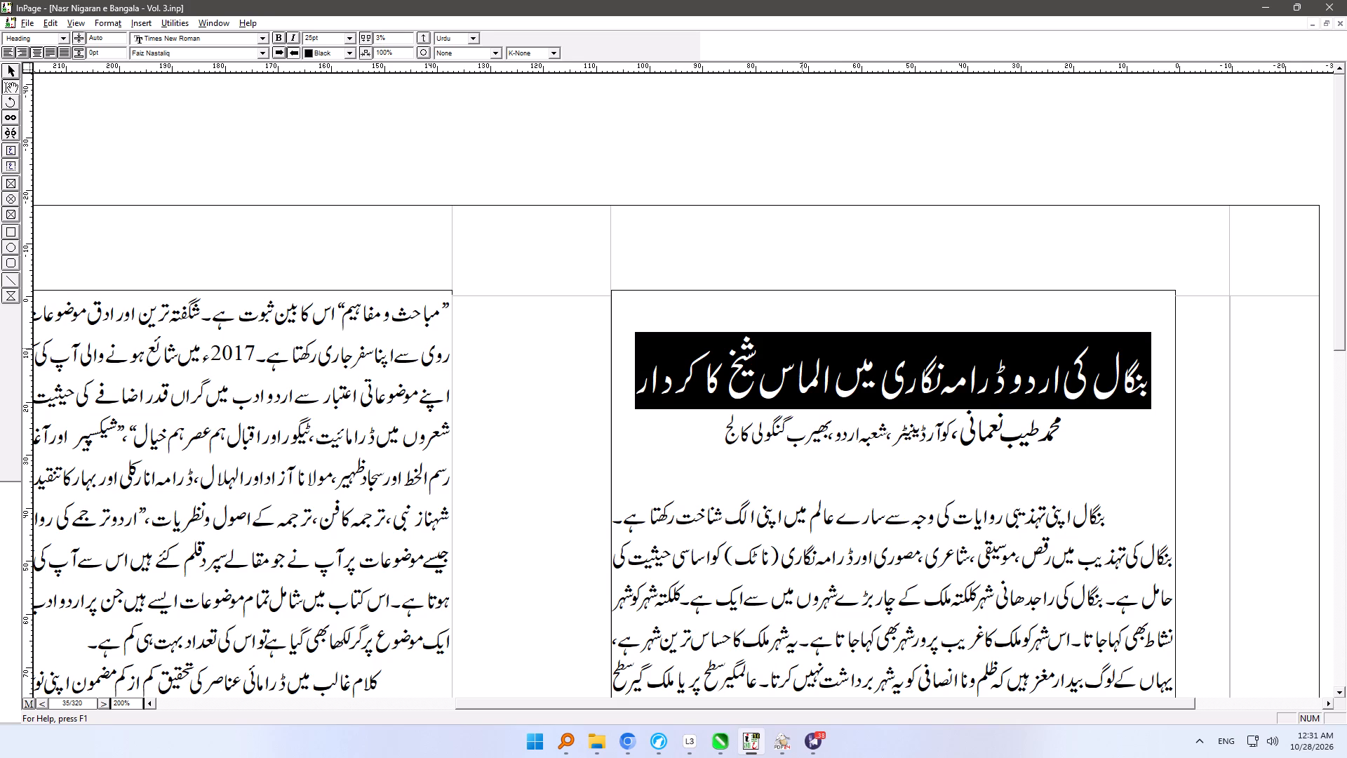
triple_click(391, 39)
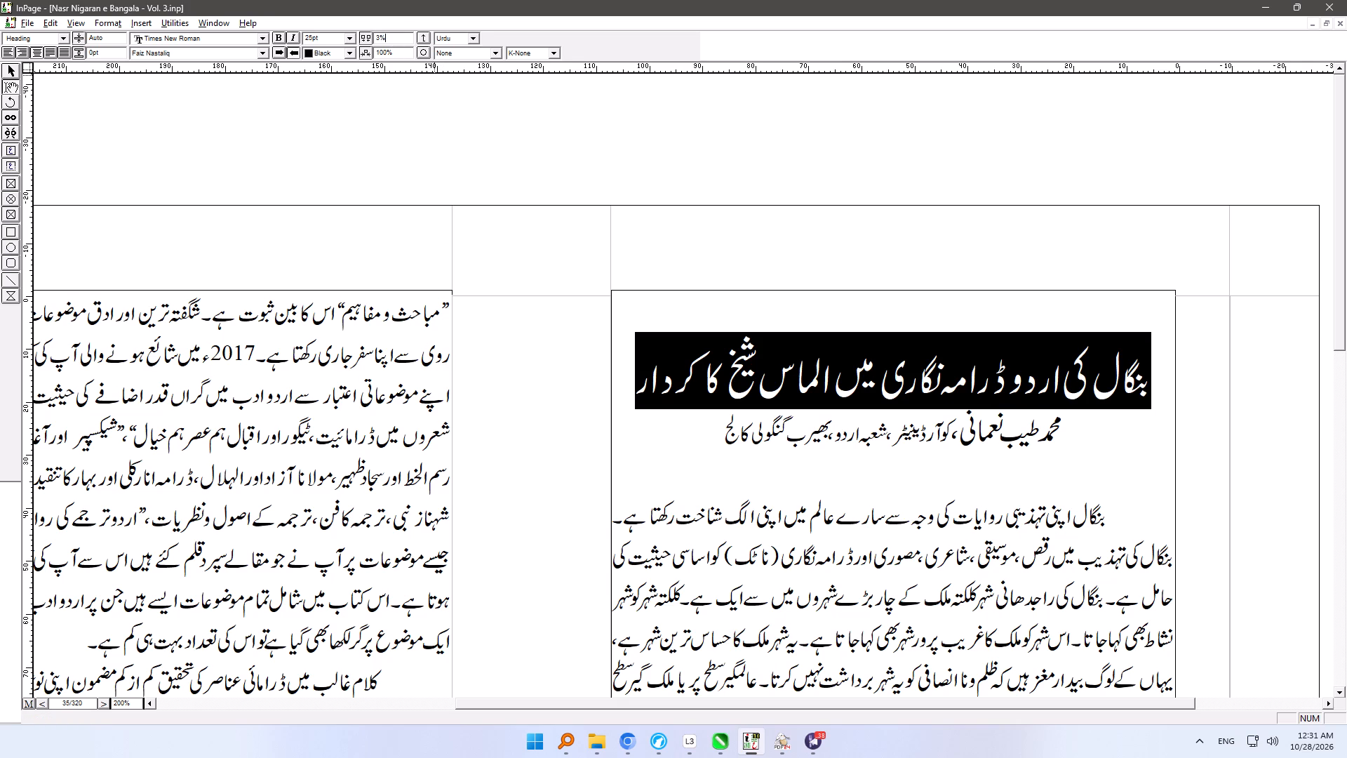
left_click(391, 39)
double_click(391, 39)
key("0")
key("Return")
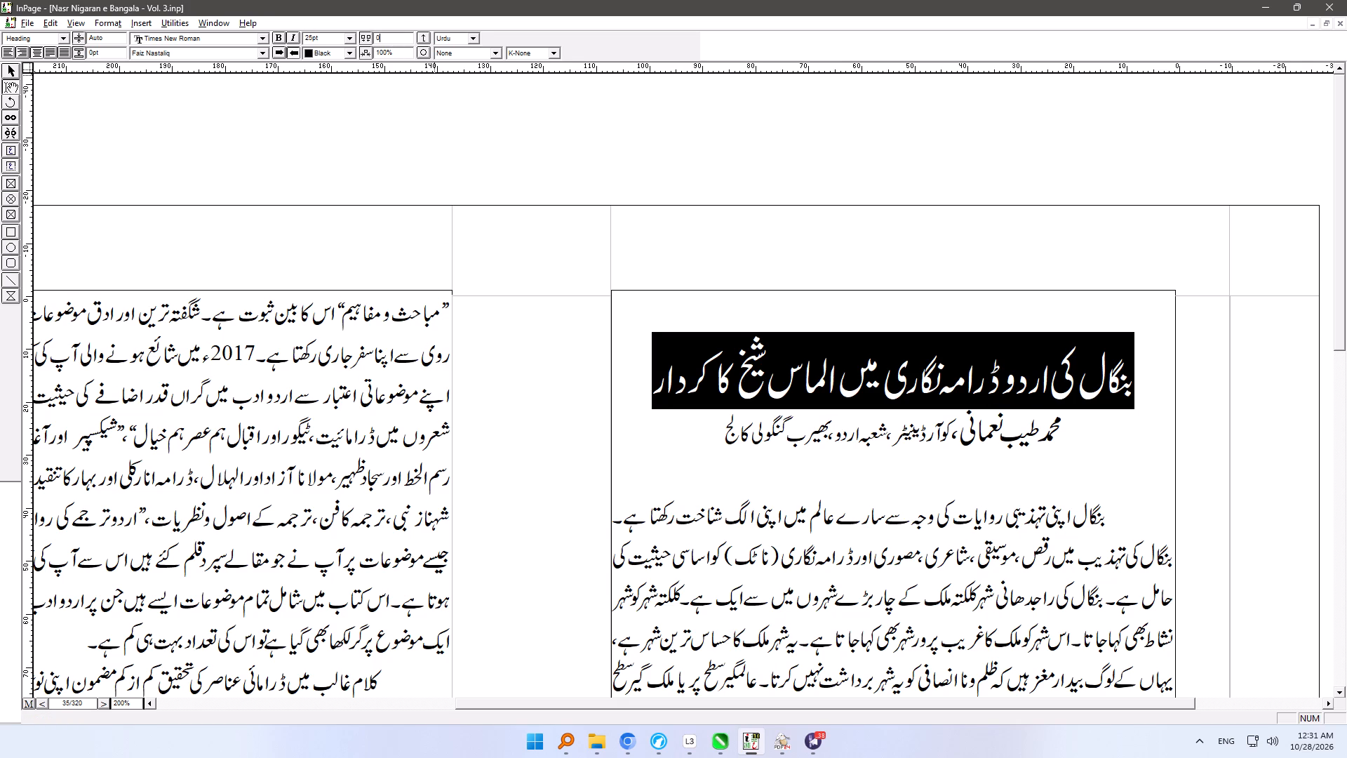
left_click_drag(389, 38, 350, 39)
type("-3")
key("Return")
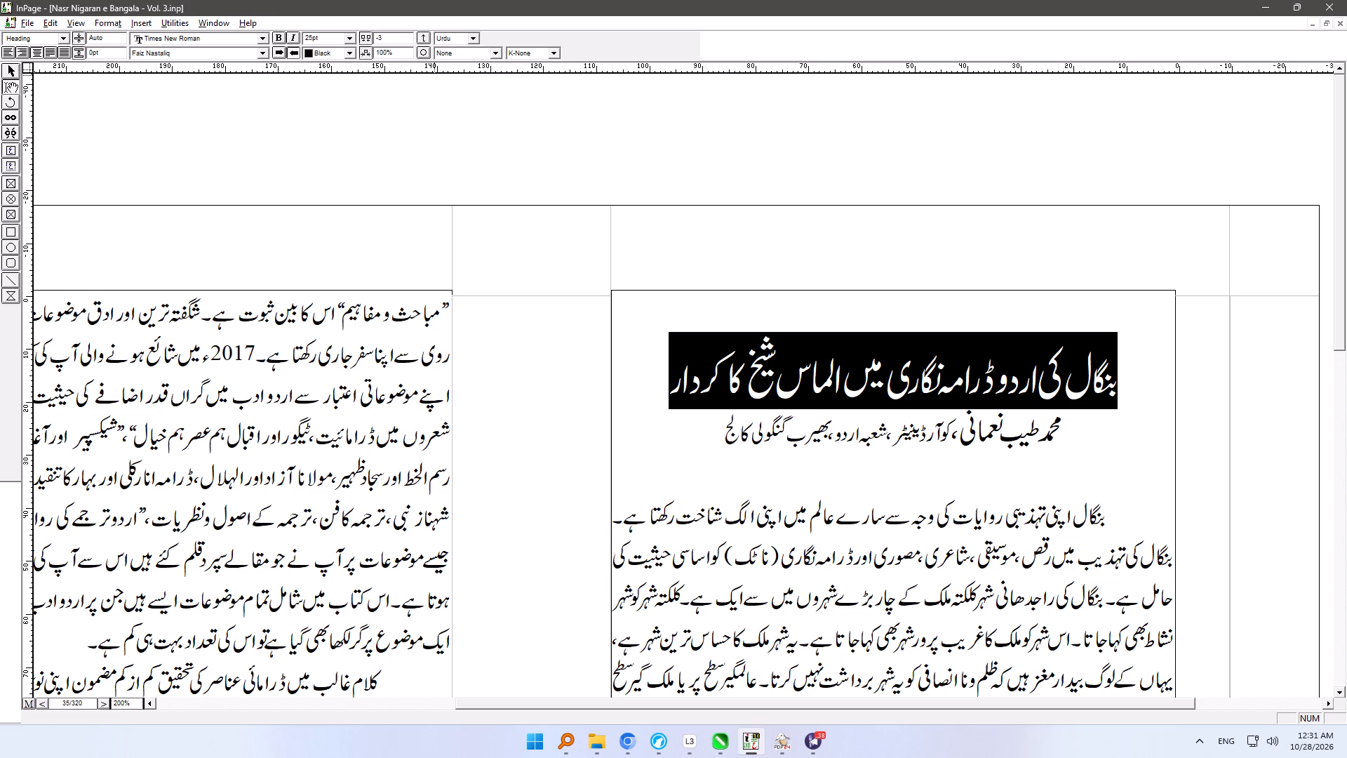
left_click(965, 514)
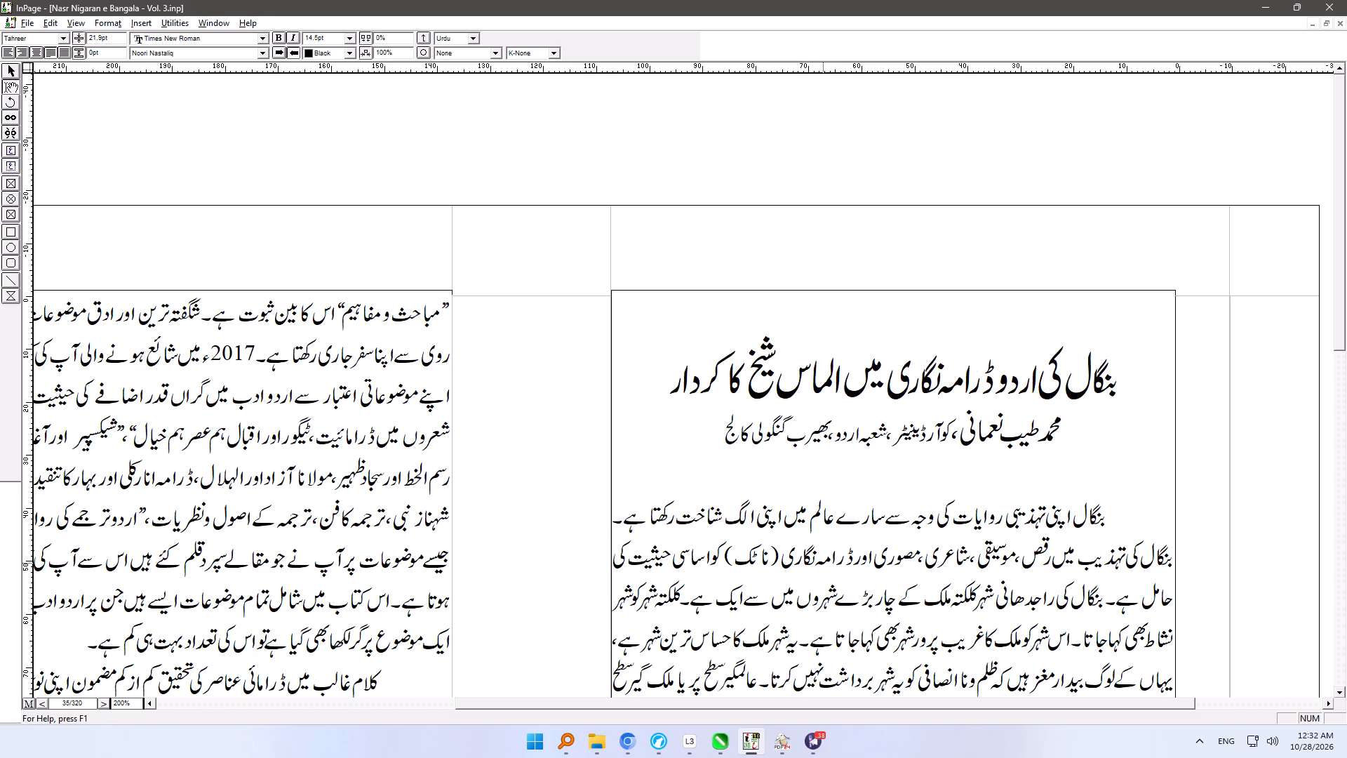
Look through the drama article's text on spreads 35 and 36, pages 69 to 72, down to the page bottoms.
right_click_drag(818, 573, 955, 223, "ctrl")
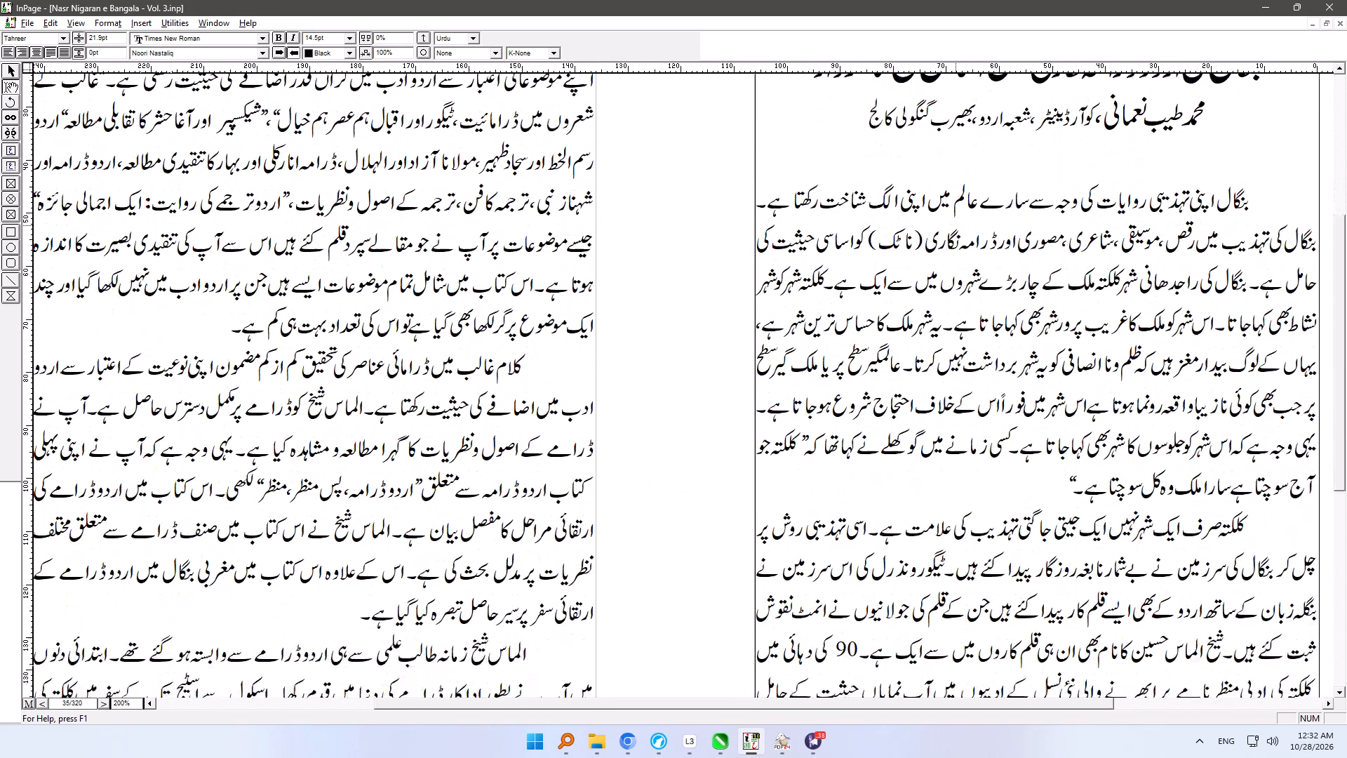
right_click_drag(955, 223, 954, 218, "ctrl")
right_click_drag(966, 517, 966, 515, "ctrl")
scroll(966, 517, "up", 1, "ctrl")
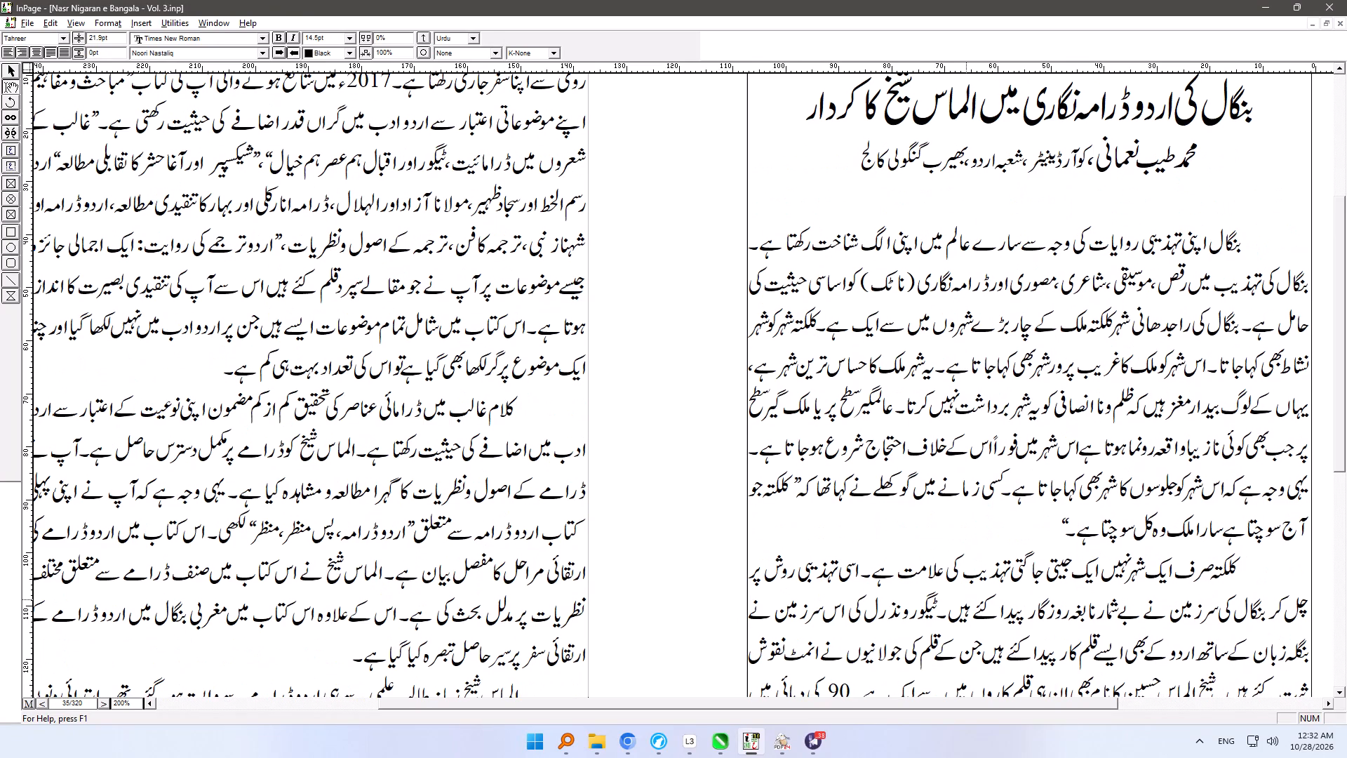
right_click_drag(966, 515, 993, 456, "ctrl")
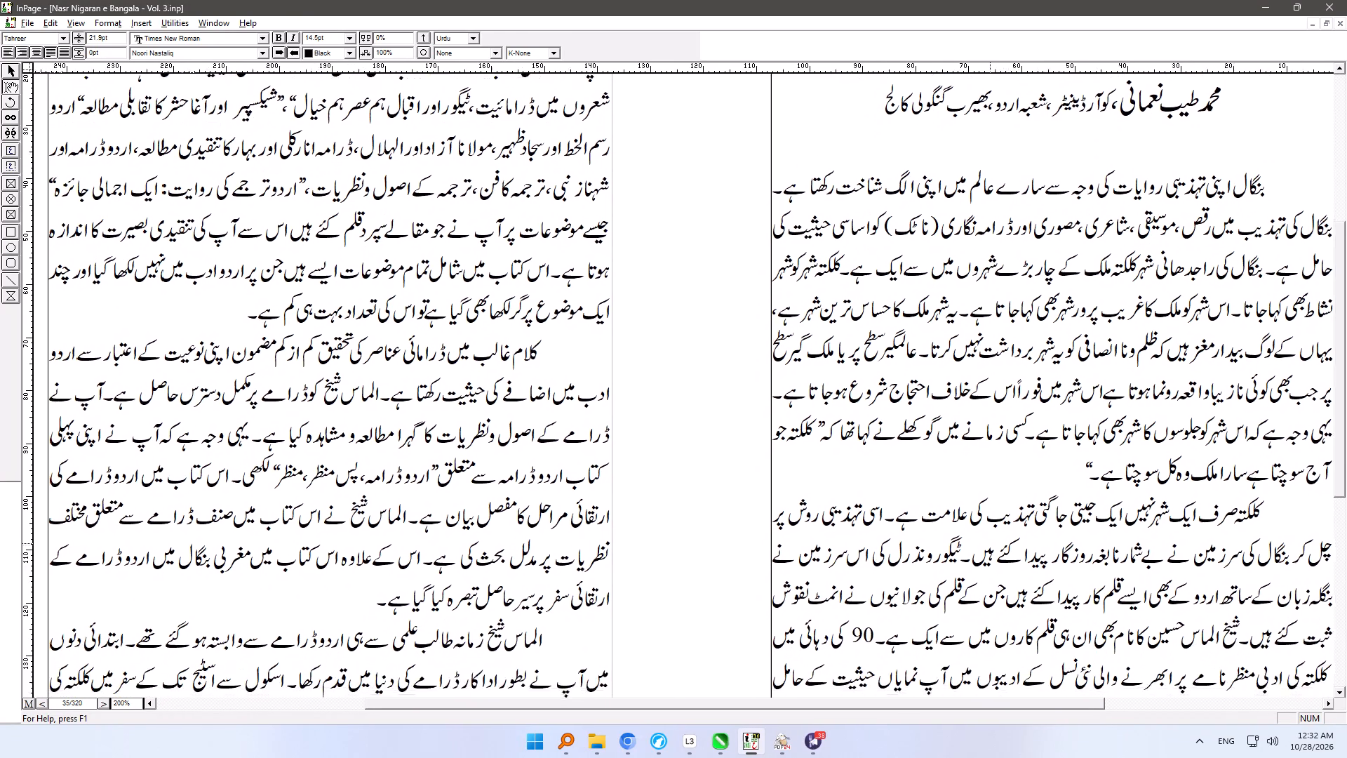
right_click_drag(993, 456, 1062, 251, "ctrl")
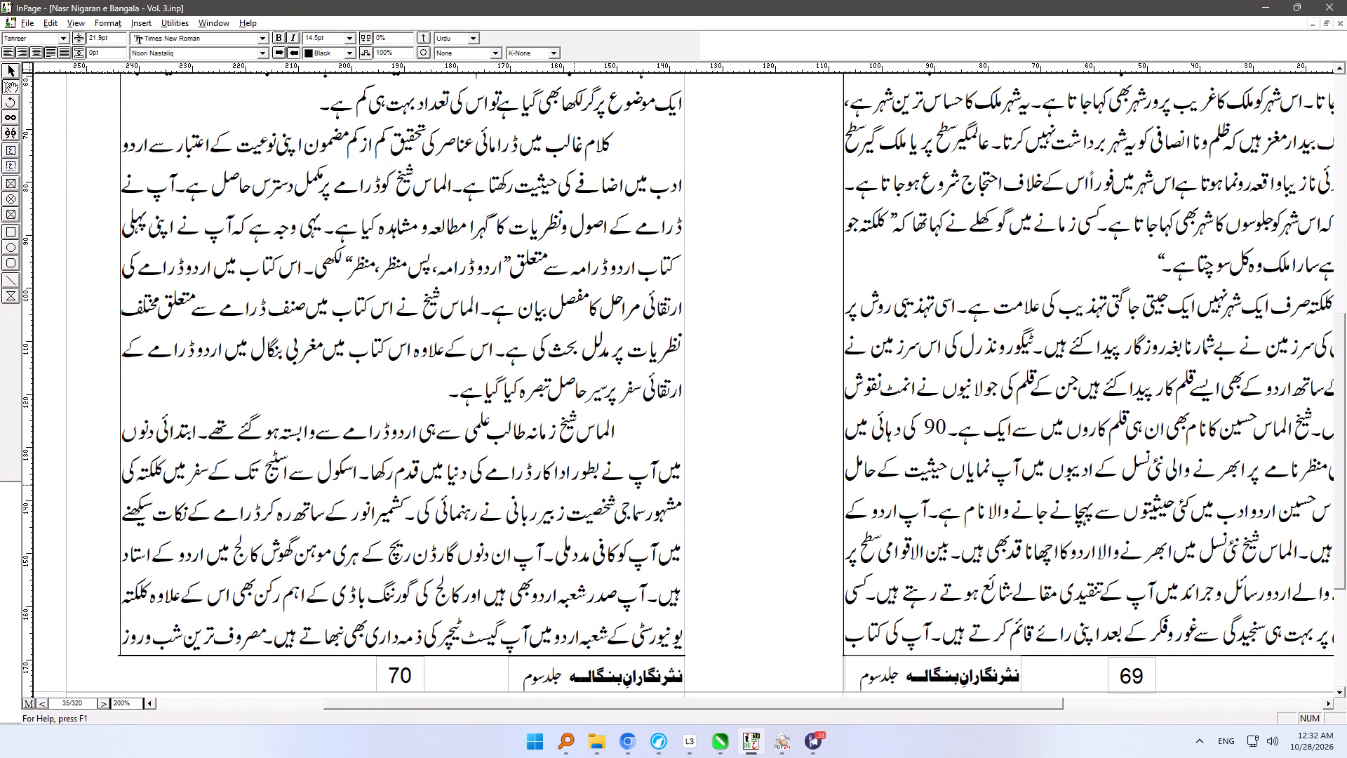
right_click_drag(578, 505, 586, 326, "ctrl")
left_click(600, 444)
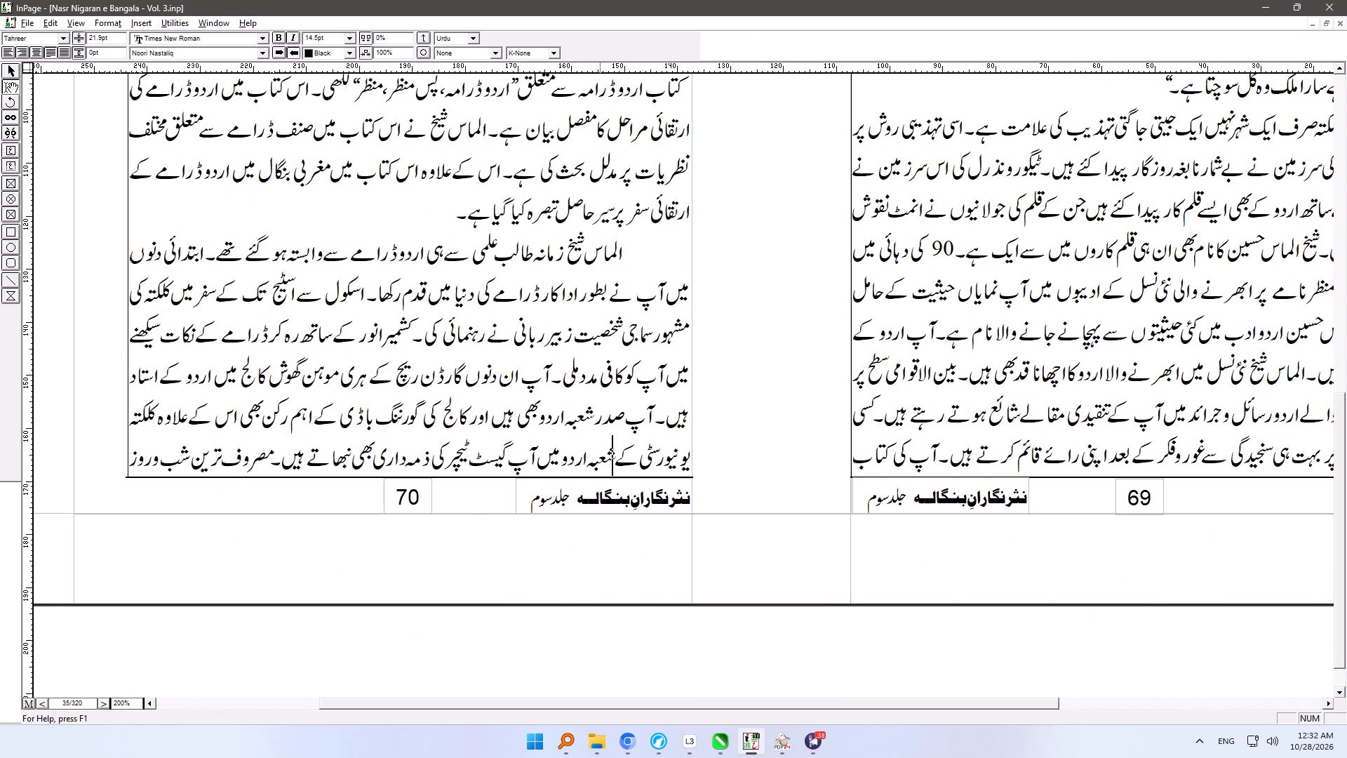
scroll(600, 444, "up", 1)
key("Down")
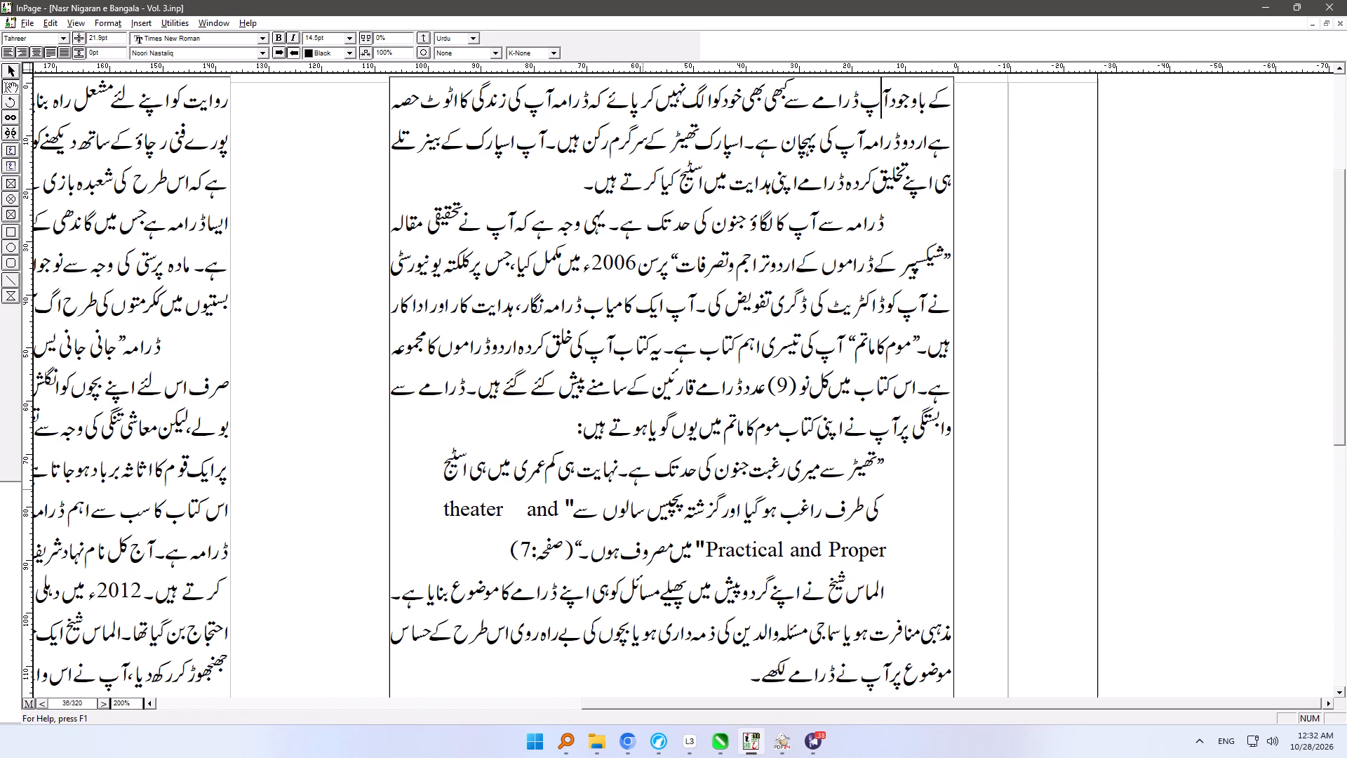
right_click_drag(685, 511, 874, 356, "ctrl")
right_click_drag(815, 604, 993, 501, "ctrl")
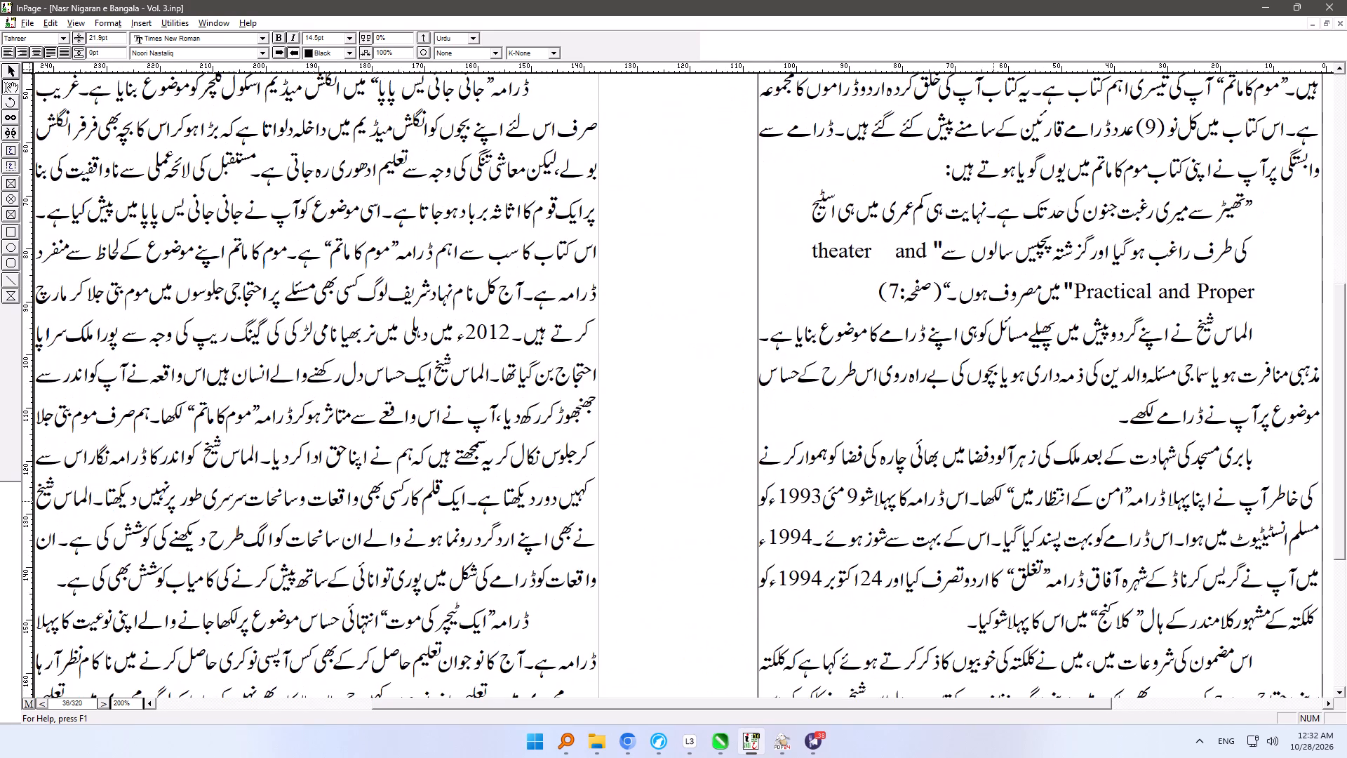
right_click_drag(993, 501, 1087, 394, "ctrl")
left_click(482, 587)
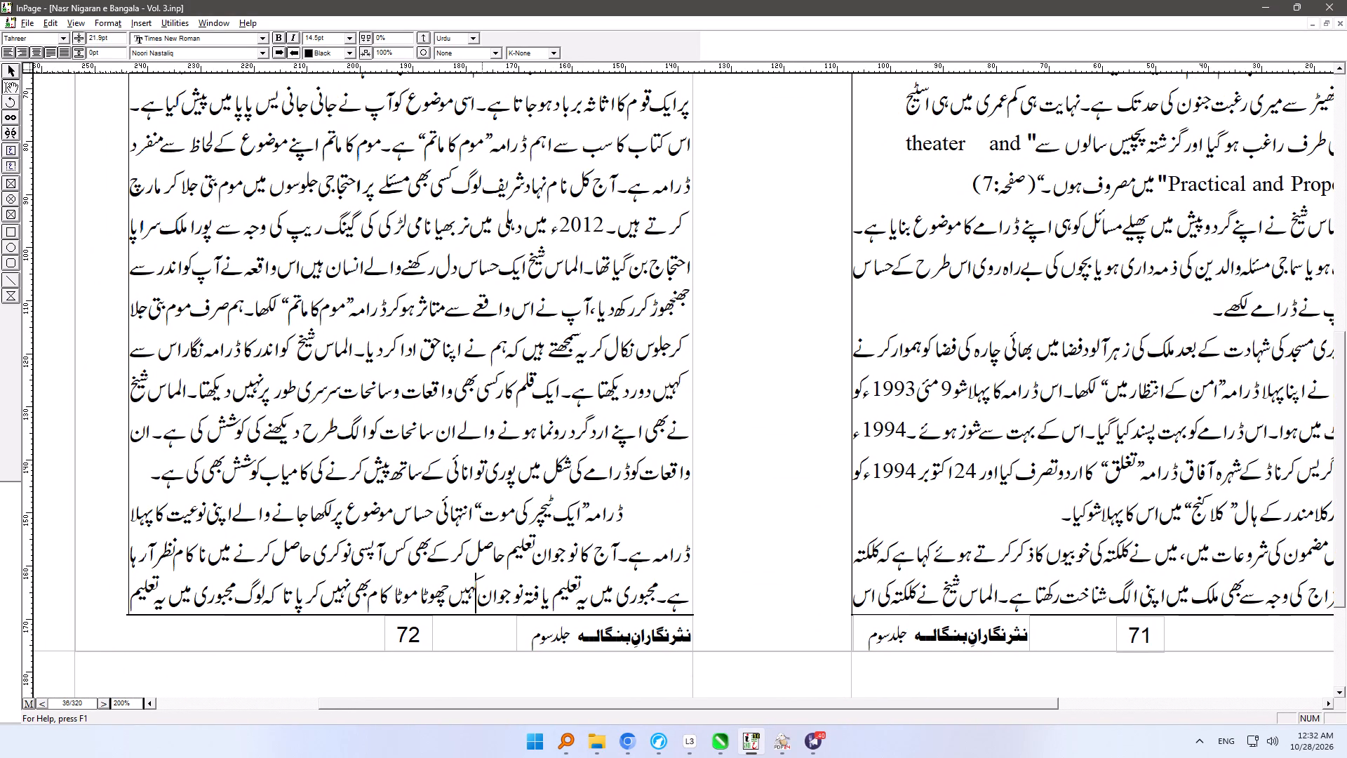
Examine the drama article's ending on spread 37 and the following article's text through the bottom of spread 38.
key("Down")
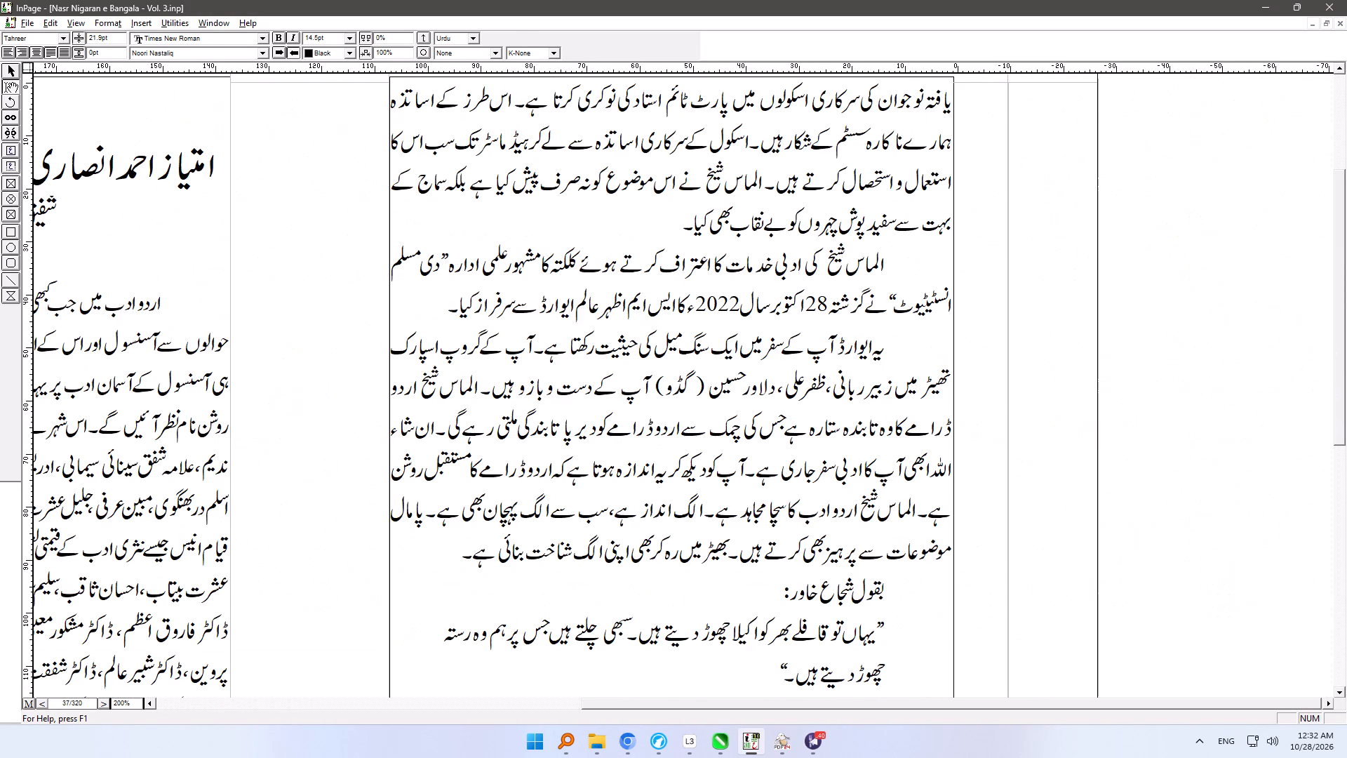
right_click_drag(802, 597, 881, 536, "ctrl")
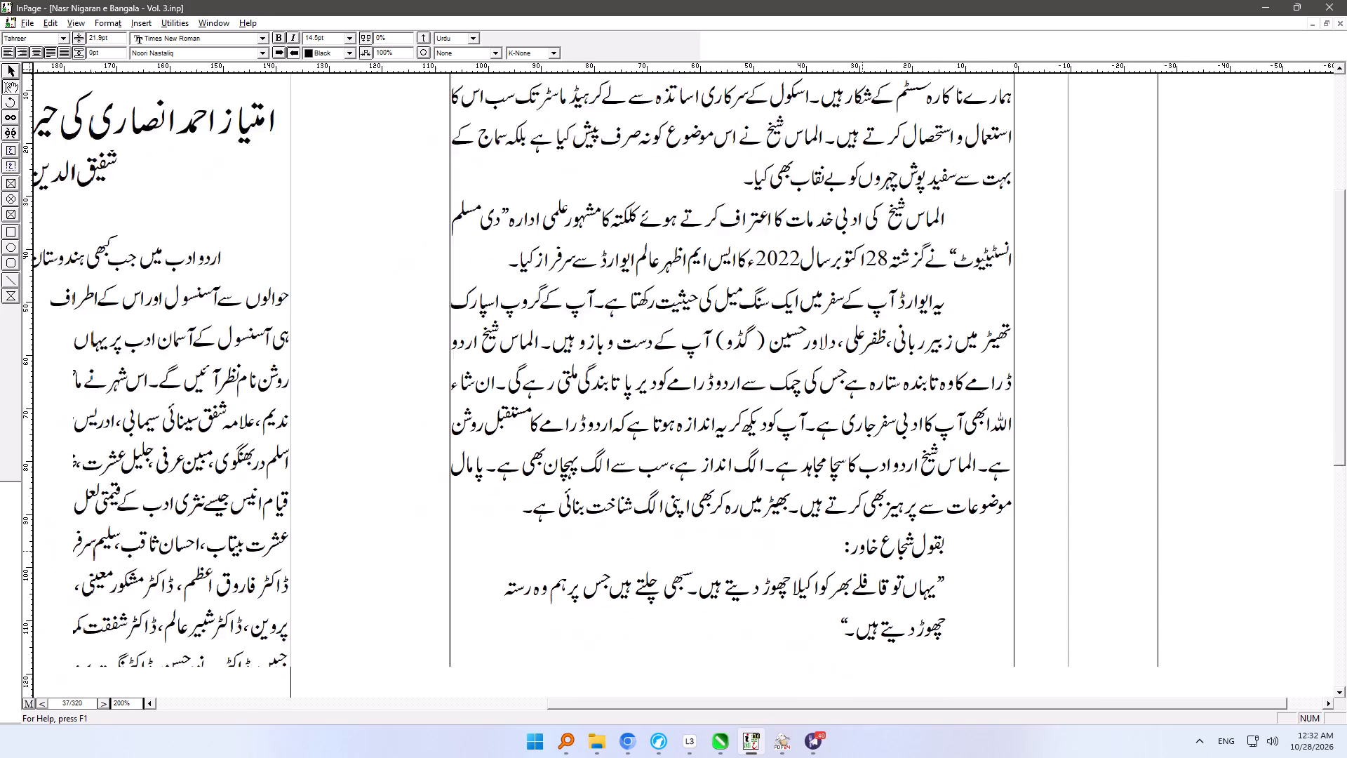
right_click_drag(881, 536, 934, 432, "ctrl")
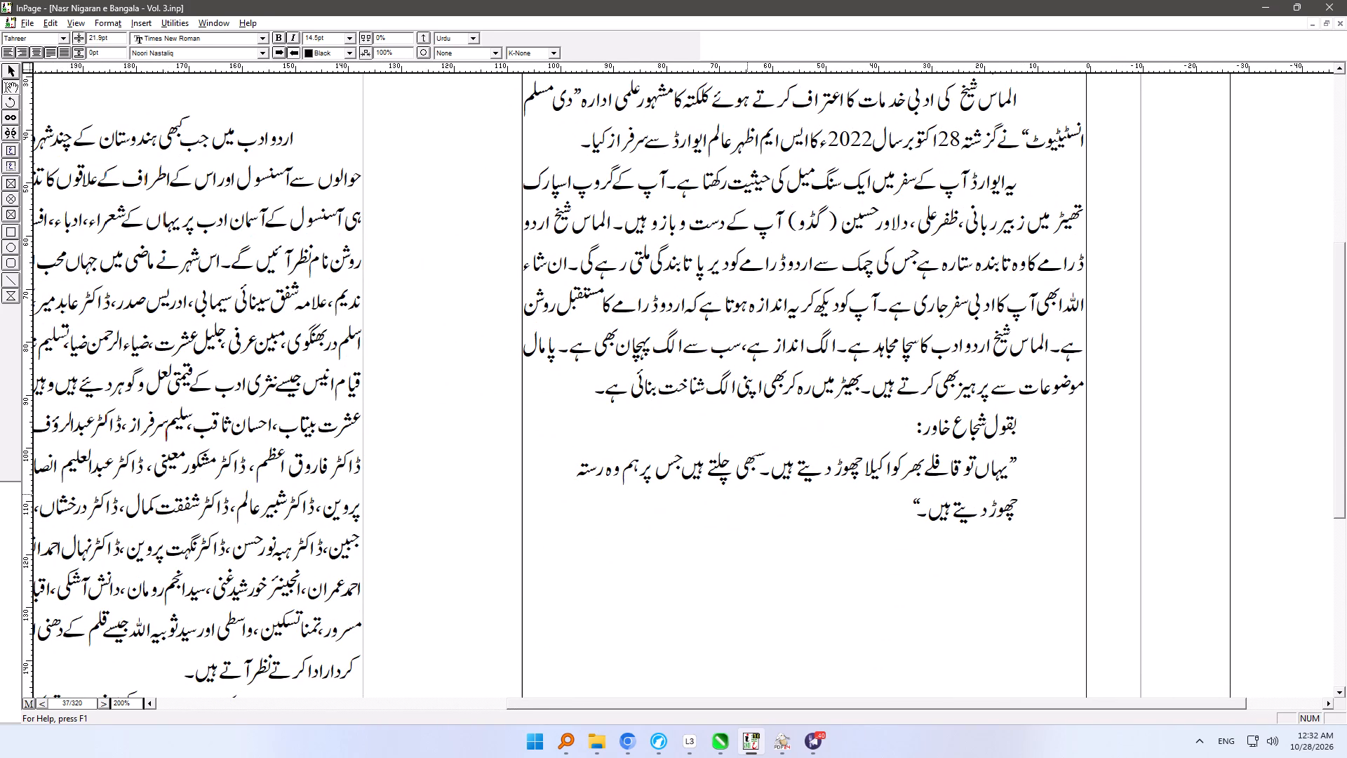
right_click_drag(775, 508, 1147, 578, "ctrl")
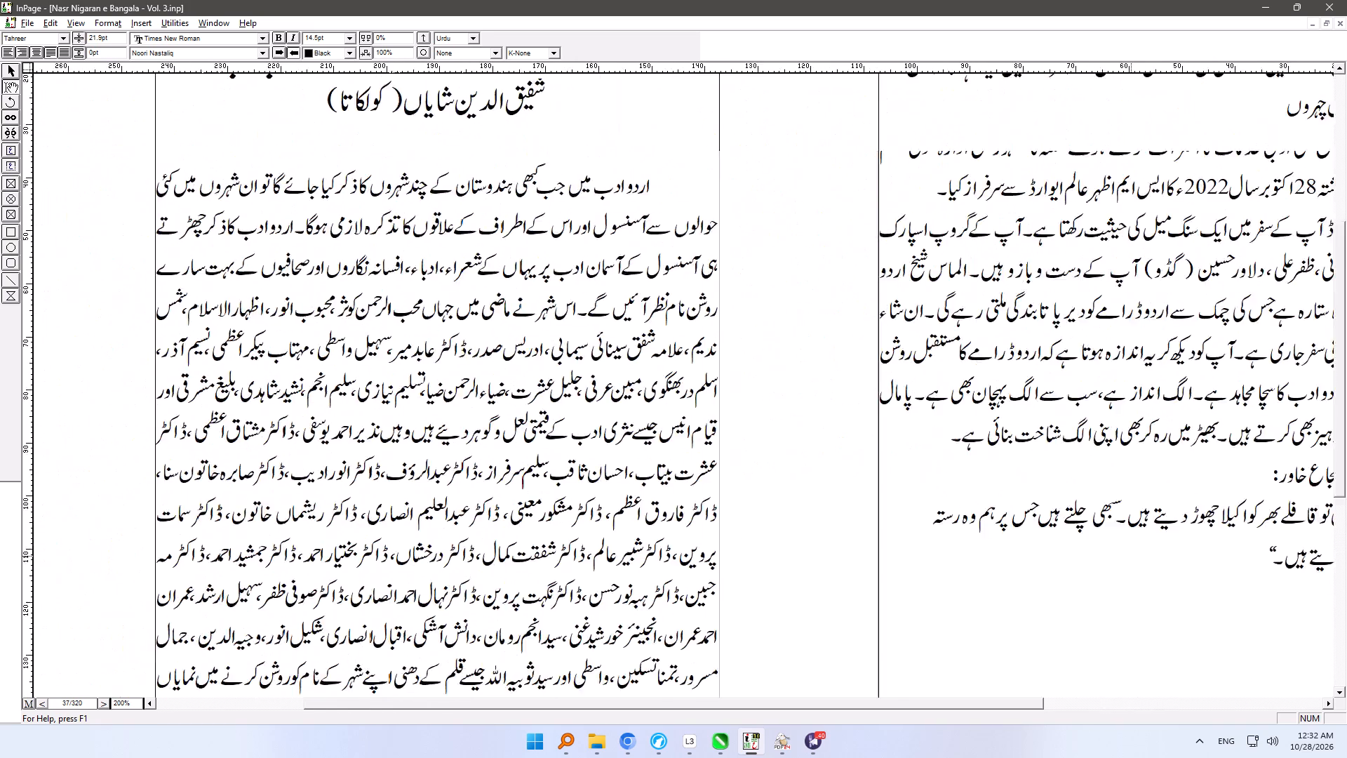
right_click_drag(1147, 578, 1159, 622, "ctrl")
right_click_drag(617, 401, 749, 299, "ctrl")
right_click_drag(702, 578, 702, 431, "ctrl")
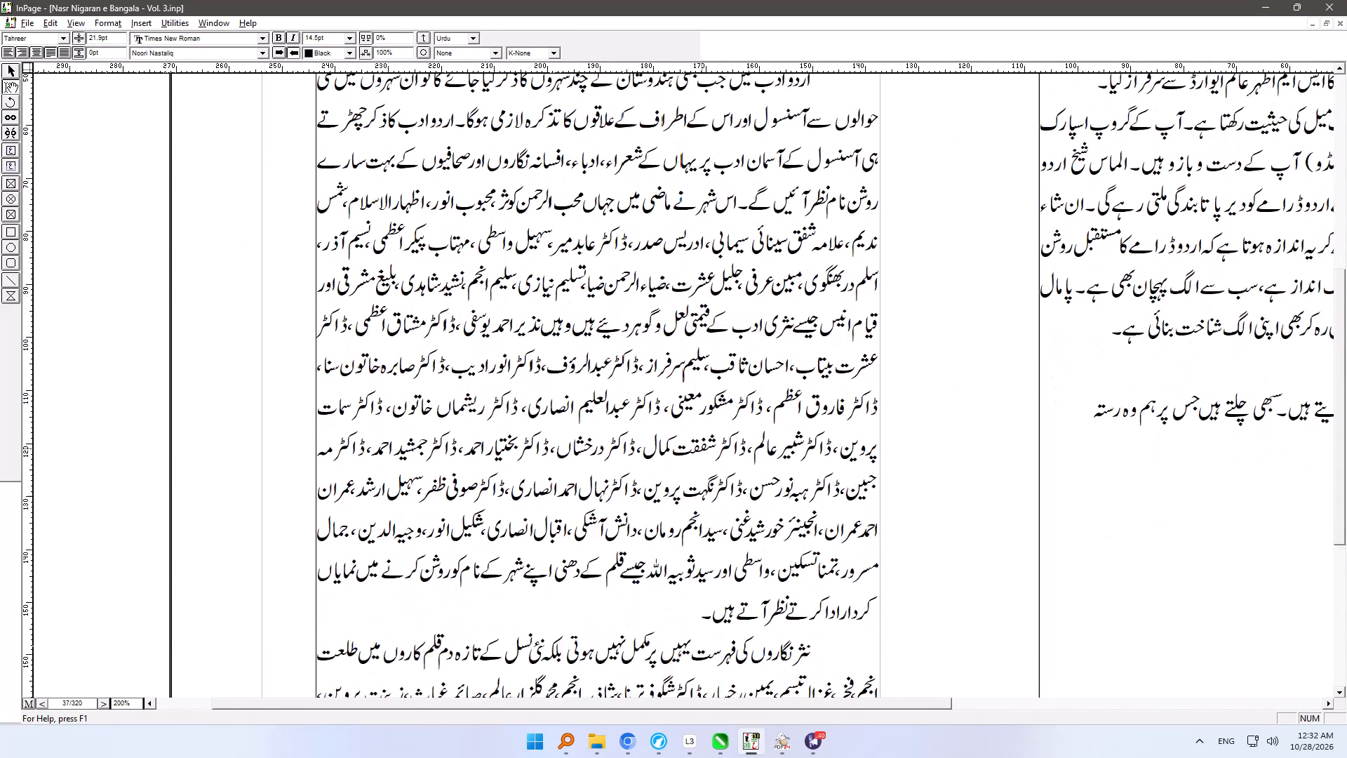
right_click_drag(702, 431, 718, 583, "ctrl")
left_click(666, 388)
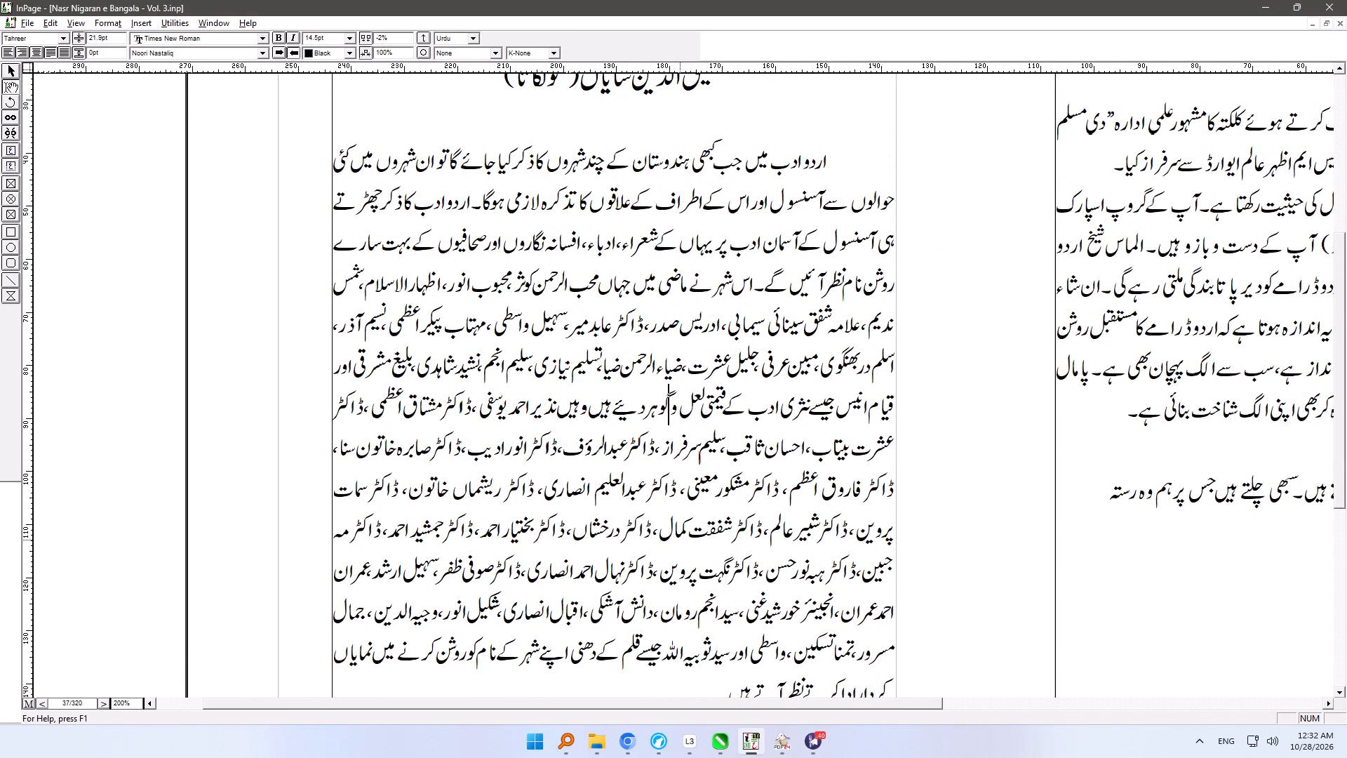
right_click_drag(678, 542, 685, 427, "ctrl")
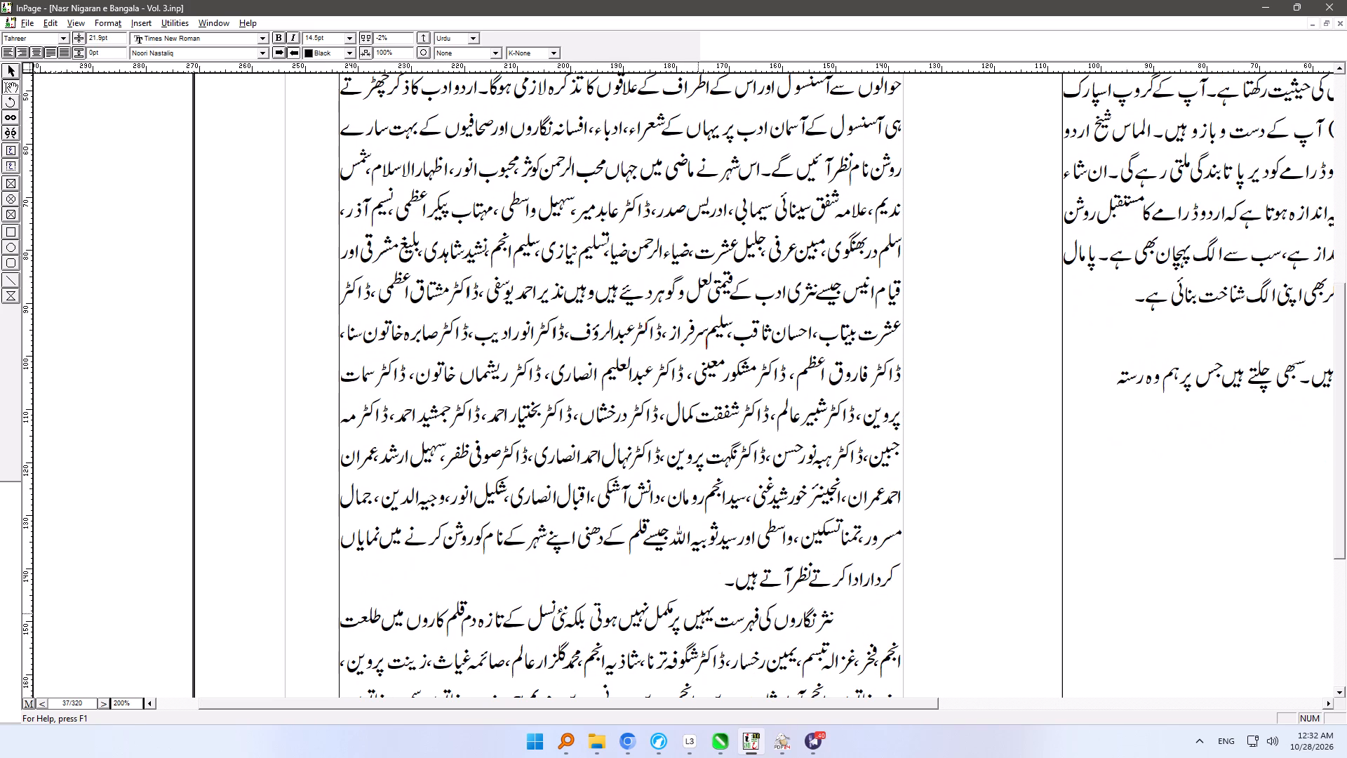
left_click(700, 617)
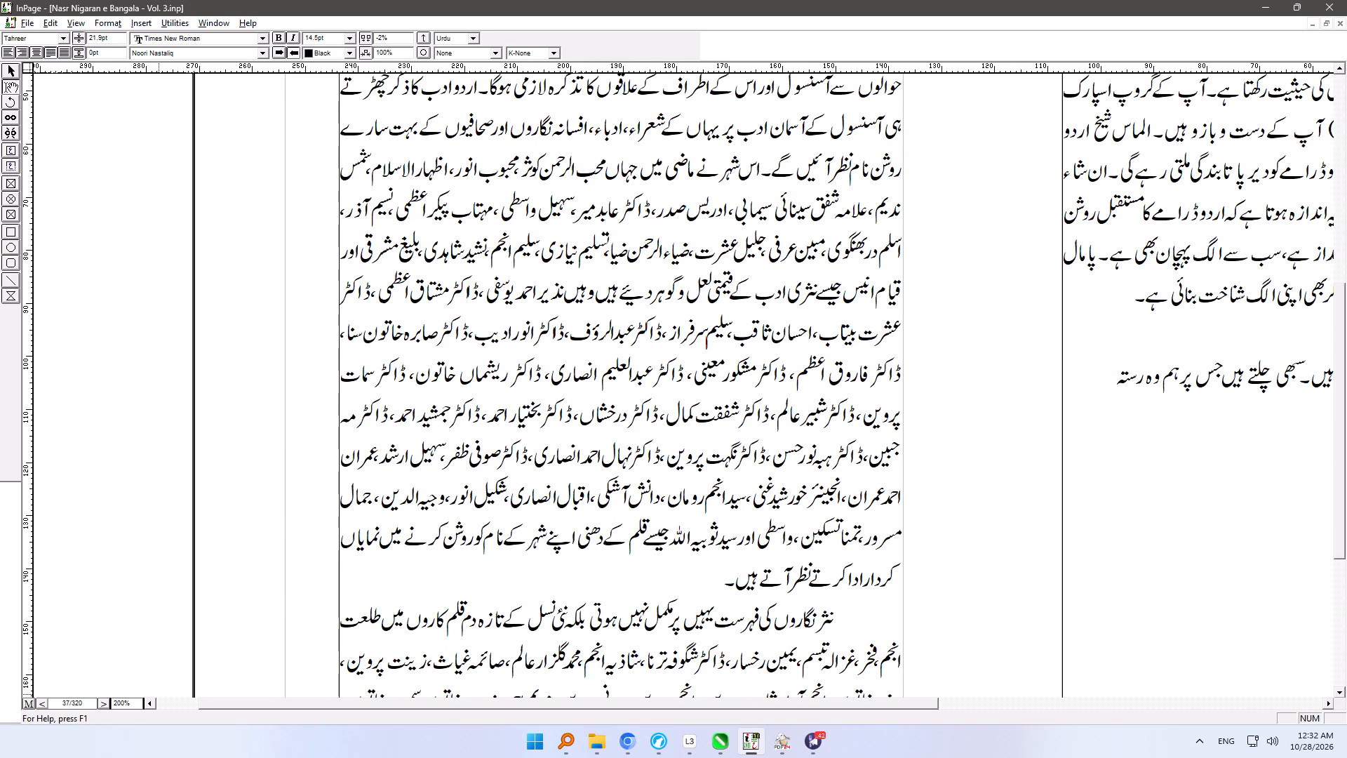
left_click(43, 704)
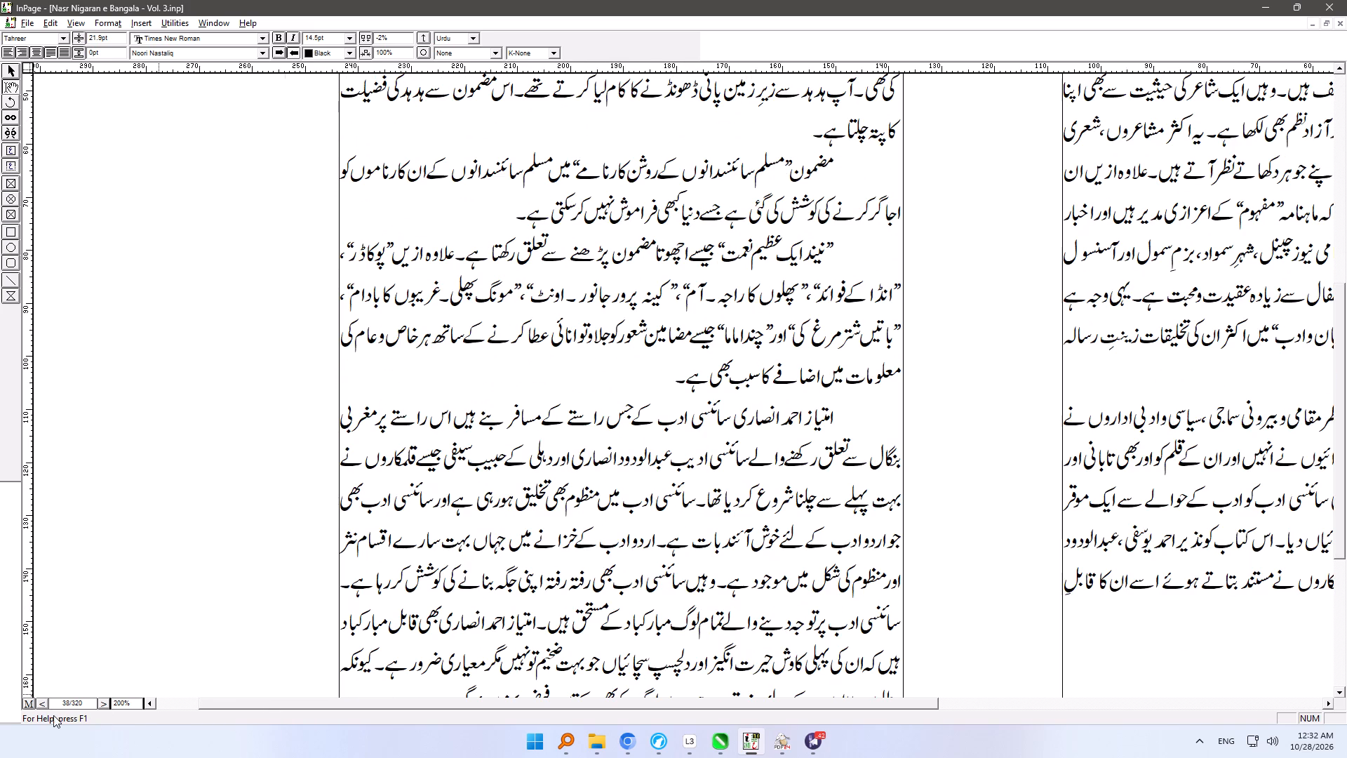
right_click_drag(594, 637, 643, 319, "ctrl")
At the top of empty spread 39, keep a Heading Gap line and add a new paragraph below it in the Heading style.
left_click(473, 420)
key("Down")
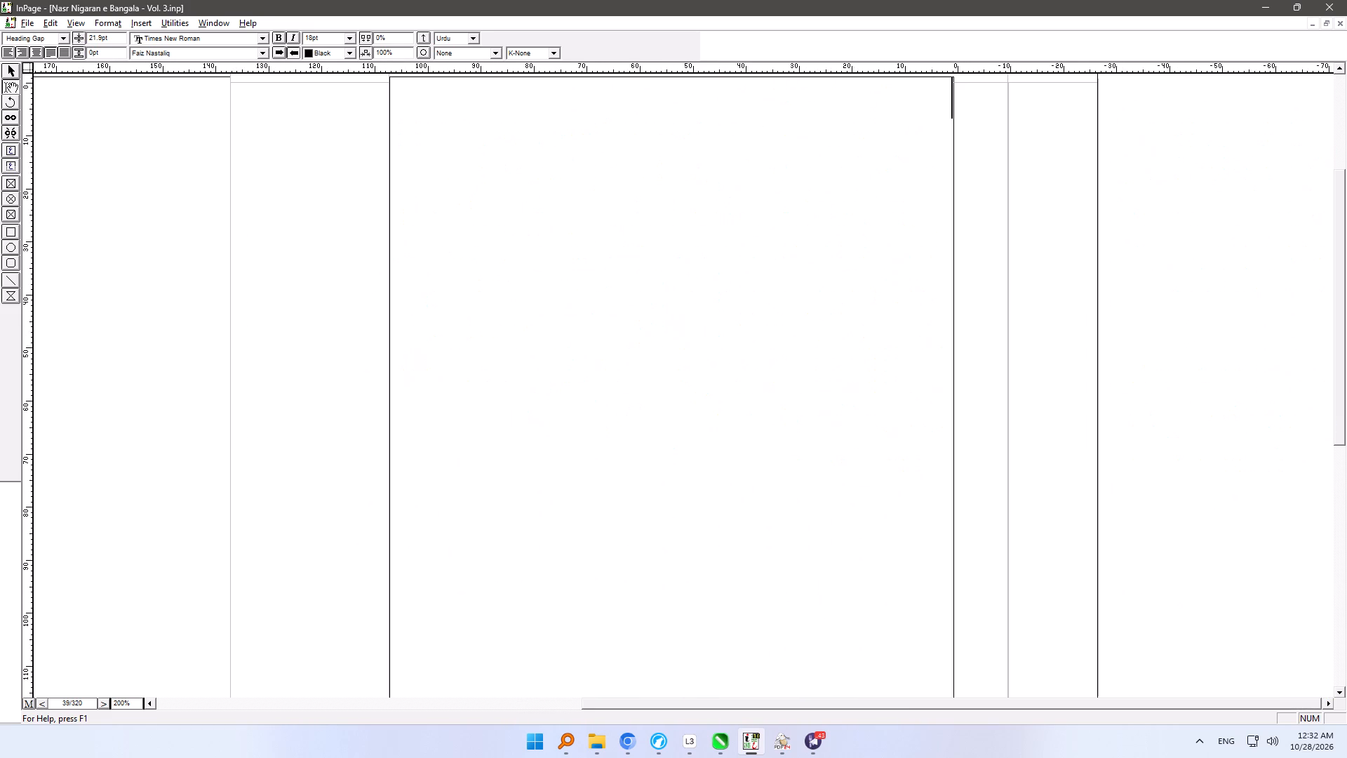
key("ctrl+shift+u")
key("Return")
key("ctrl+shift+h")
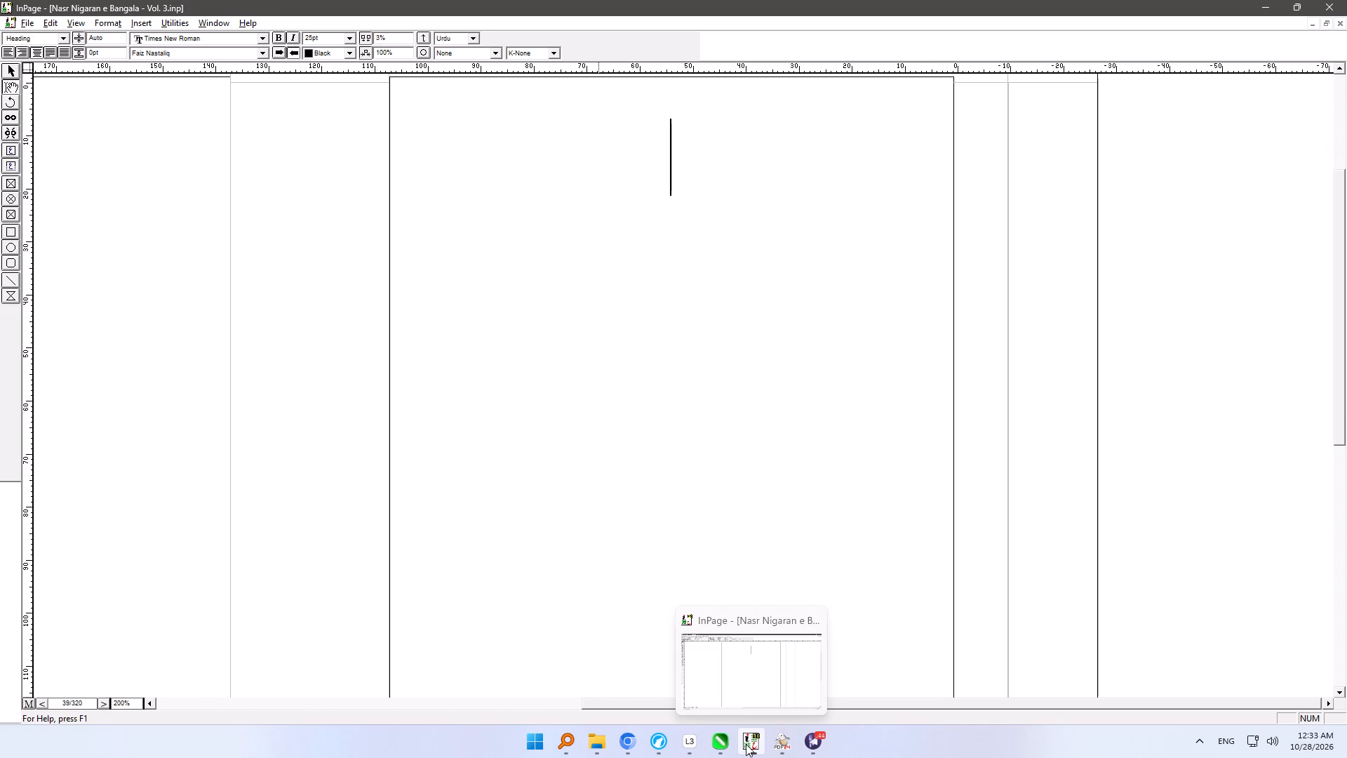
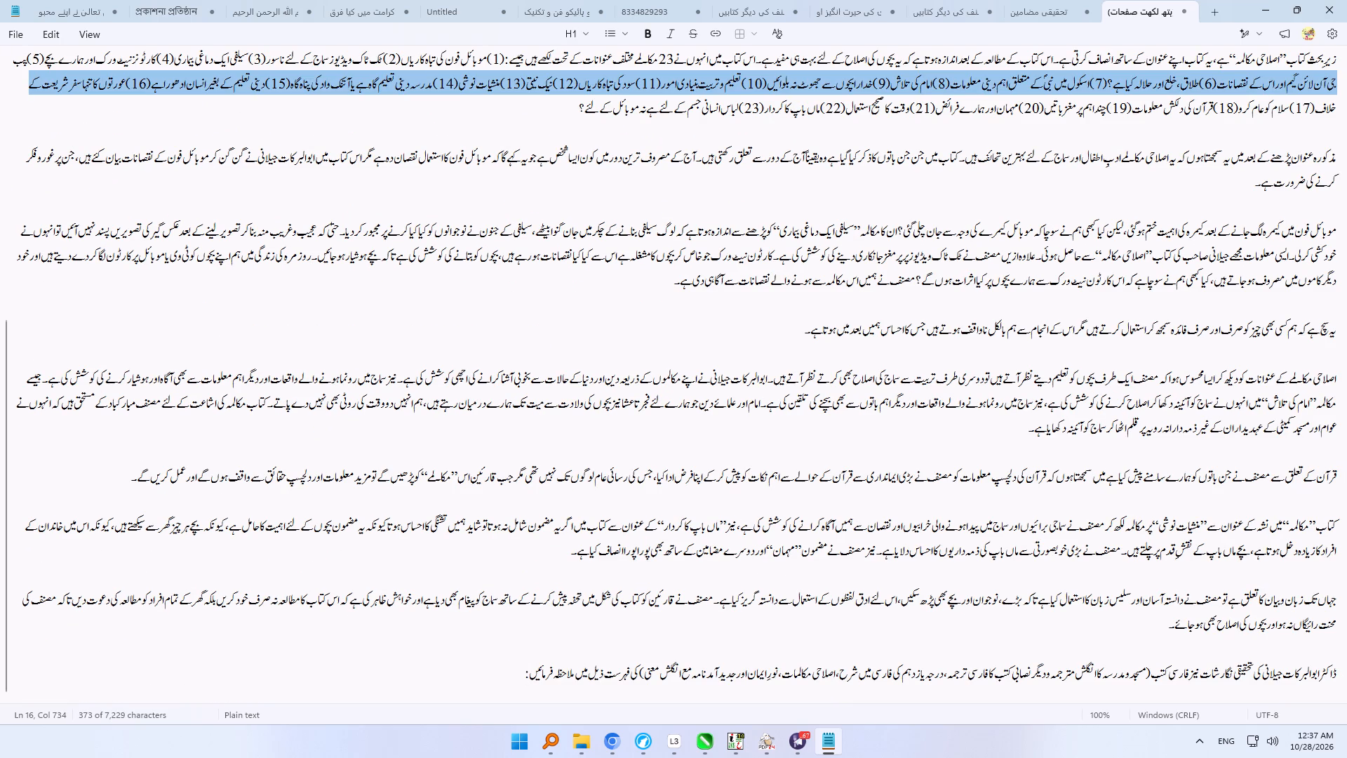
double_click(0, 195)
left_click(6, 192)
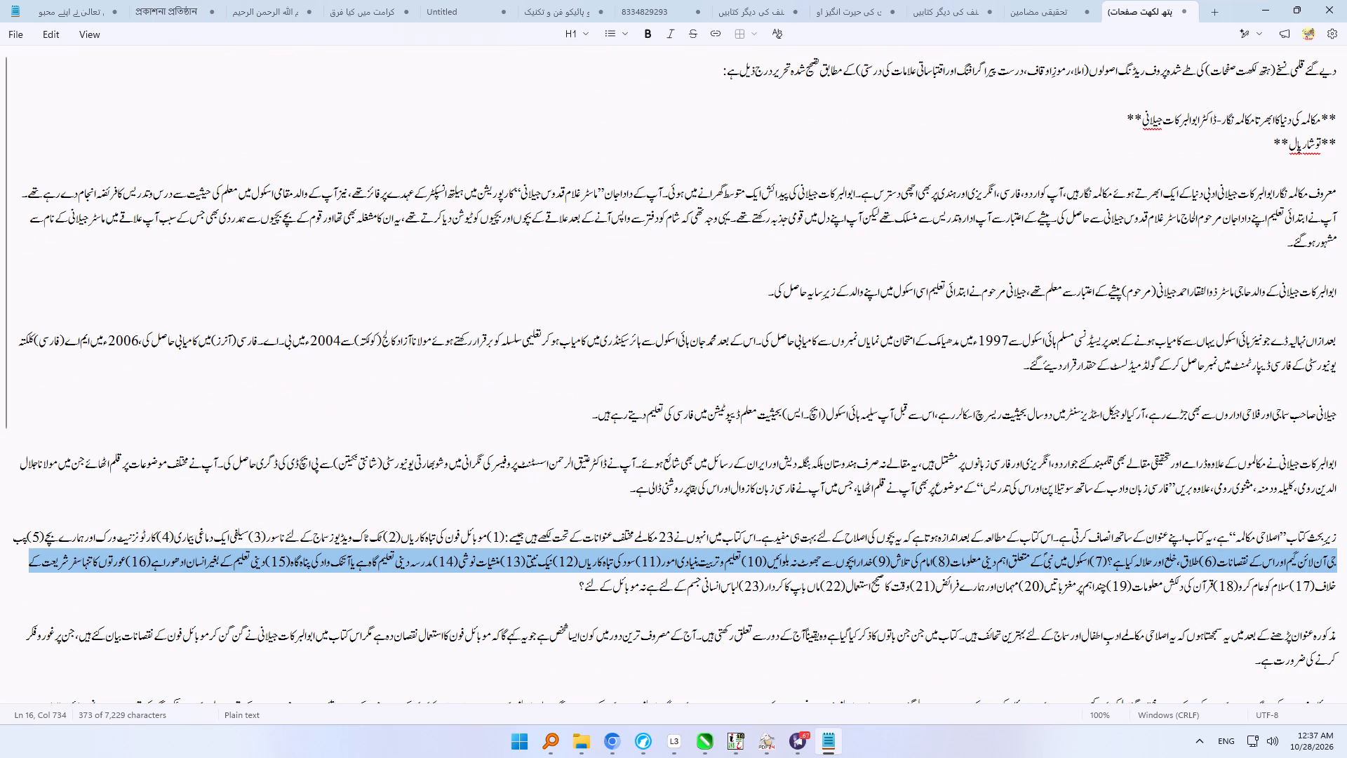
left_click_drag(1322, 142, 1336, 143)
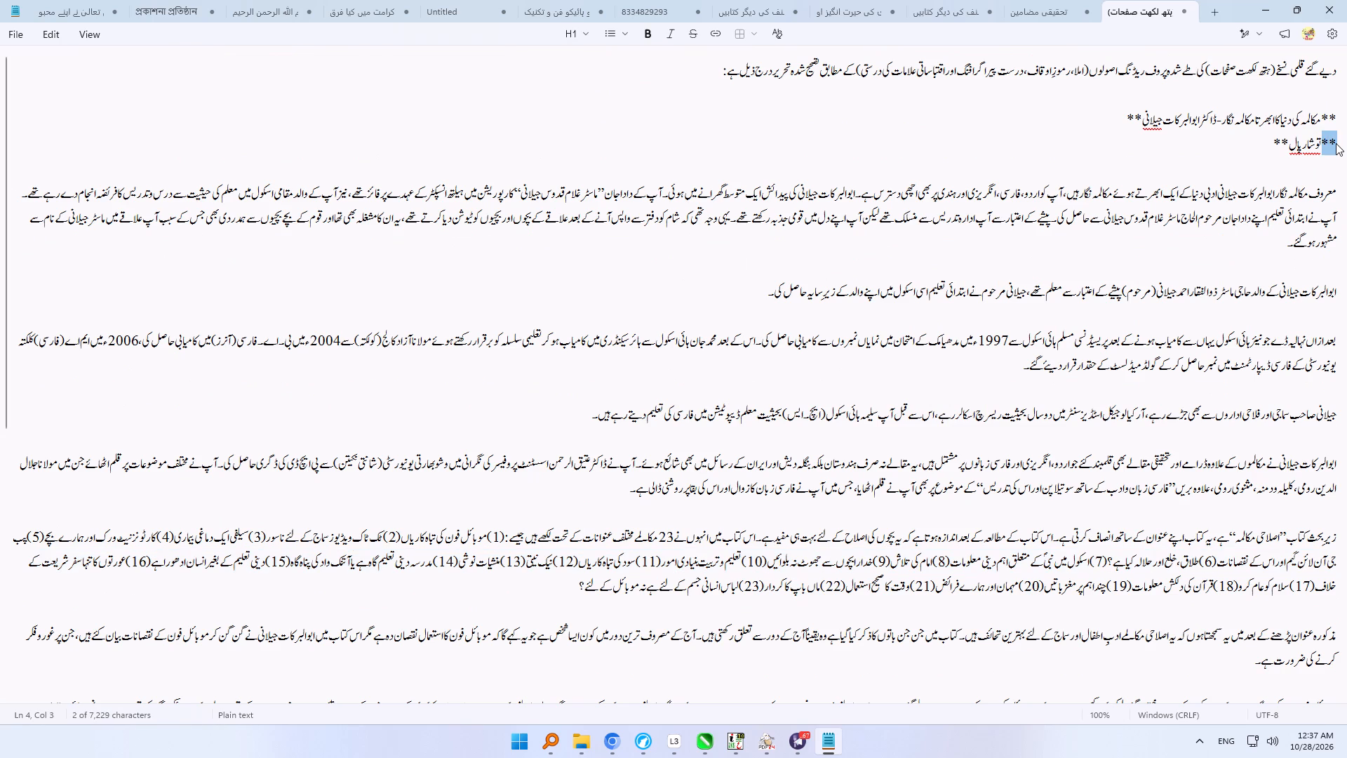
key("BackSpace")
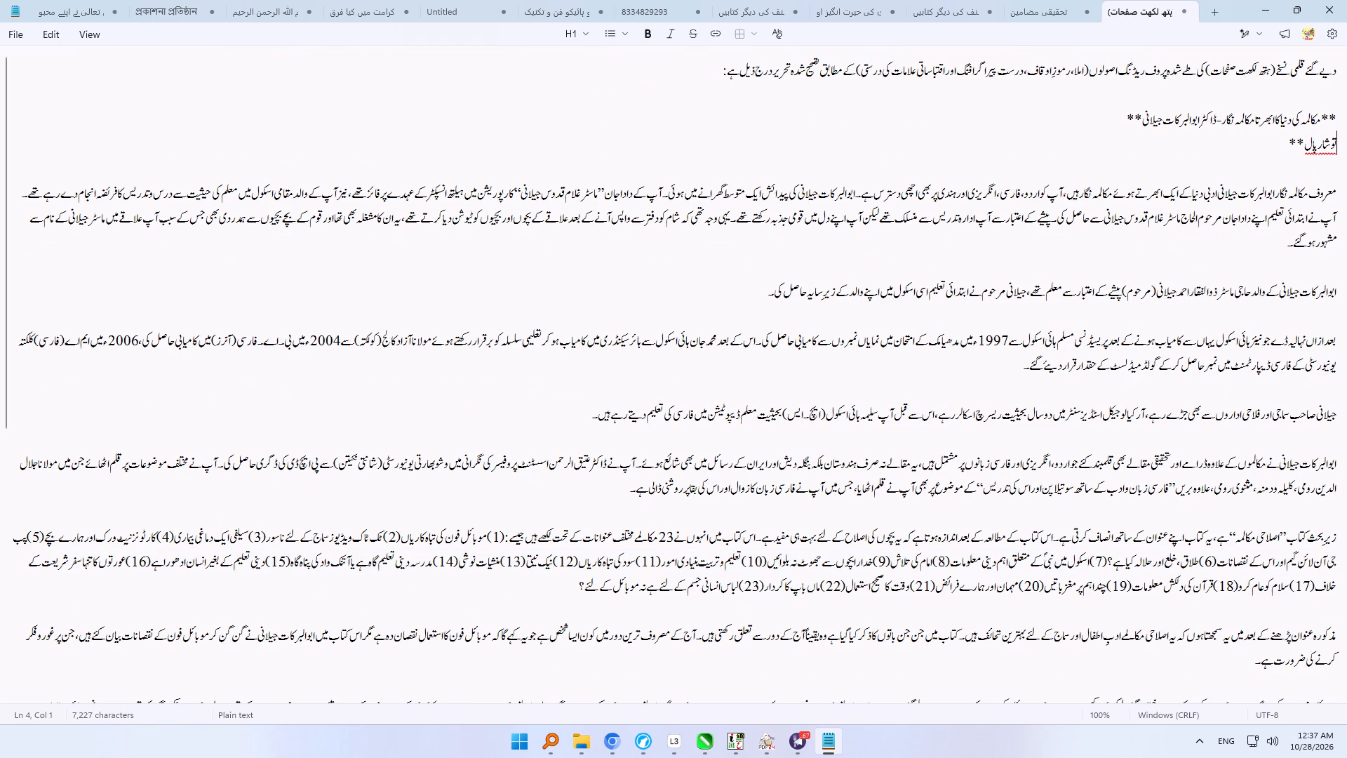
left_click(1252, 145)
key("BackSpace")
key("BackSpace")
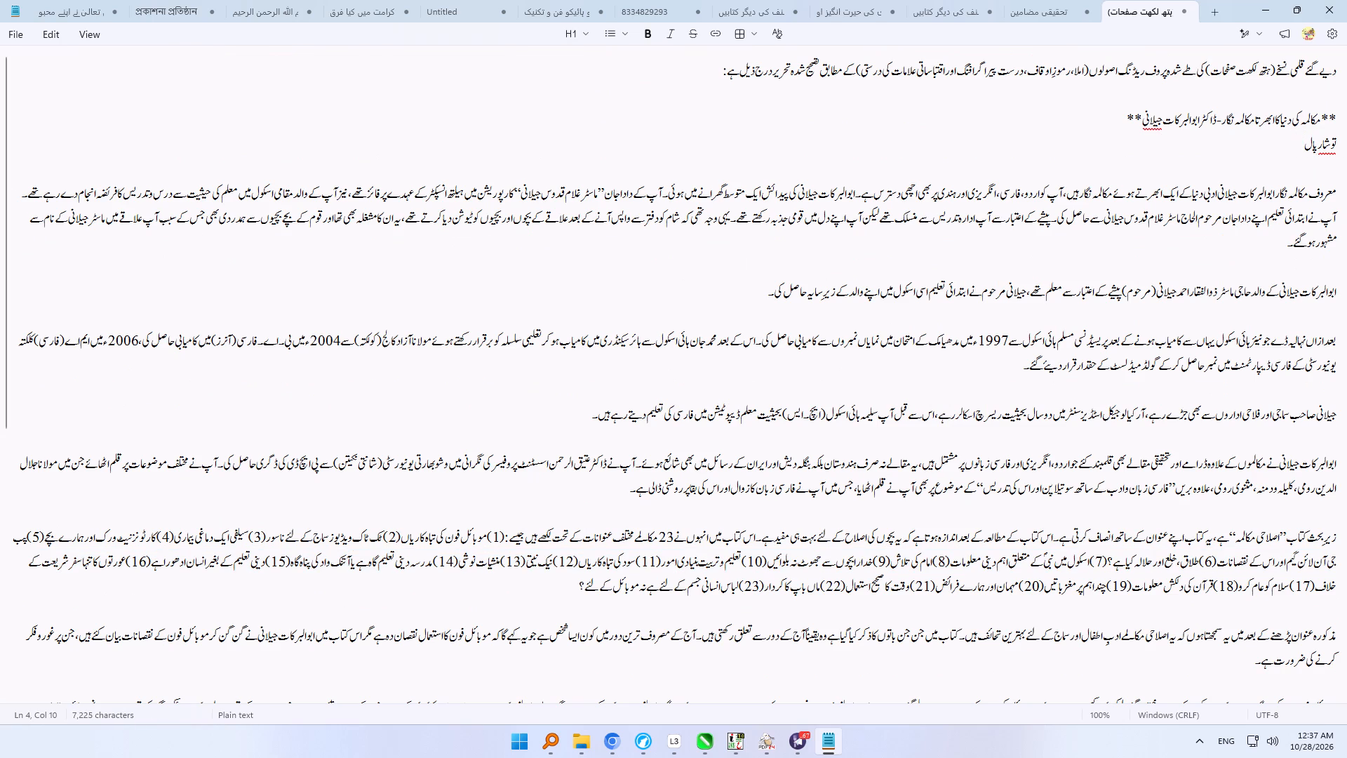
left_click(1097, 121)
key("BackSpace")
key("BackSpace")
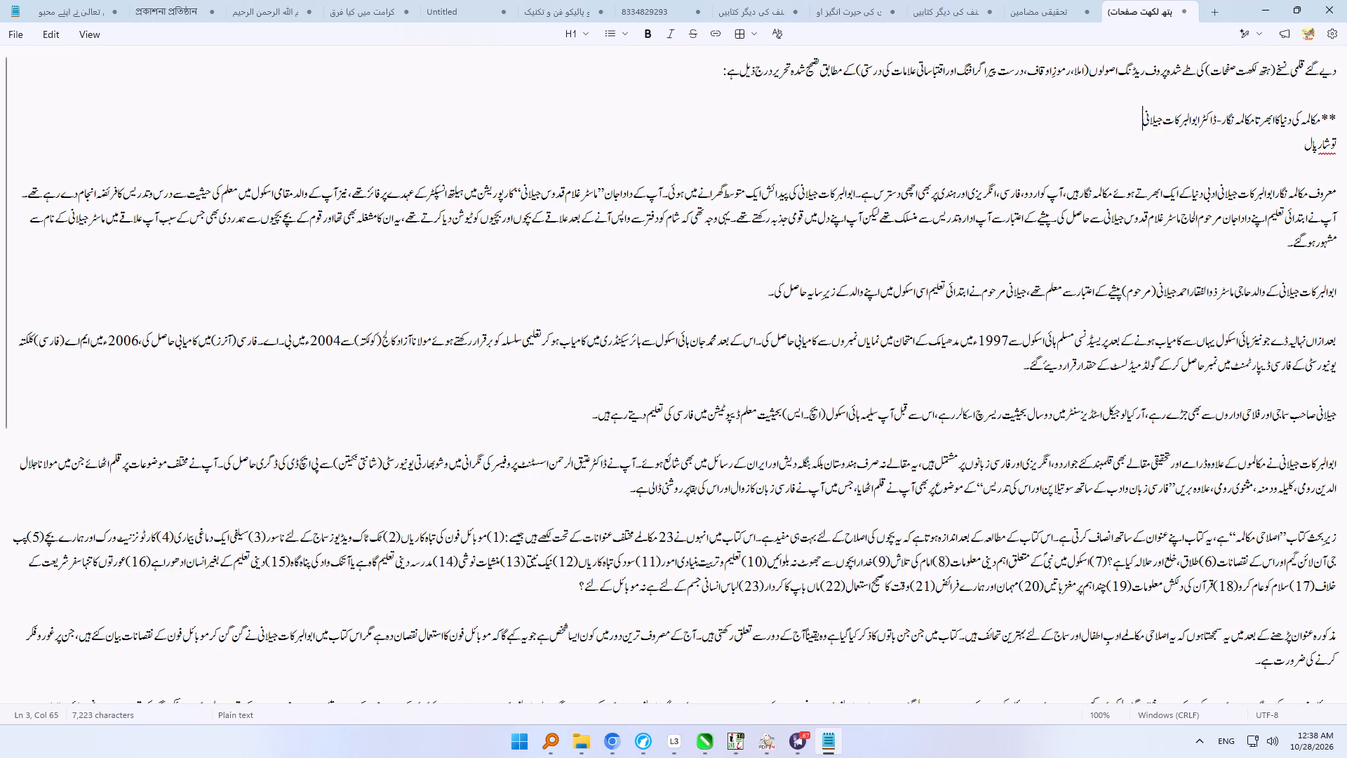
Delete the asterisks before the title and Gemini's introductory sentence above it, keeping the title on its own line.
left_click(1323, 119)
key("BackSpace")
key("BackSpace")
key("BackSpace")
key("BackSpace")
key("BackSpace")
key("BackSpace")
key("BackSpace")
key("BackSpace")
key("BackSpace")
key("BackSpace")
key("BackSpace")
key("BackSpace")
key("BackSpace")
key("BackSpace")
key("BackSpace")
key("BackSpace")
key("BackSpace")
key("BackSpace")
key("BackSpace")
key("BackSpace")
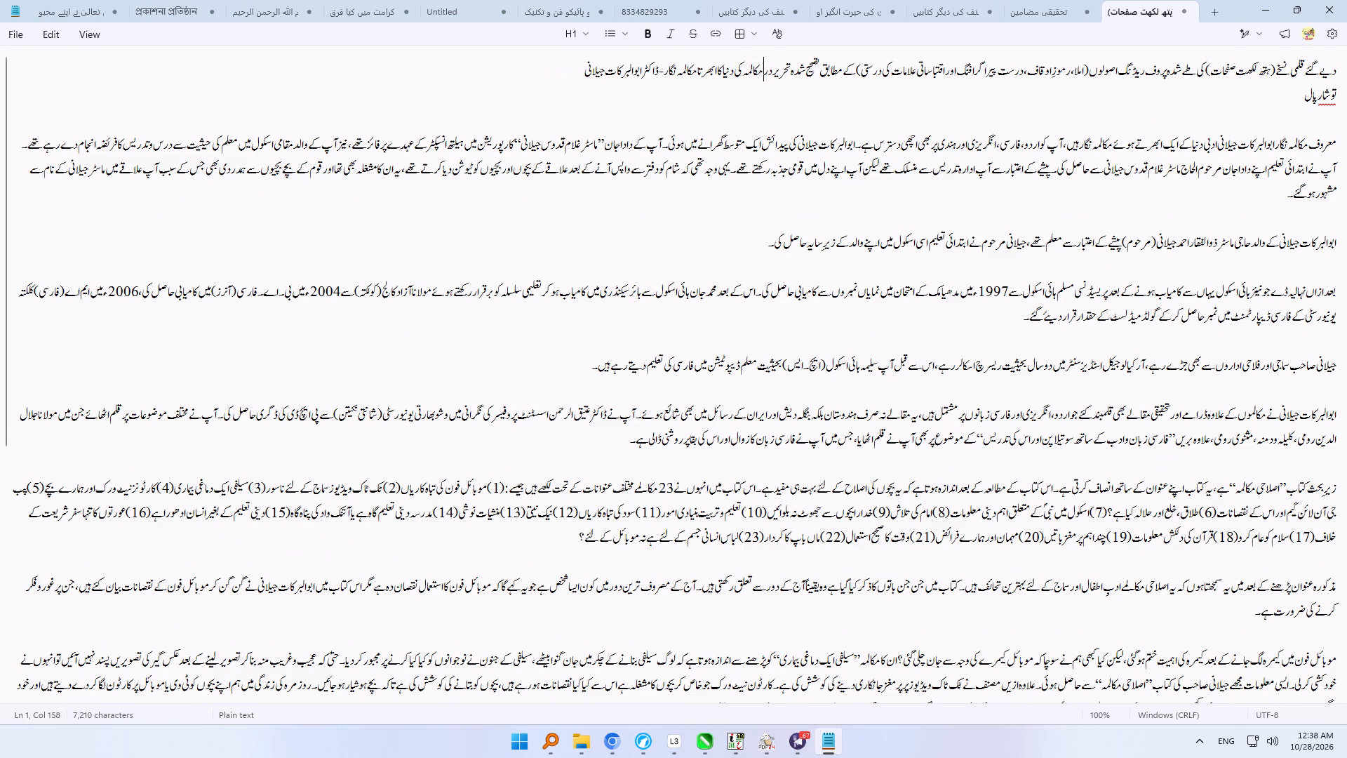
triple_click(1325, 71)
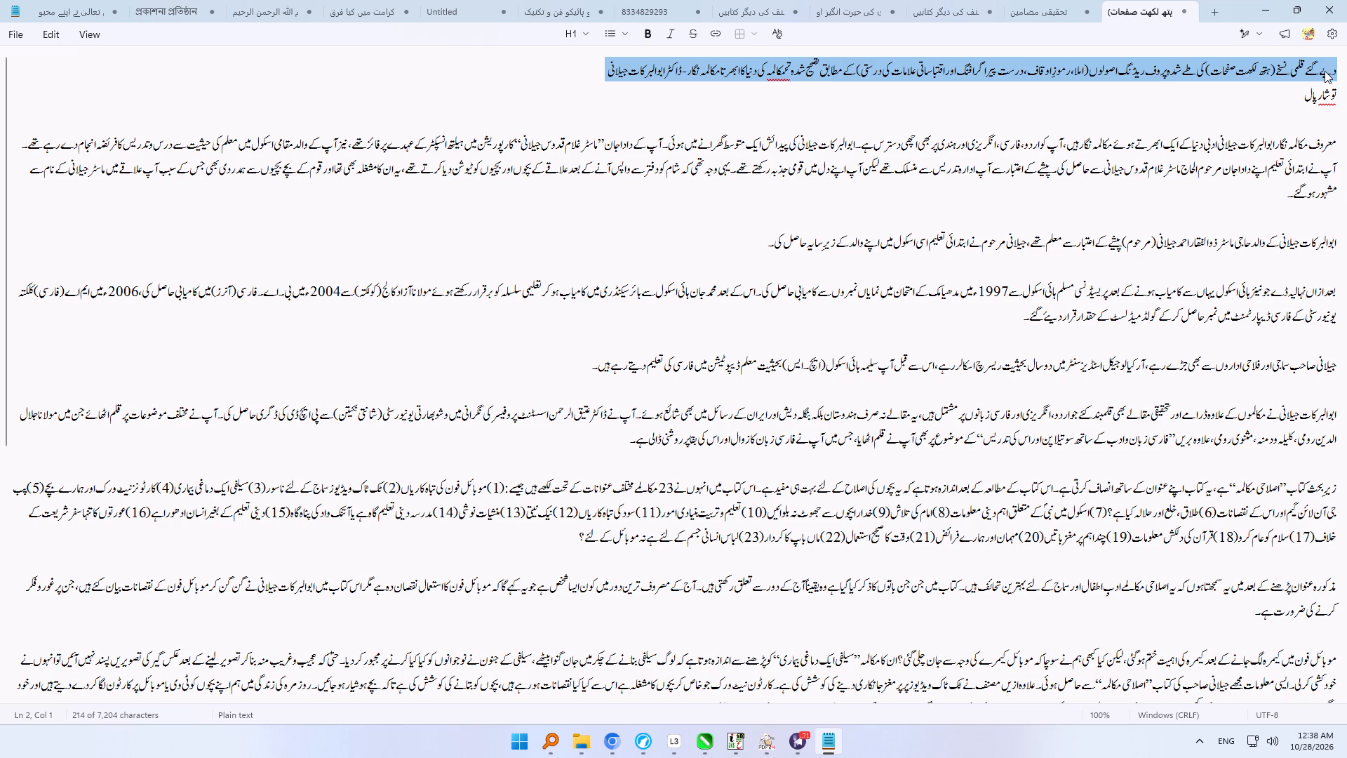
left_click(771, 71)
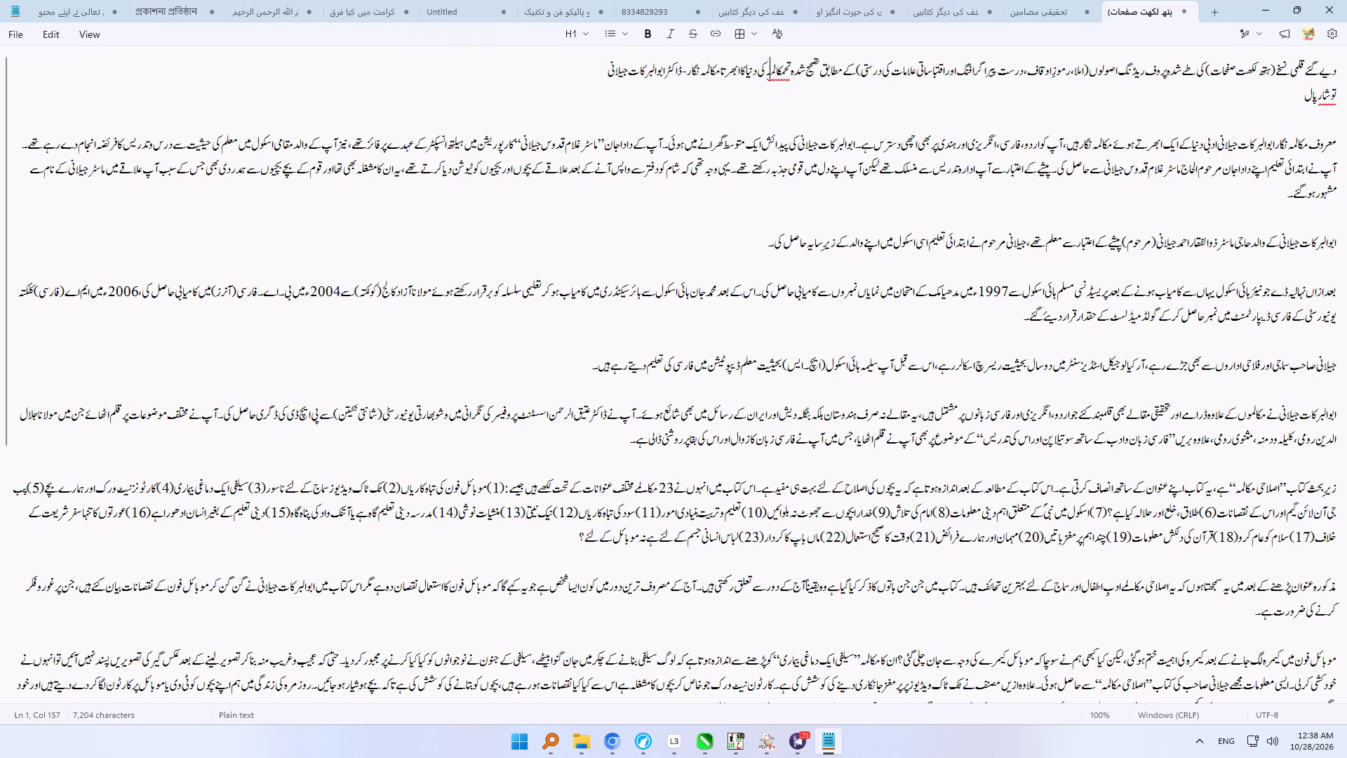
left_click(785, 72)
key("Return")
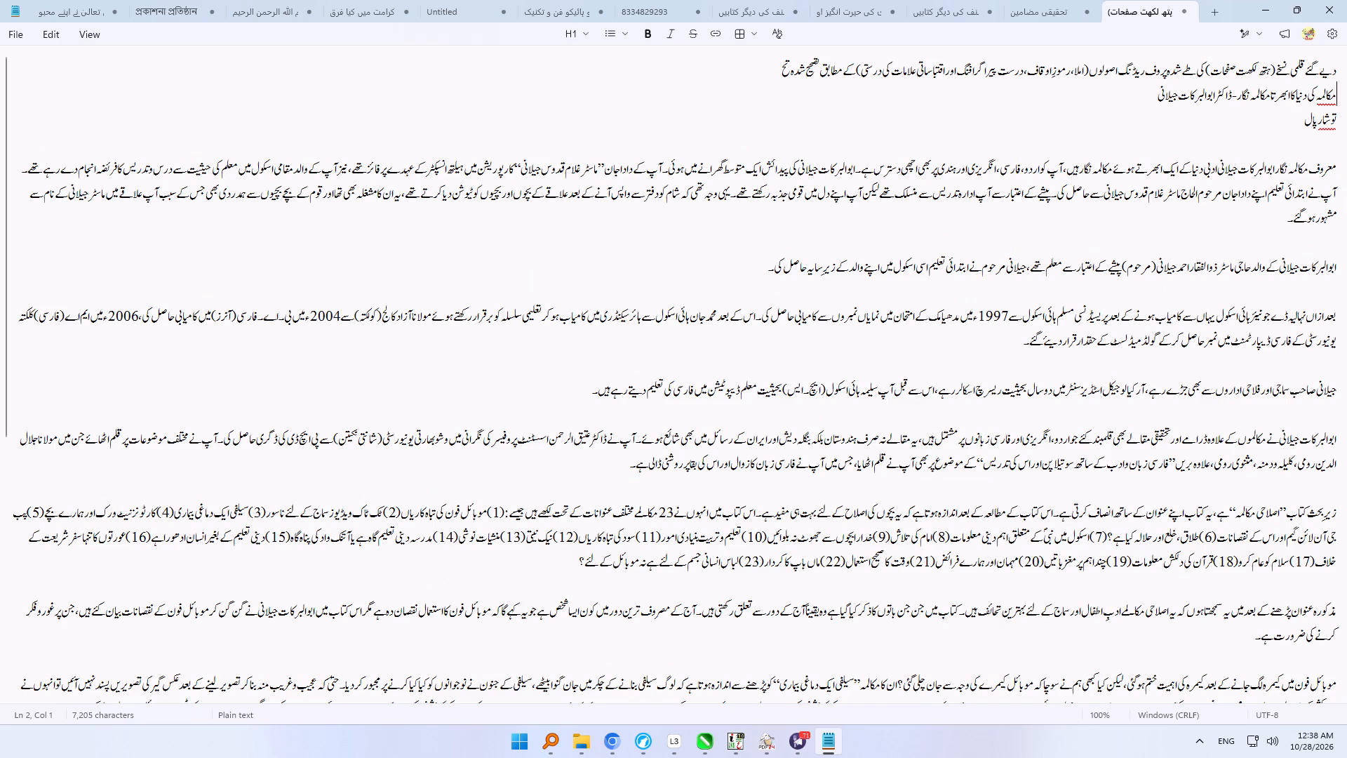
left_click_drag(775, 76, 1343, 72)
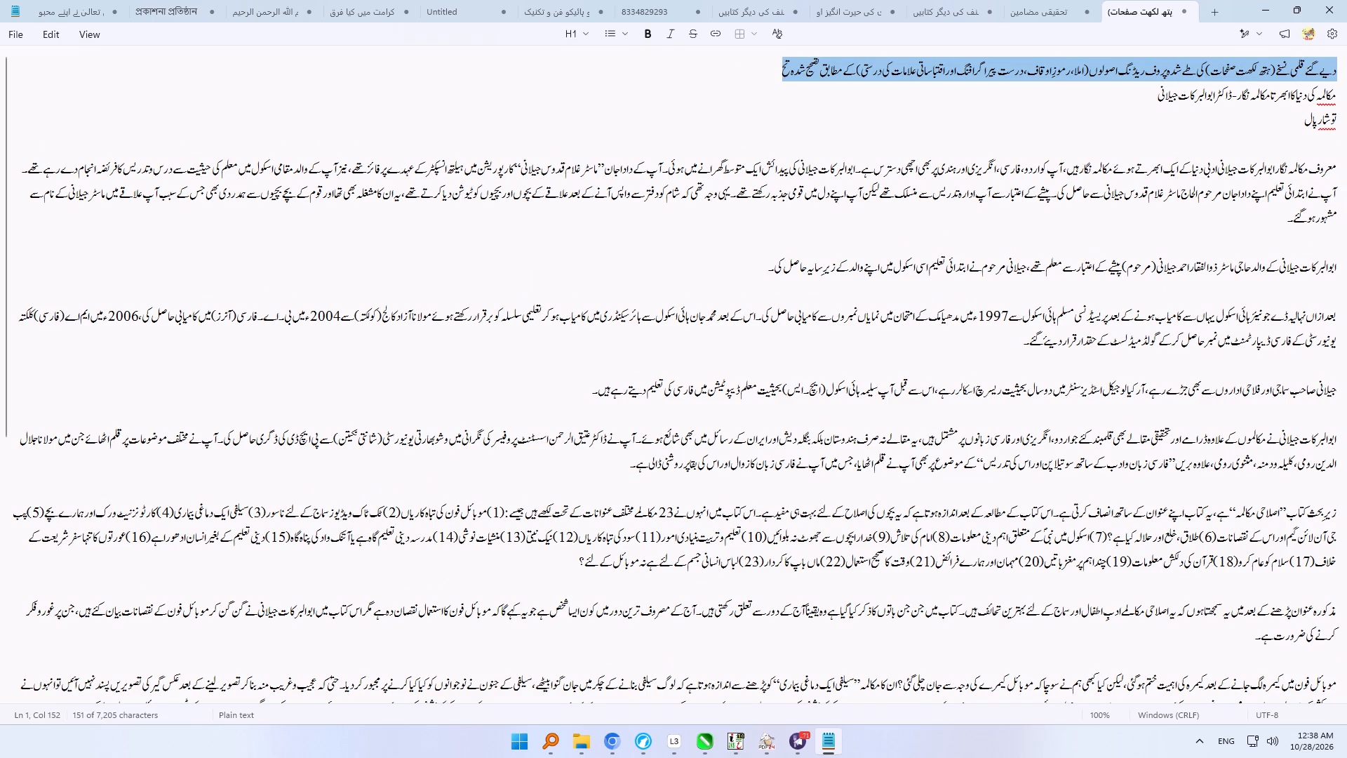
key("Delete")
key("Delete")
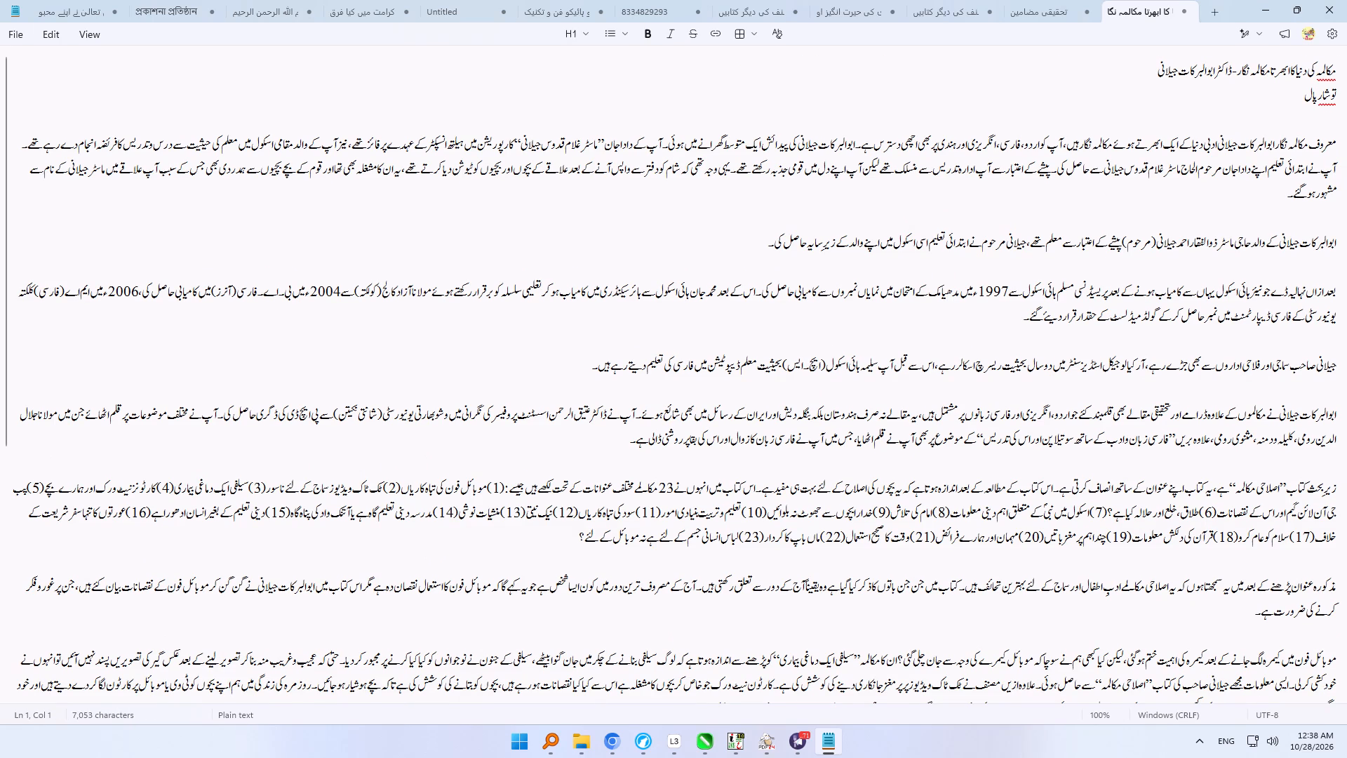
Insert an empty line above the article title.
key("Return")
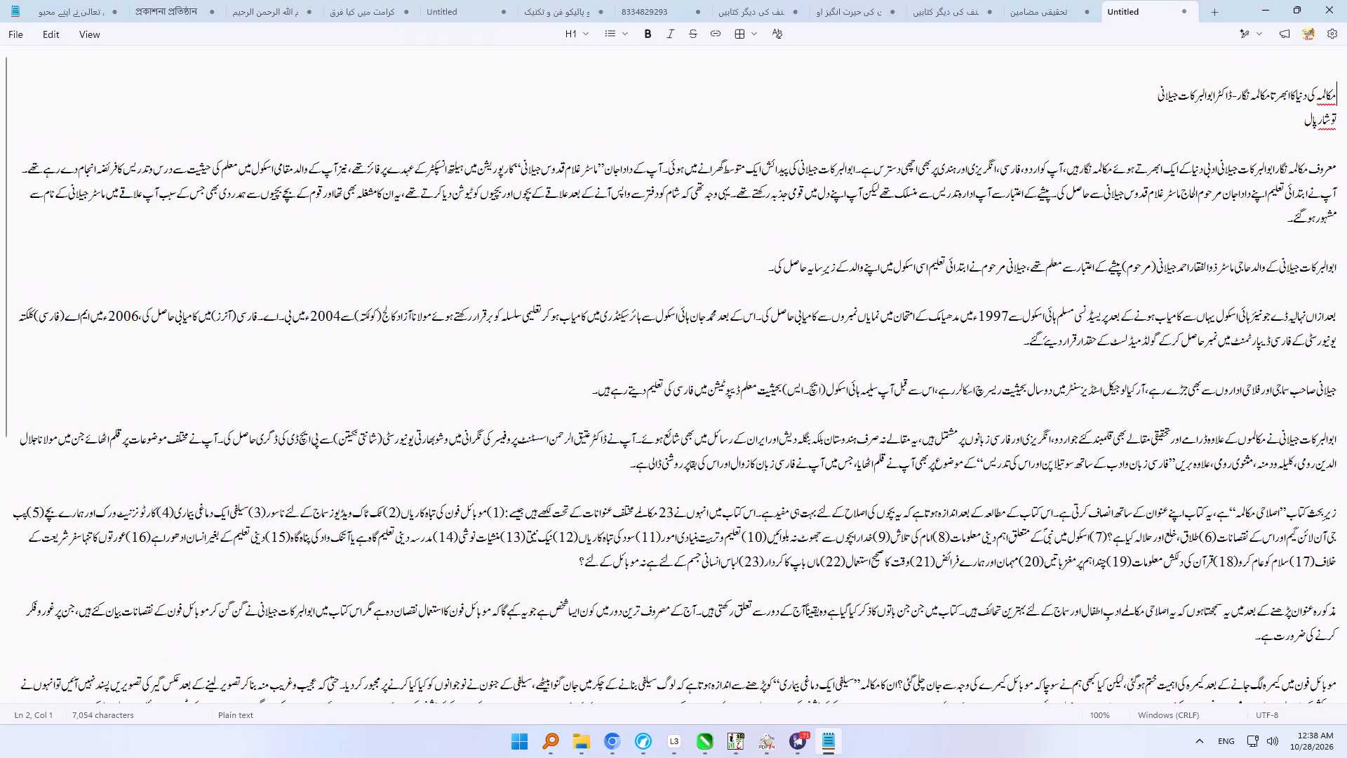
Remove the empty lines between the body paragraphs from the opening one down to the one starting "زیرِ بحث کتاب".
left_click(1328, 251)
key("Delete")
left_click(1325, 275)
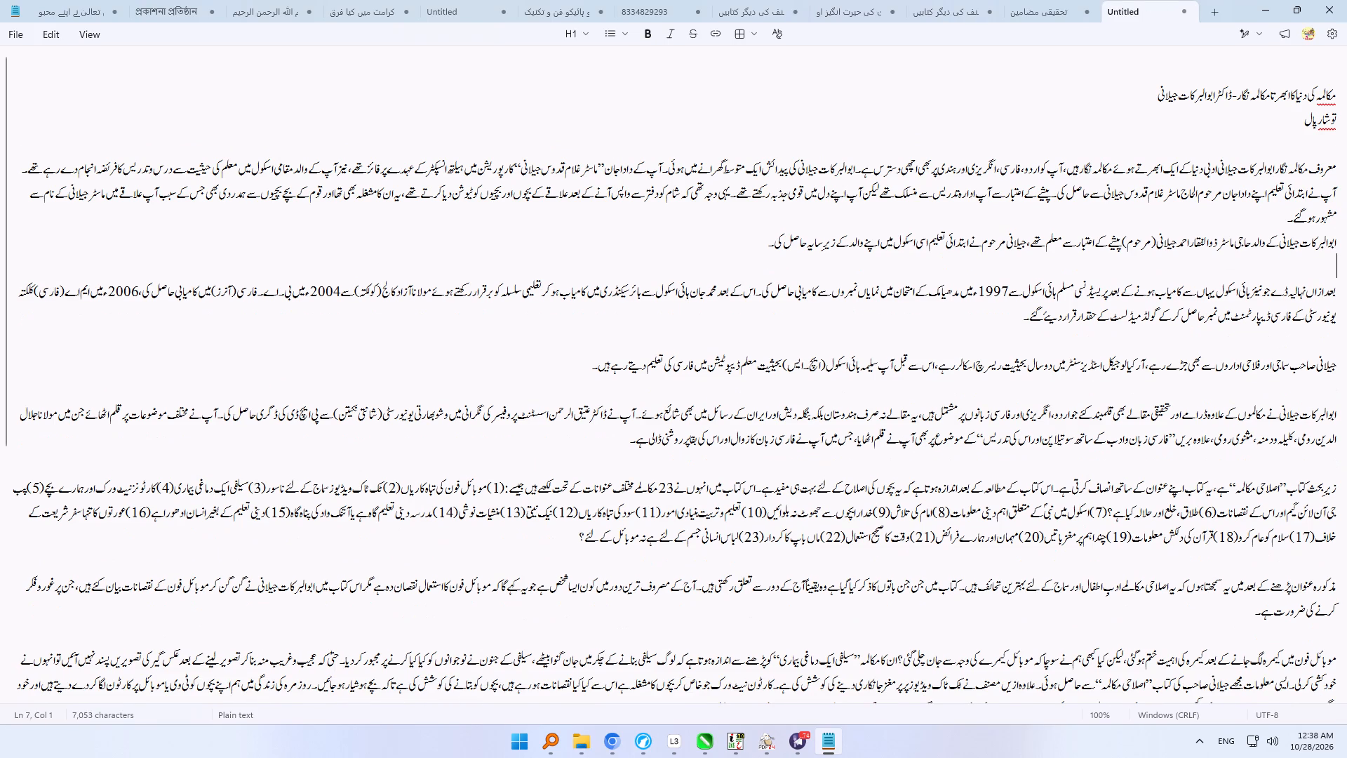
key("Delete")
left_click(1322, 315)
key("Delete")
left_click(1328, 345)
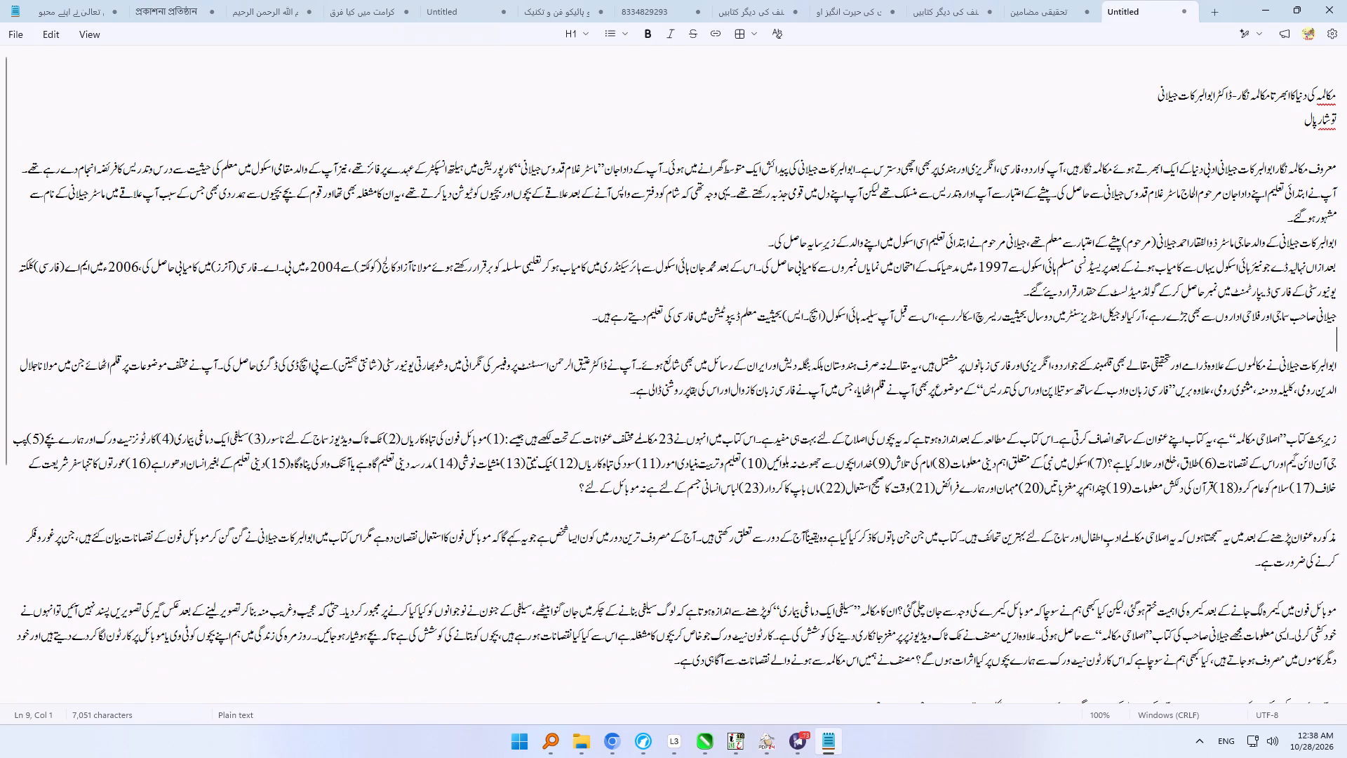
key("Delete")
left_click(1330, 404)
left_click(1334, 392)
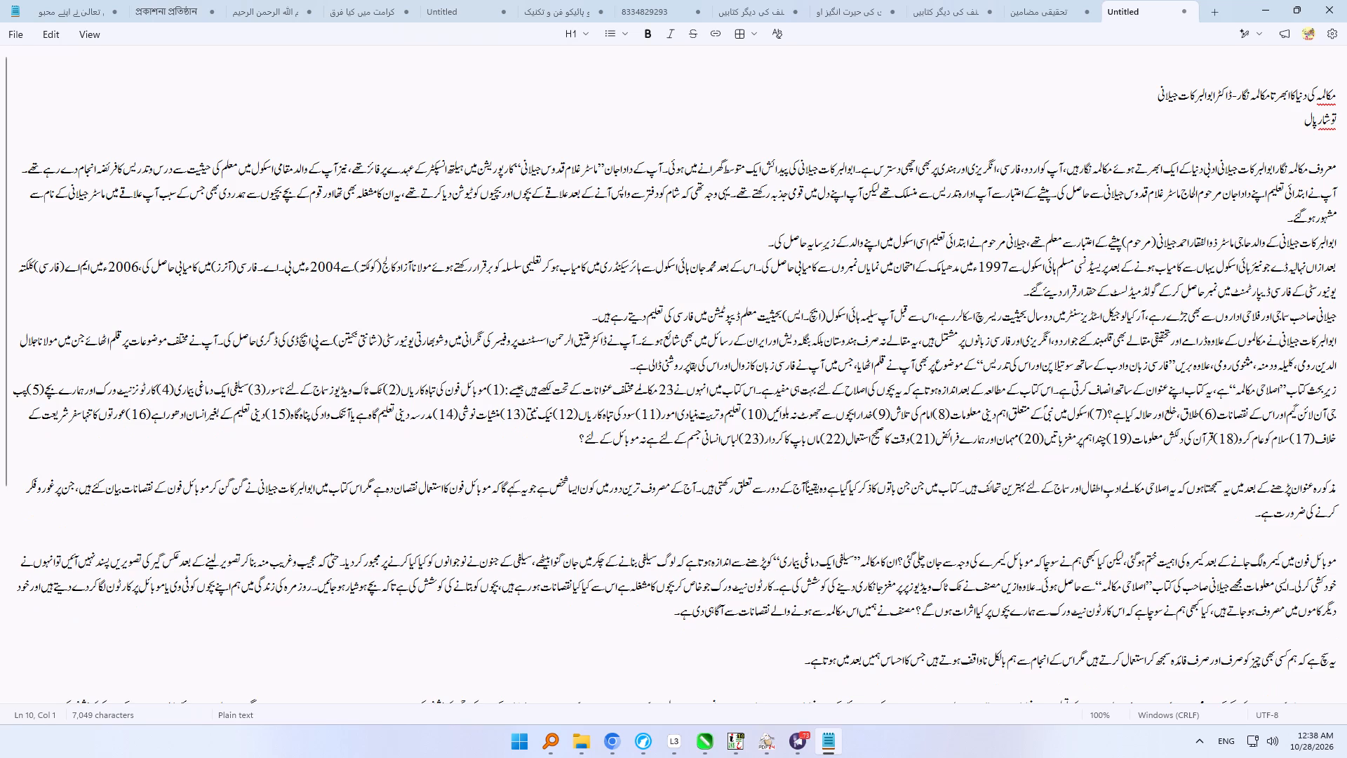
Remove the empty lines between the following paragraphs, down to the one starting "قرآن کے تعلق سے".
left_click(1328, 467)
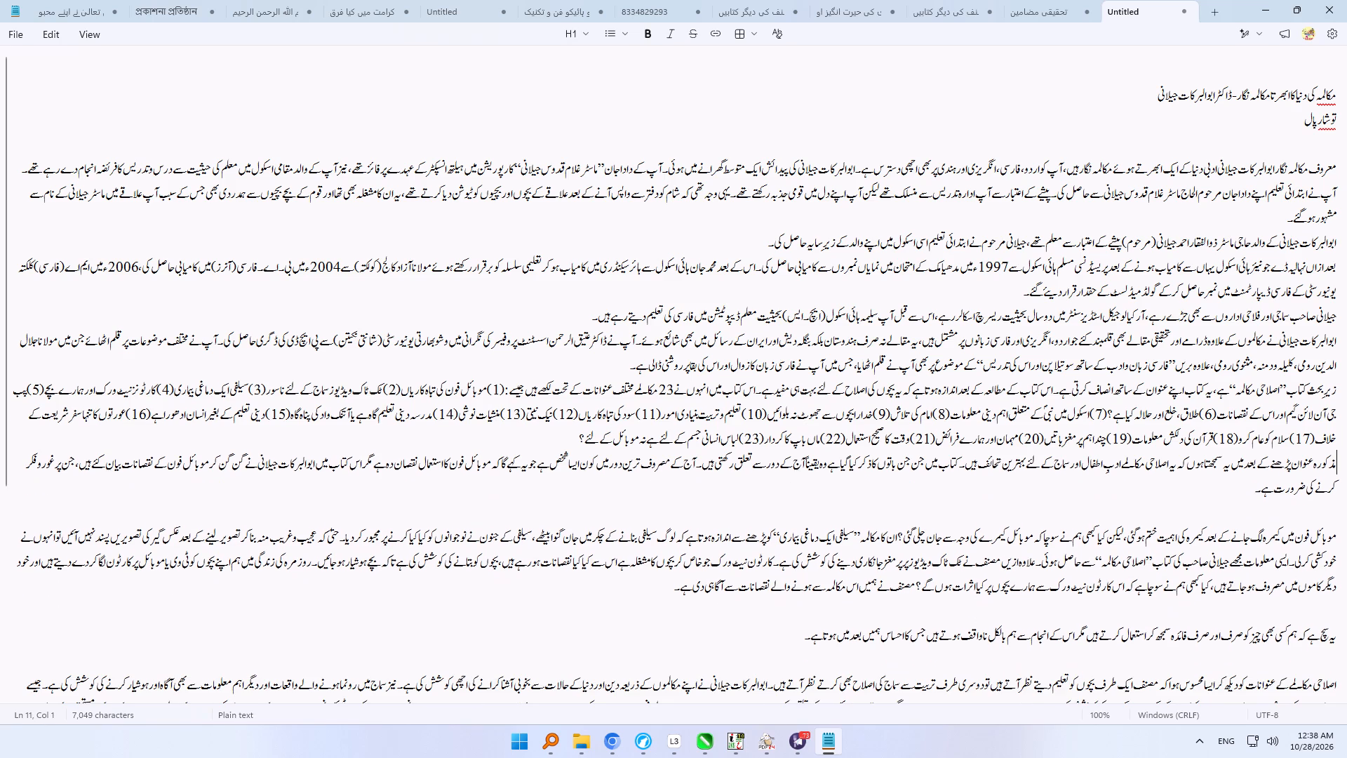
left_click(1325, 518)
key("Delete")
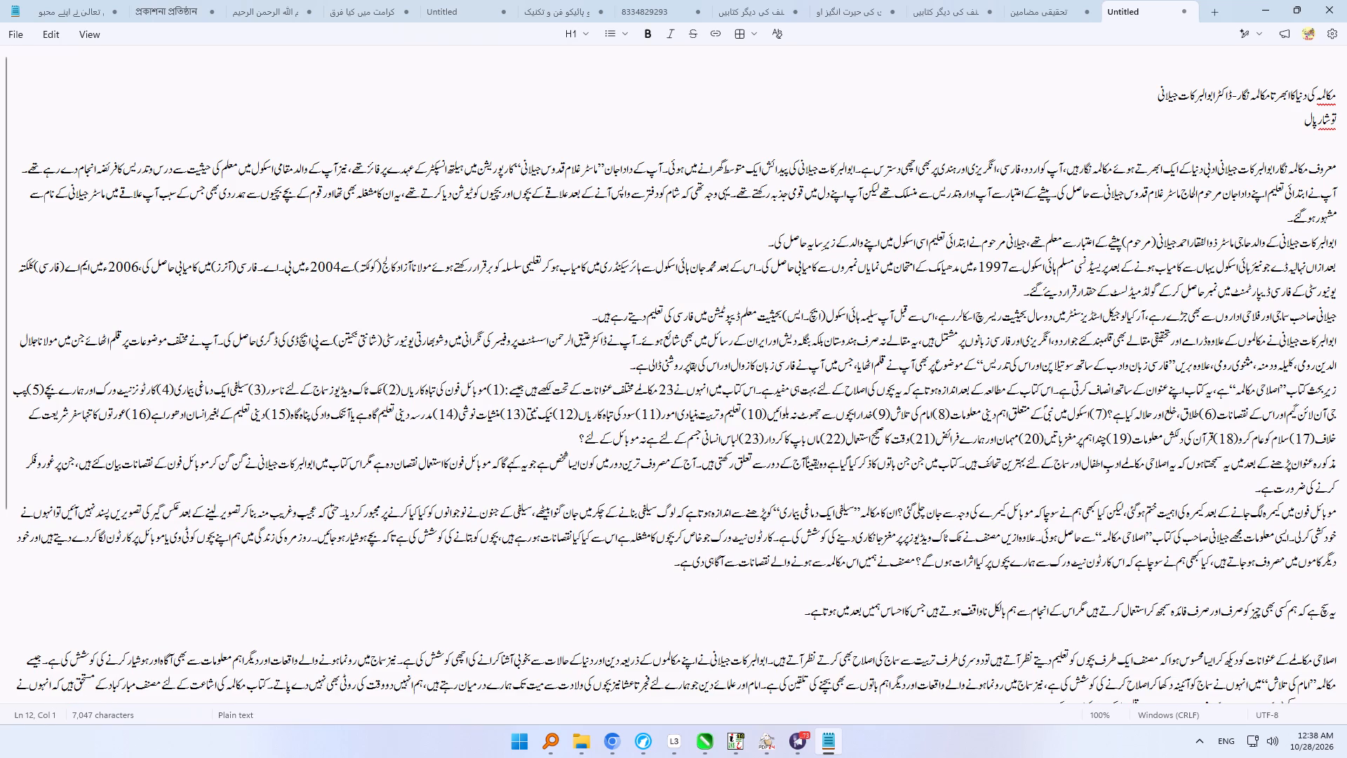
left_click(1326, 593)
key("Delete")
left_click(1320, 617)
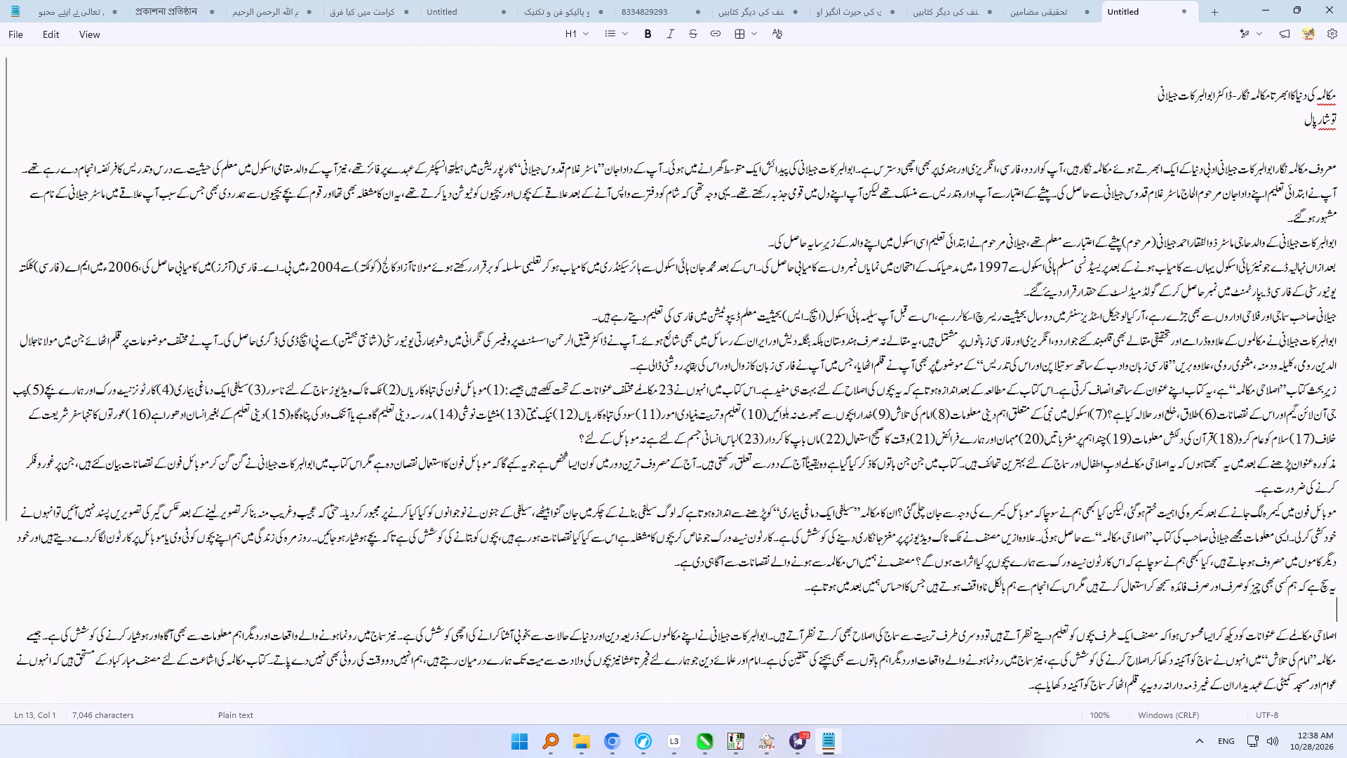
key("Delete")
left_click(1325, 678)
key("Delete")
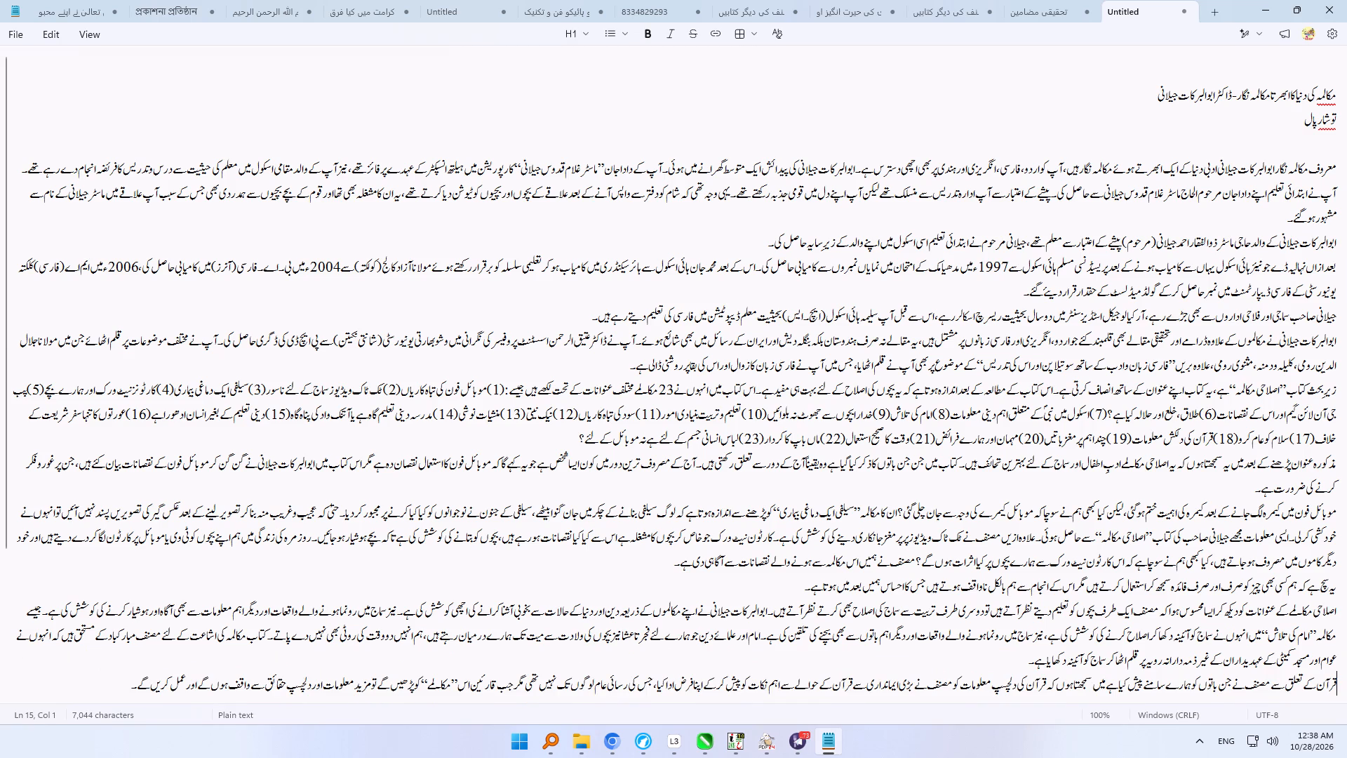
Remove the empty lines above the paragraphs starting "کتاب ’’مکالمہ‘‘" and "جہاں تک زبان و بیان".
left_click_drag(5, 384, 8, 451)
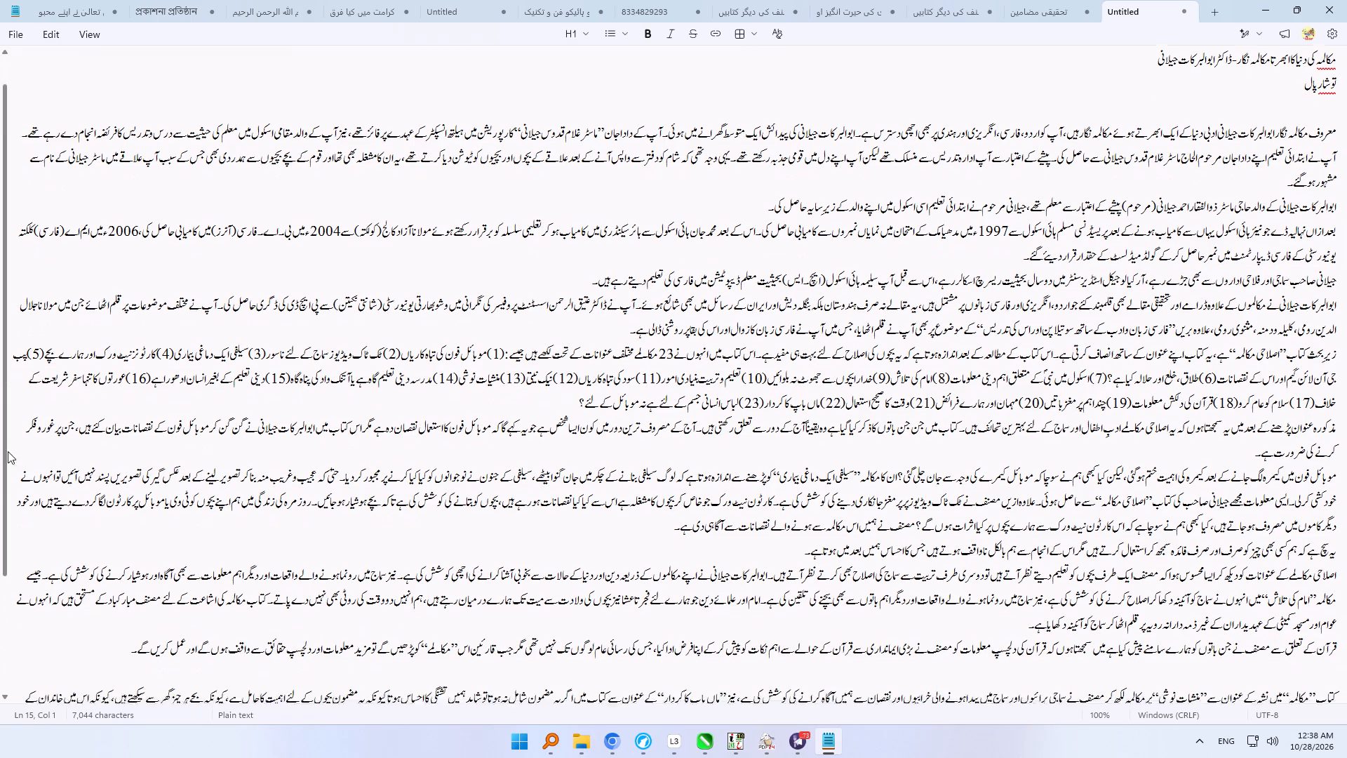
scroll(8, 460, "up", 2)
left_click_drag(8, 451, 0, 652)
scroll(4, 496, "down", 1)
scroll(0, 652, "down", 1)
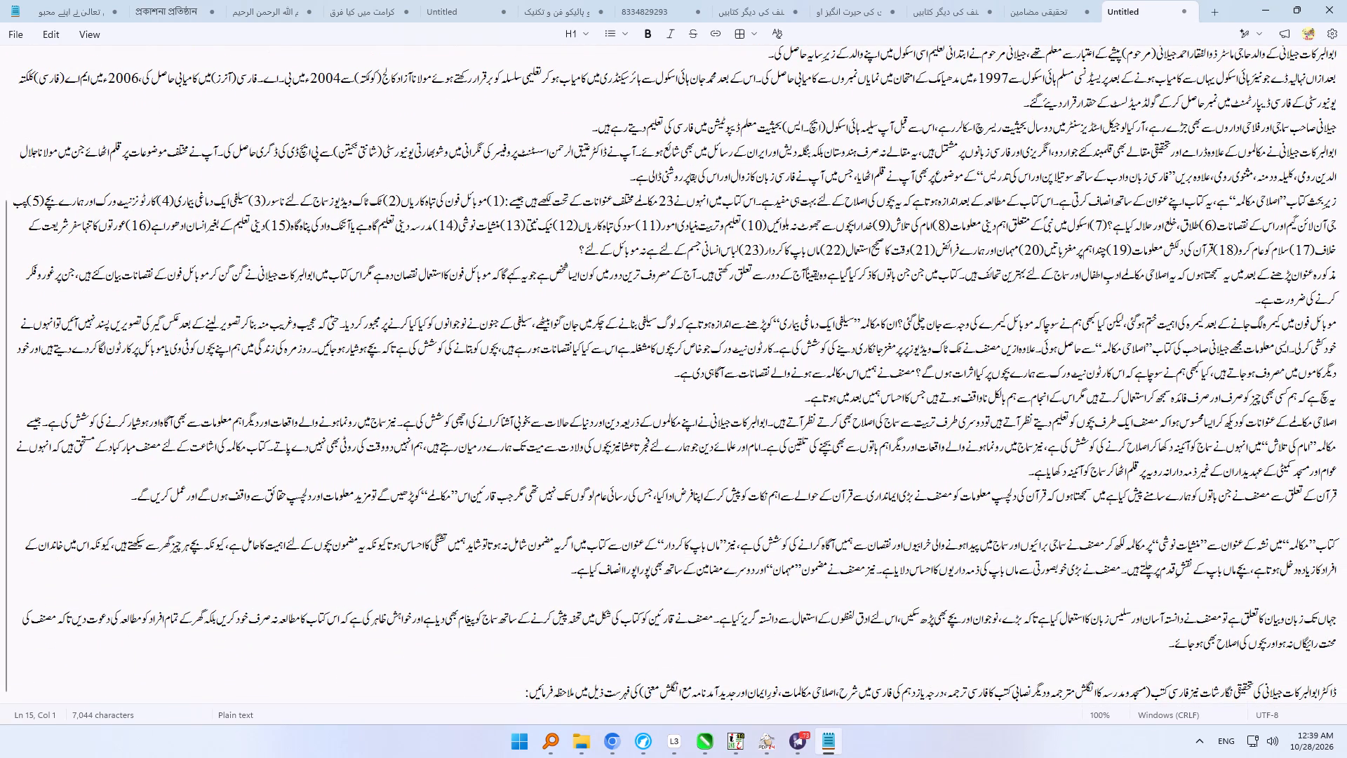
left_click(1334, 519)
left_click(1335, 584)
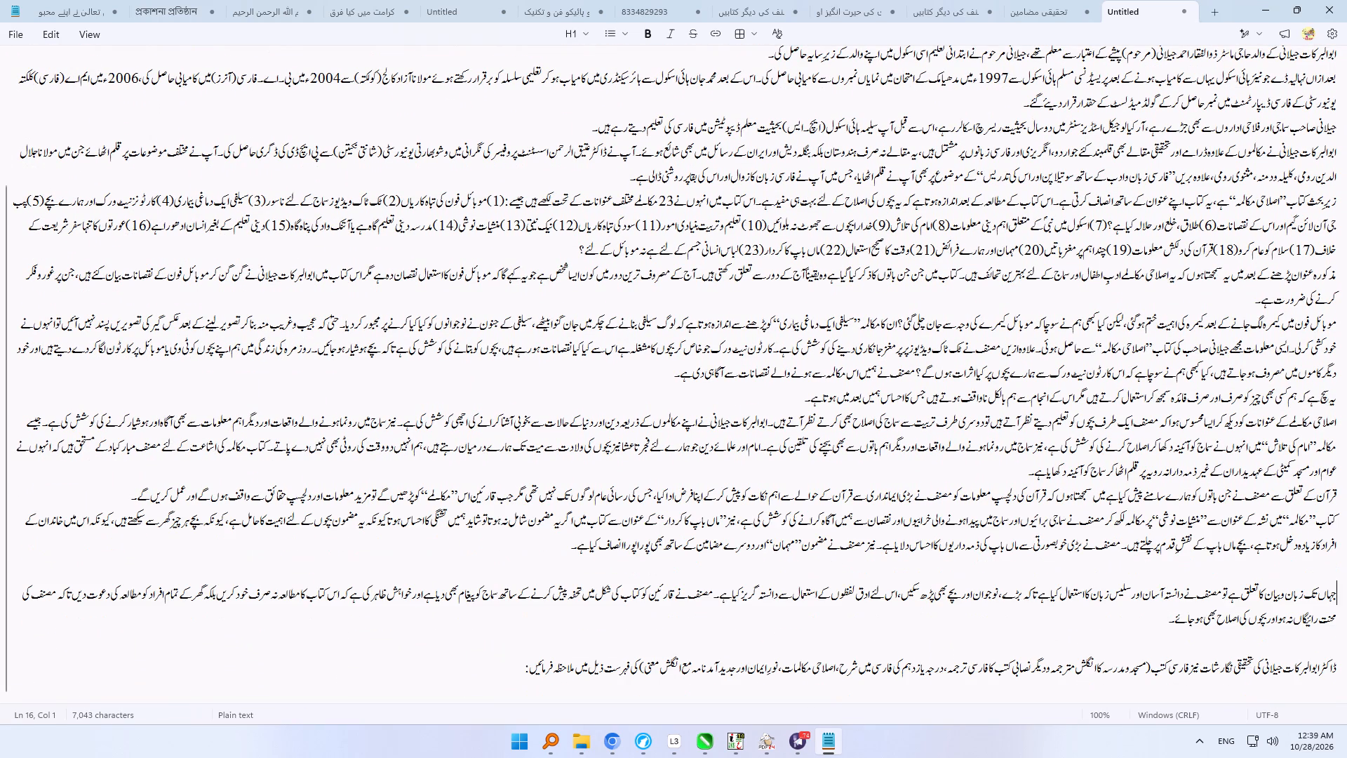
left_click(1335, 571)
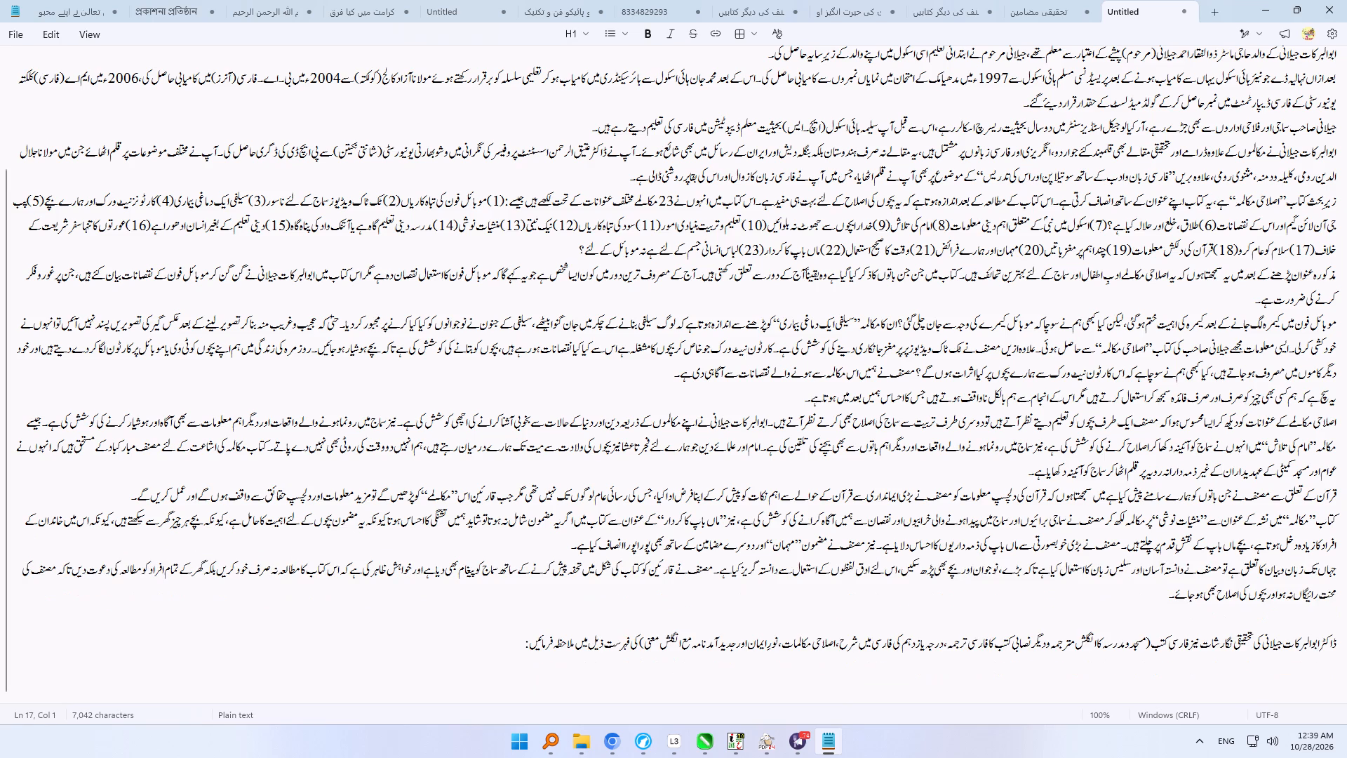
left_click(1328, 624)
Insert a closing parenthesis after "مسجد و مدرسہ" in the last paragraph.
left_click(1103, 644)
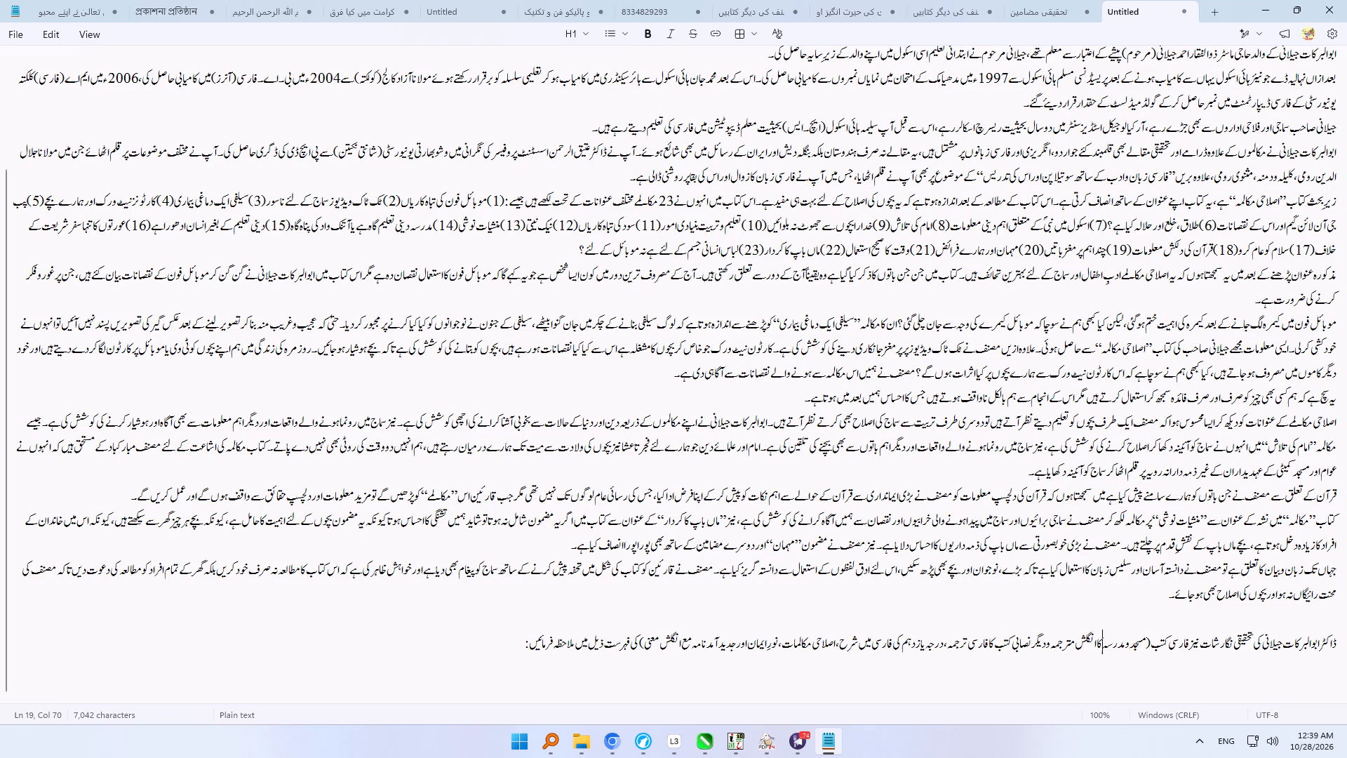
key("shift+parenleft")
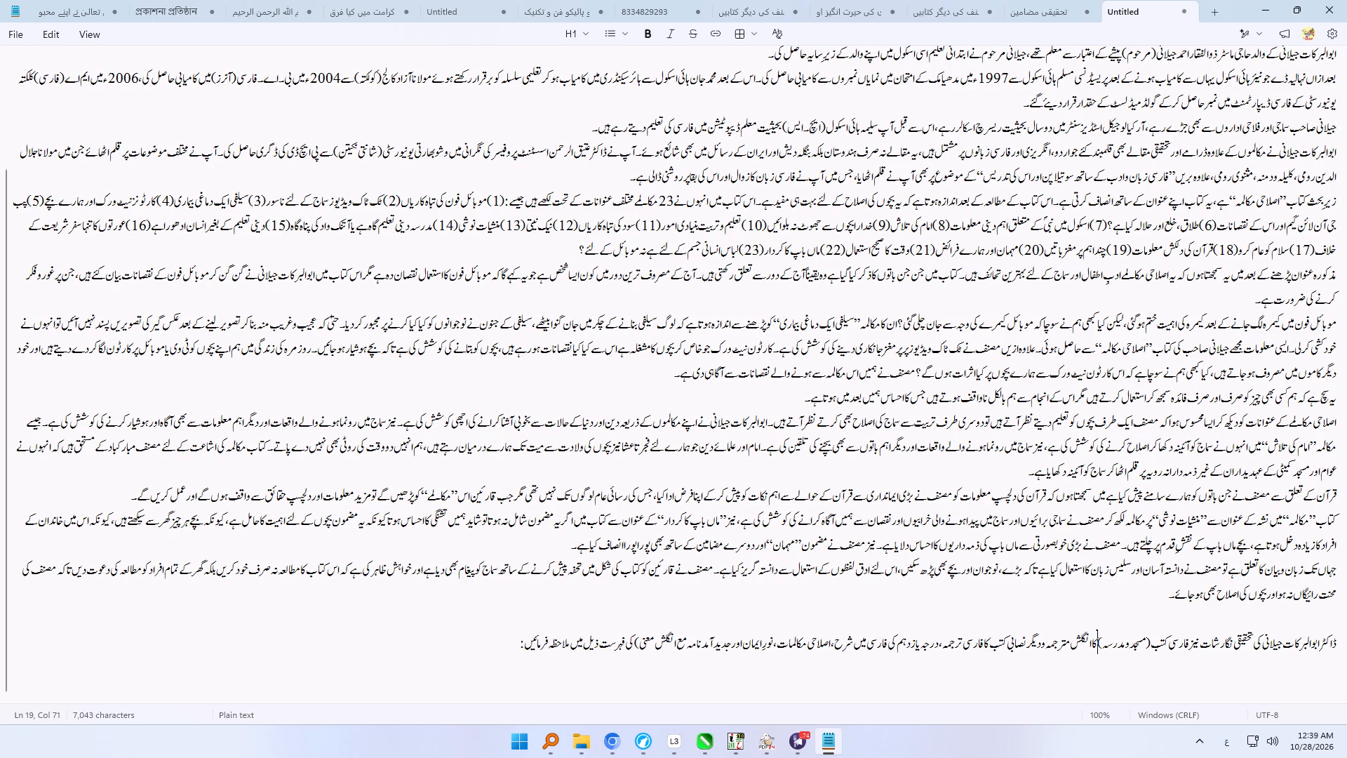
Correct "مترجمہ" to "ترجمہ" after the word "انگلش" in the last paragraph.
left_click(1067, 645)
key("Delete")
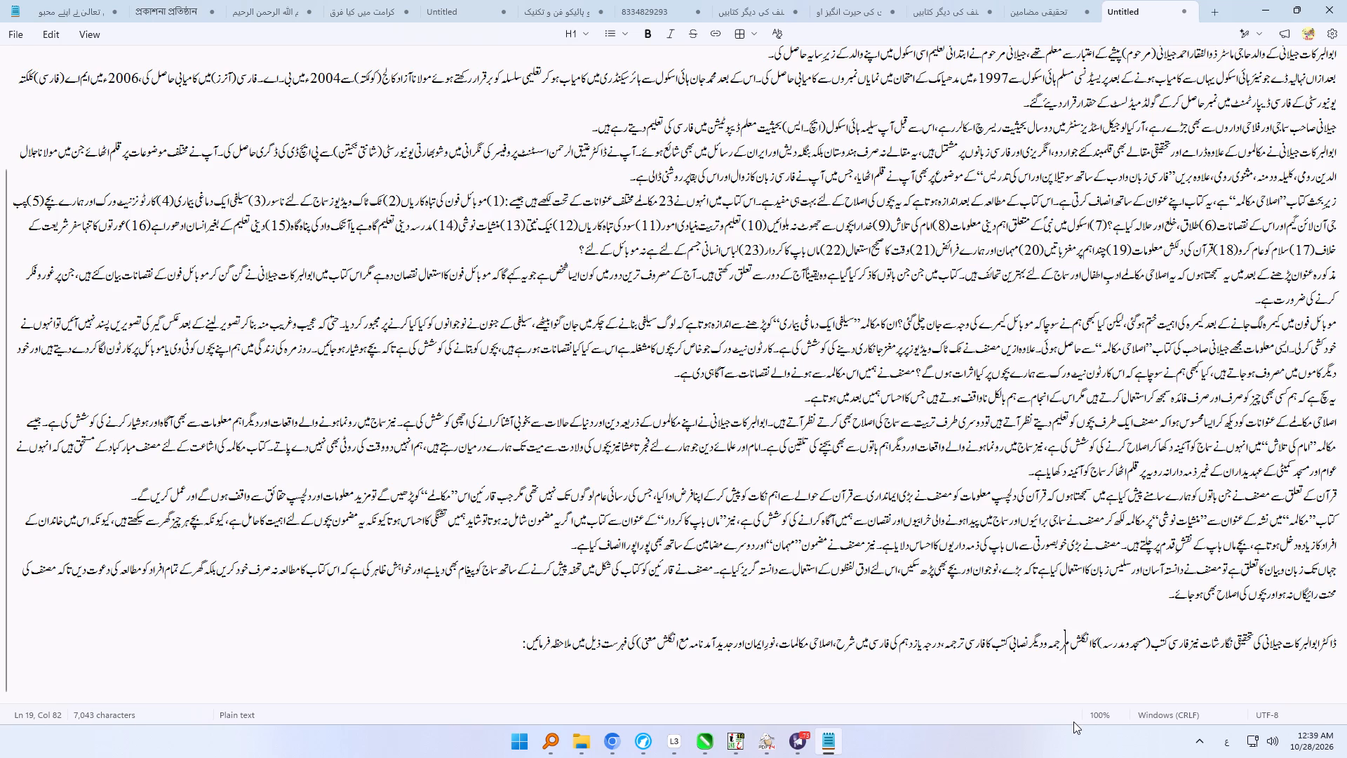
key("ctrl+z")
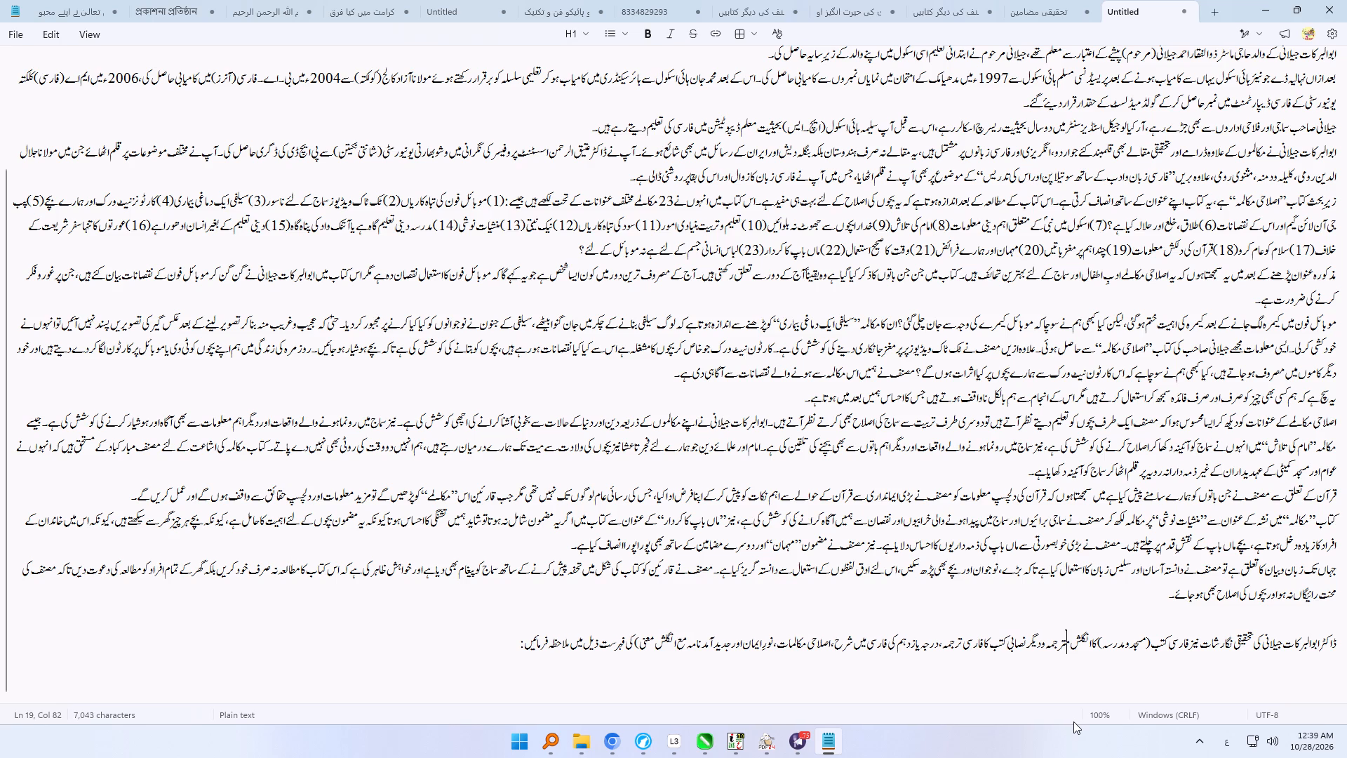
key("BackSpace")
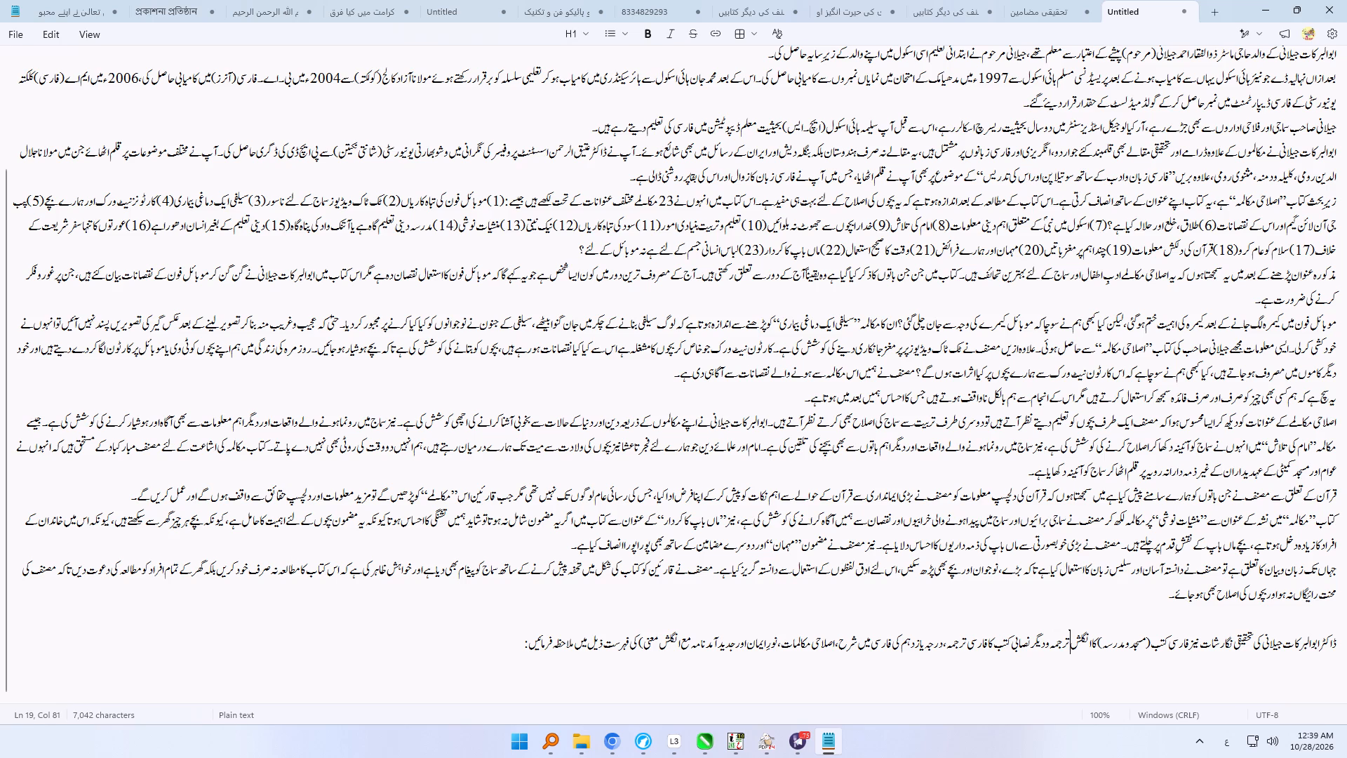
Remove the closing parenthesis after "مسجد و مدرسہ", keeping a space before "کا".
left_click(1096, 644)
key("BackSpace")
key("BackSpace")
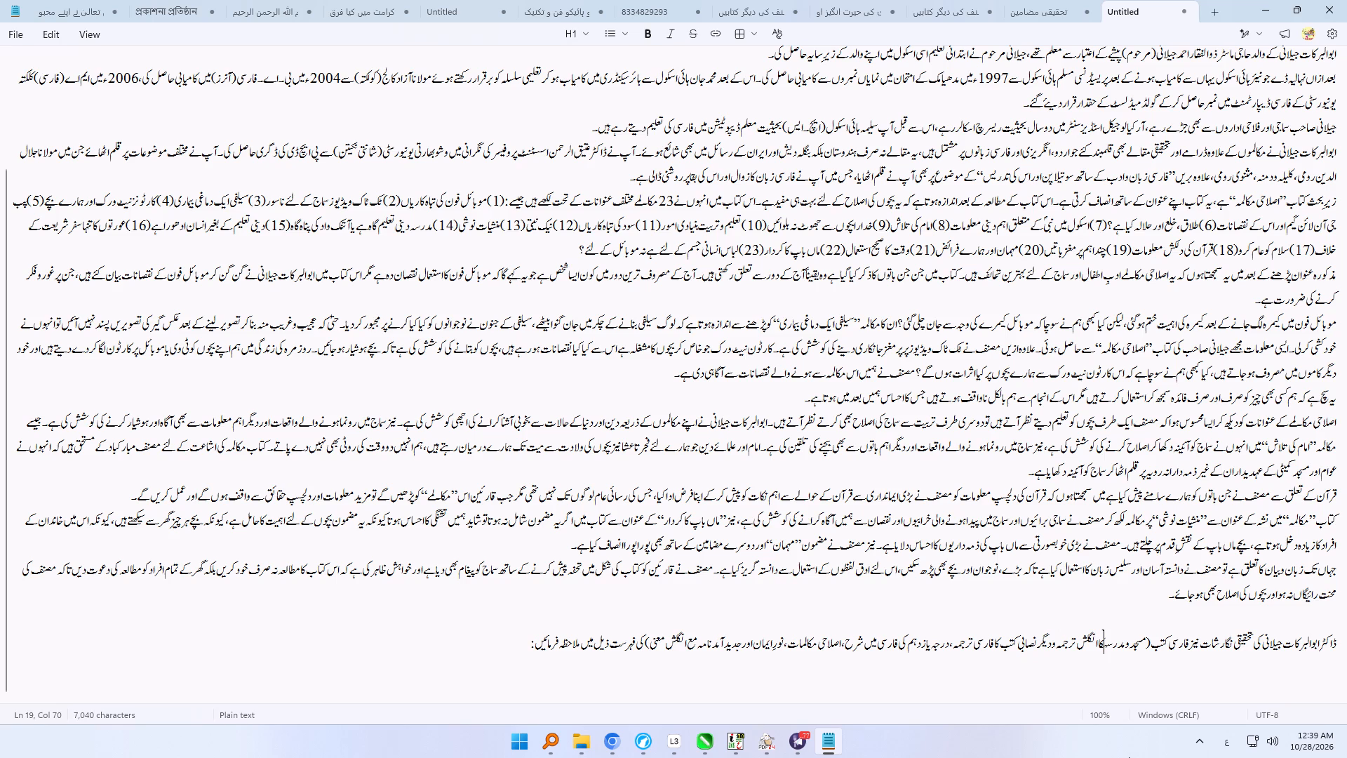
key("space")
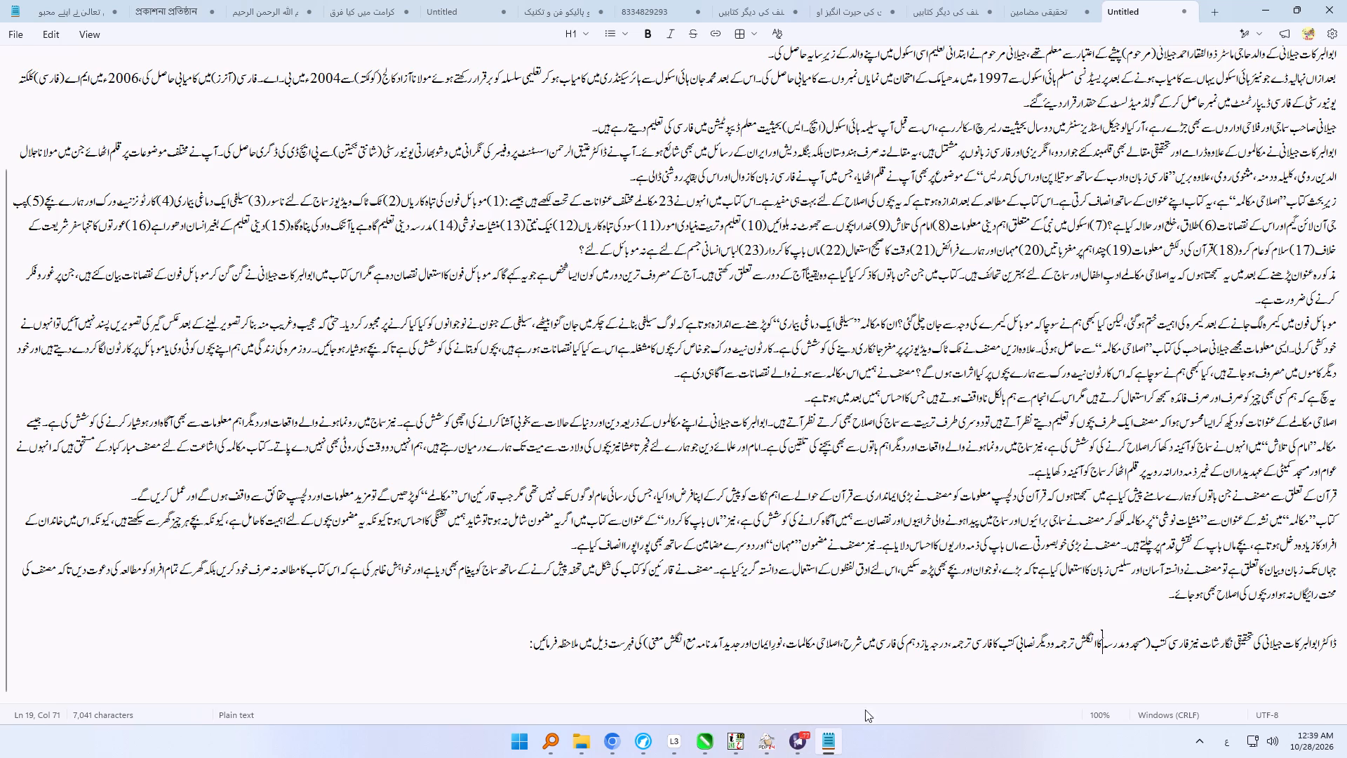
Remove the empty line above the last paragraph.
left_click(1099, 509)
left_click(1152, 620)
key("Delete")
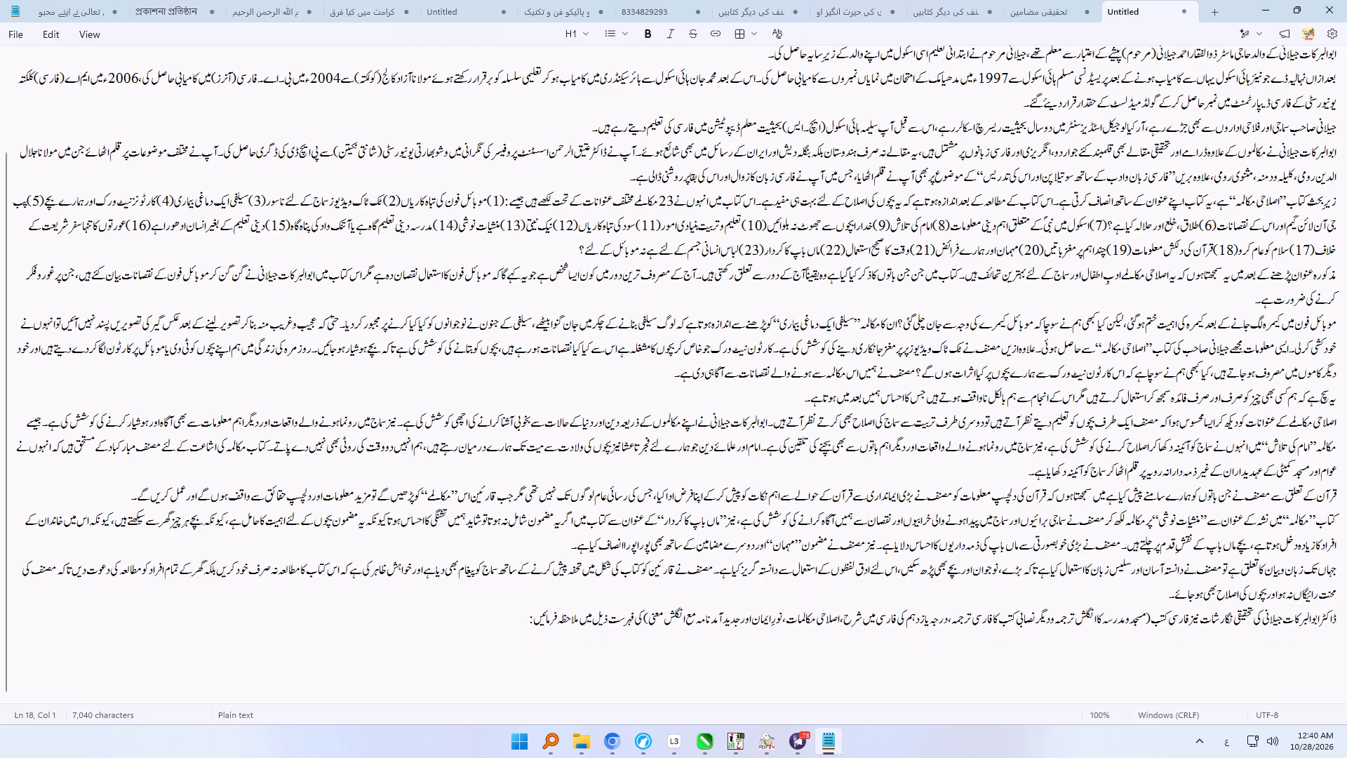
Copy the entire cleaned article text and paste it in the Tahreer style on page 39 of the InPage book file.
left_click(1098, 491)
key("ctrl+a")
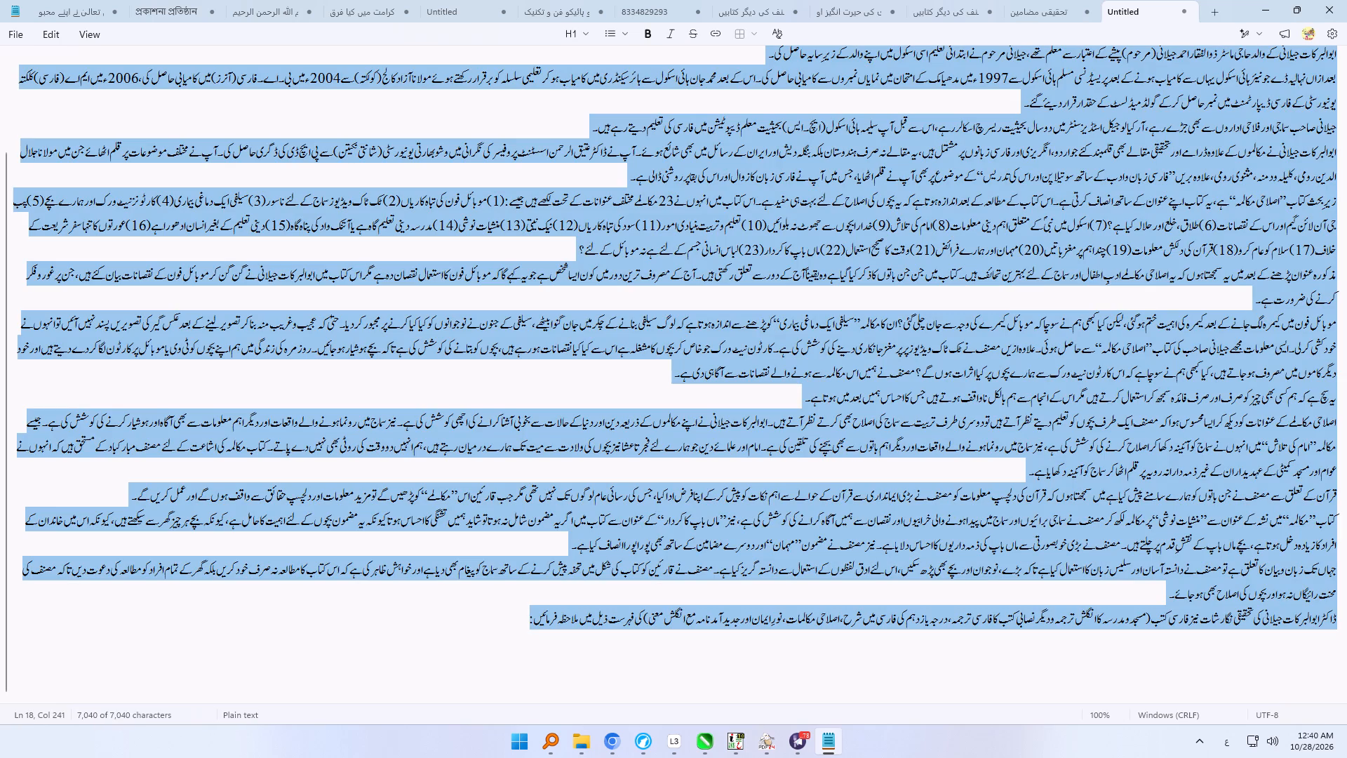
key("ctrl+c")
left_click(743, 746)
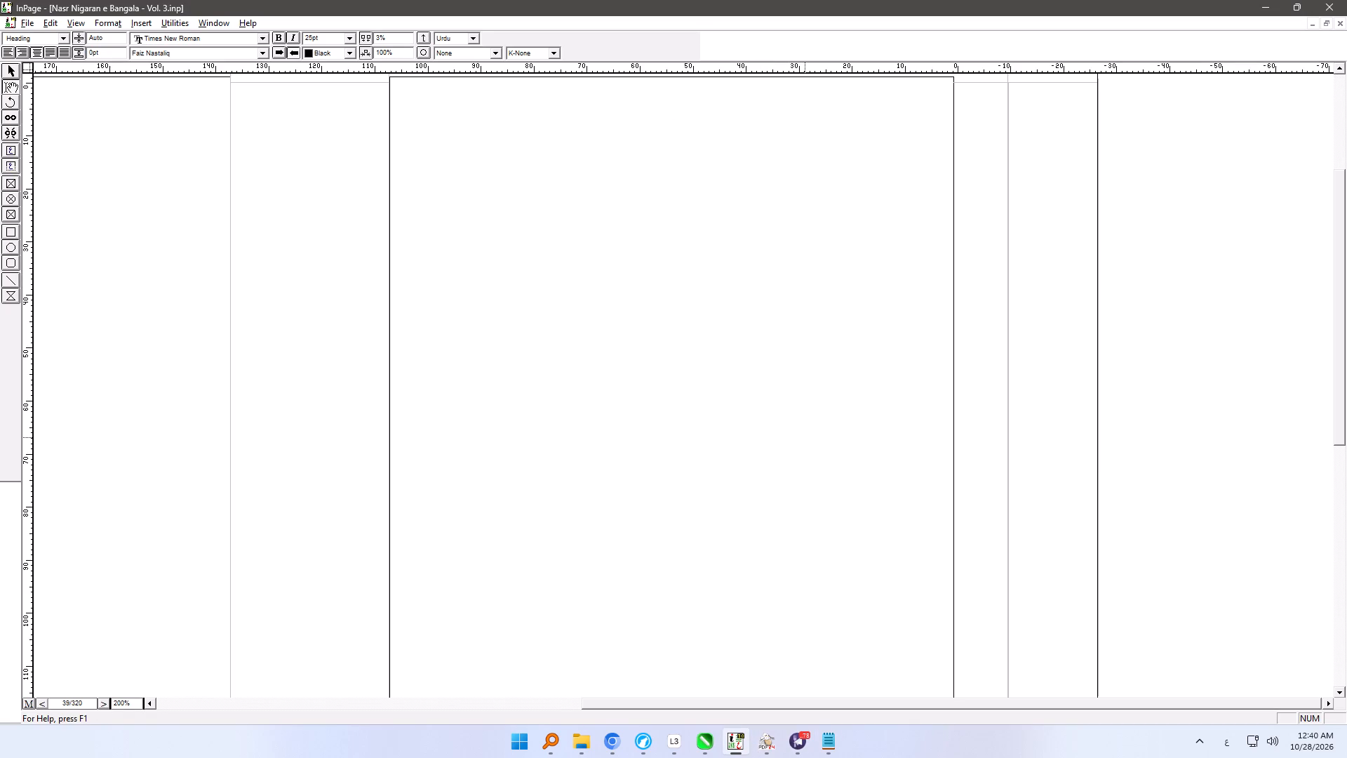
key("ctrl+shift+t")
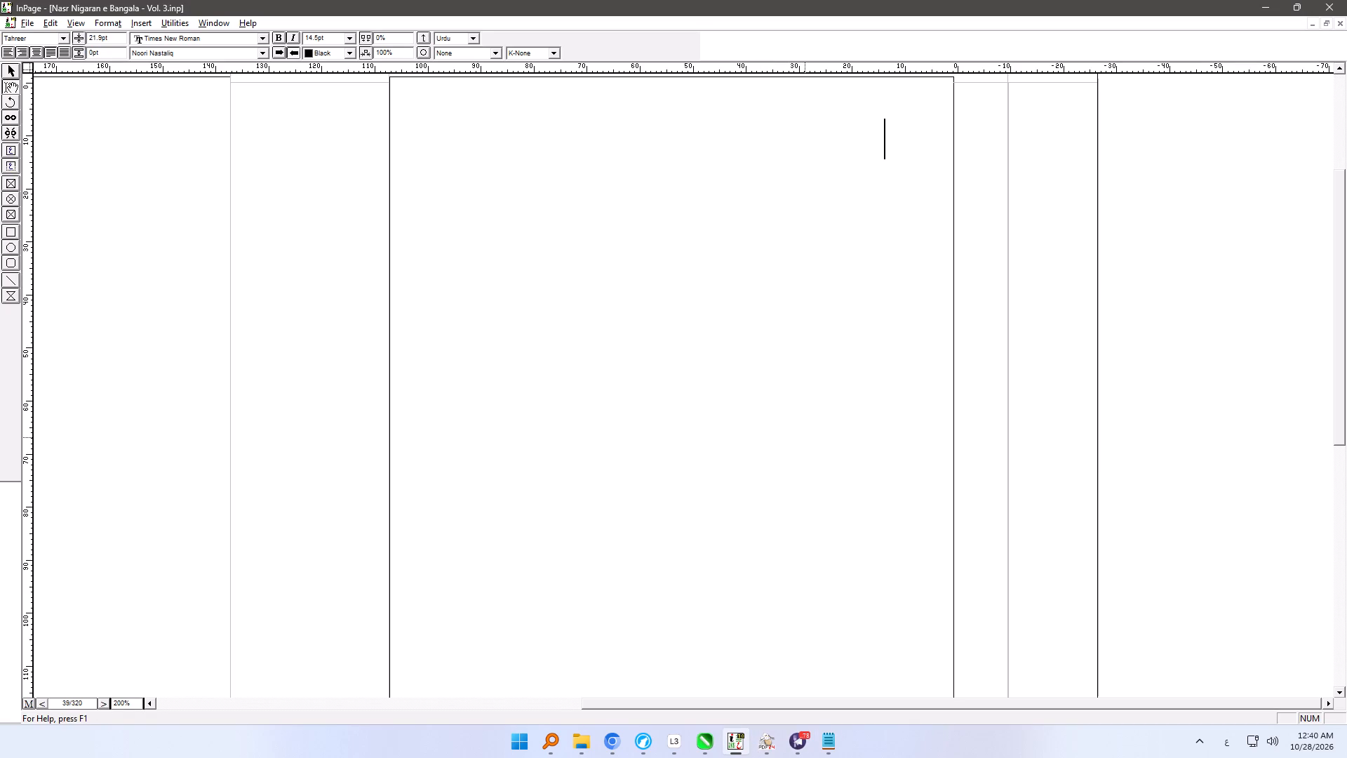
key("ctrl+v")
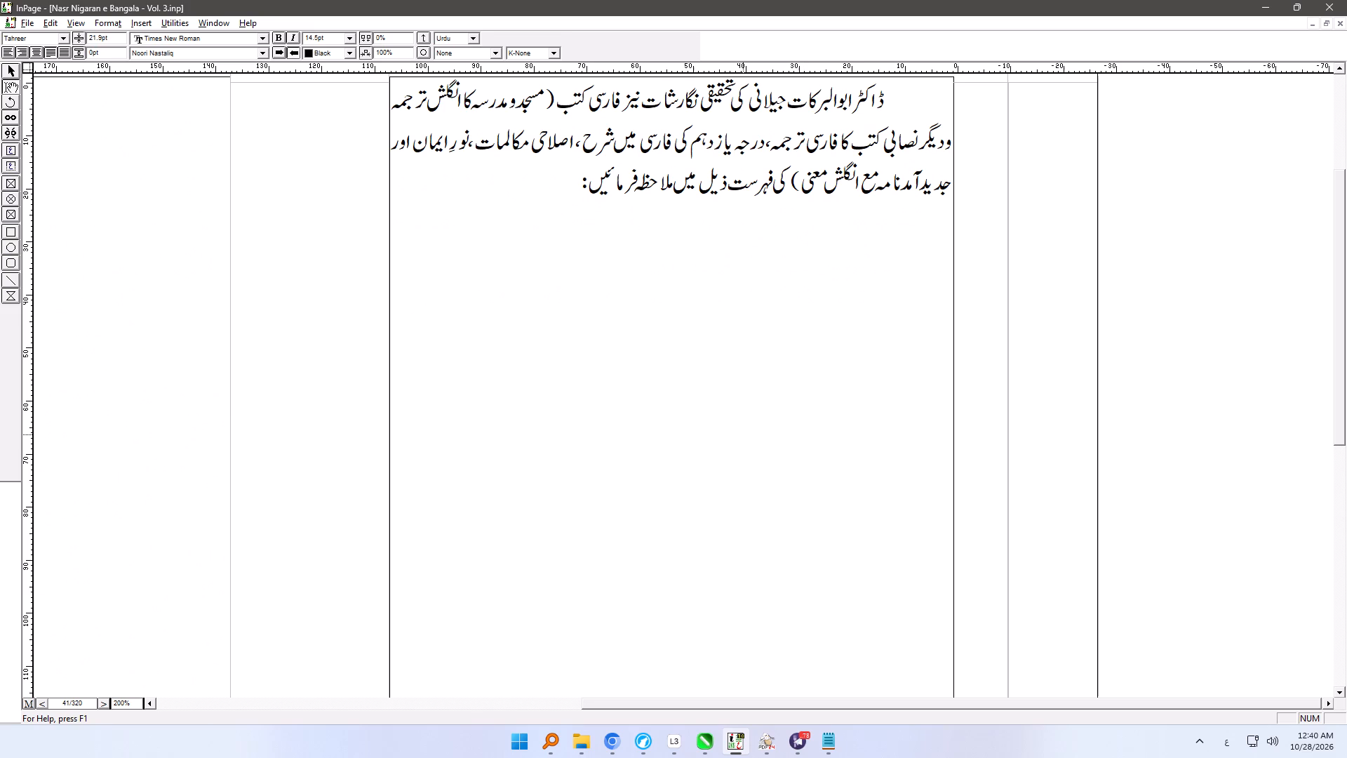
Go back to page 39, where the pasted article begins, and delete one surplus empty line above its title.
left_click(109, 700)
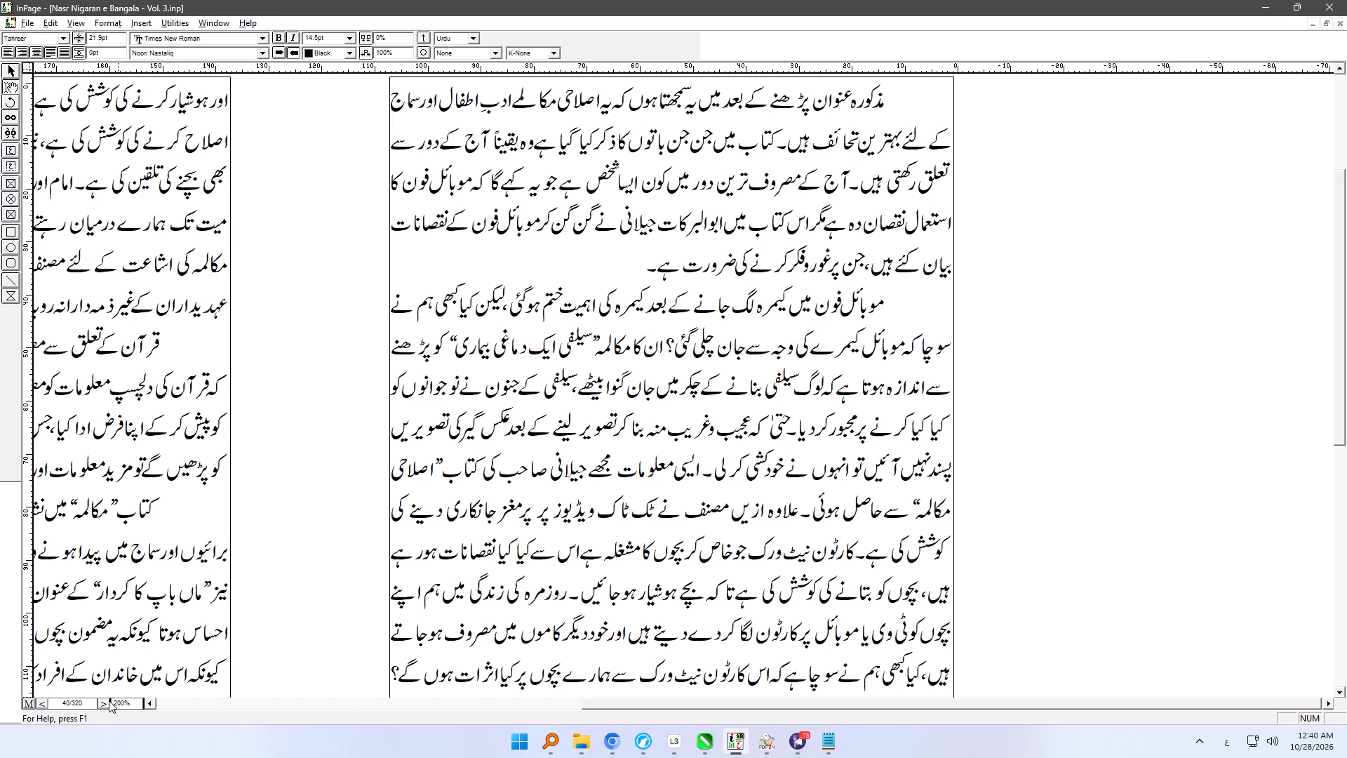
left_click(109, 700)
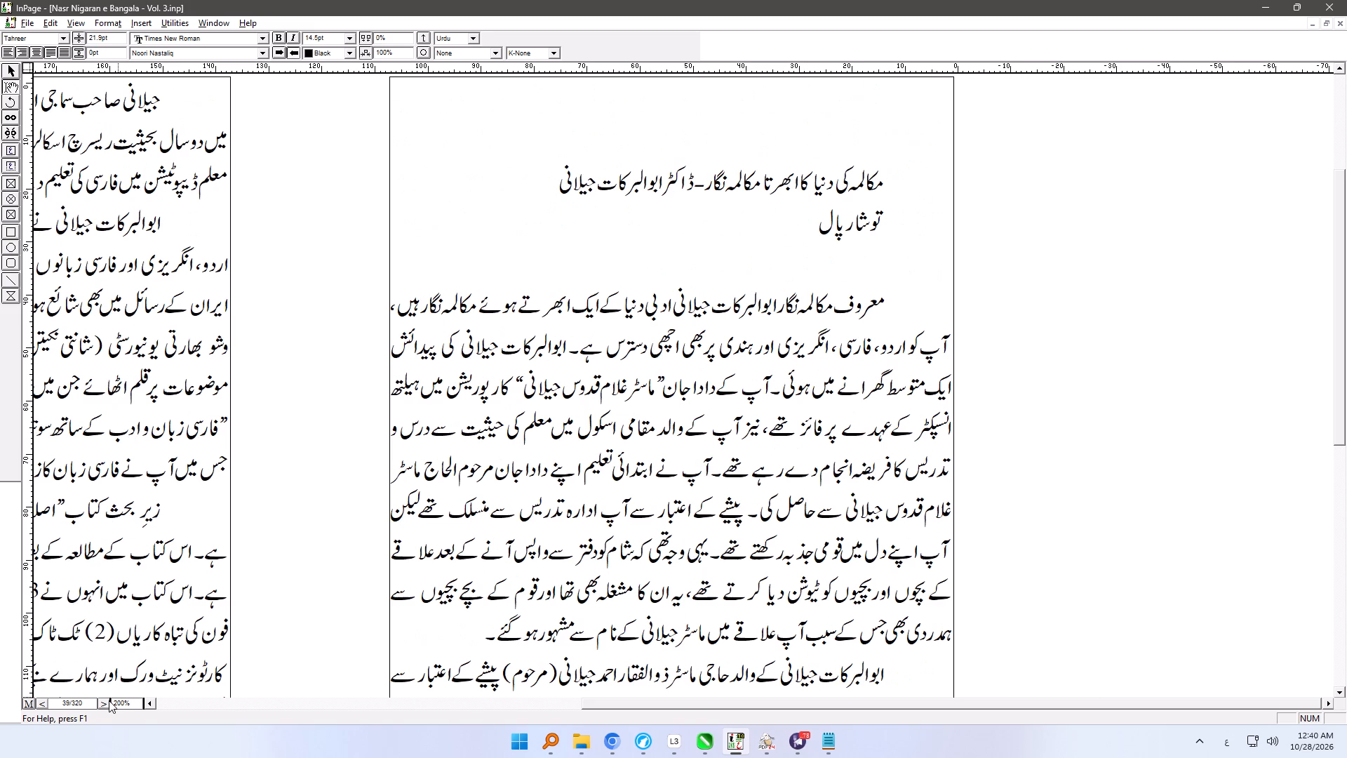
left_click(761, 178)
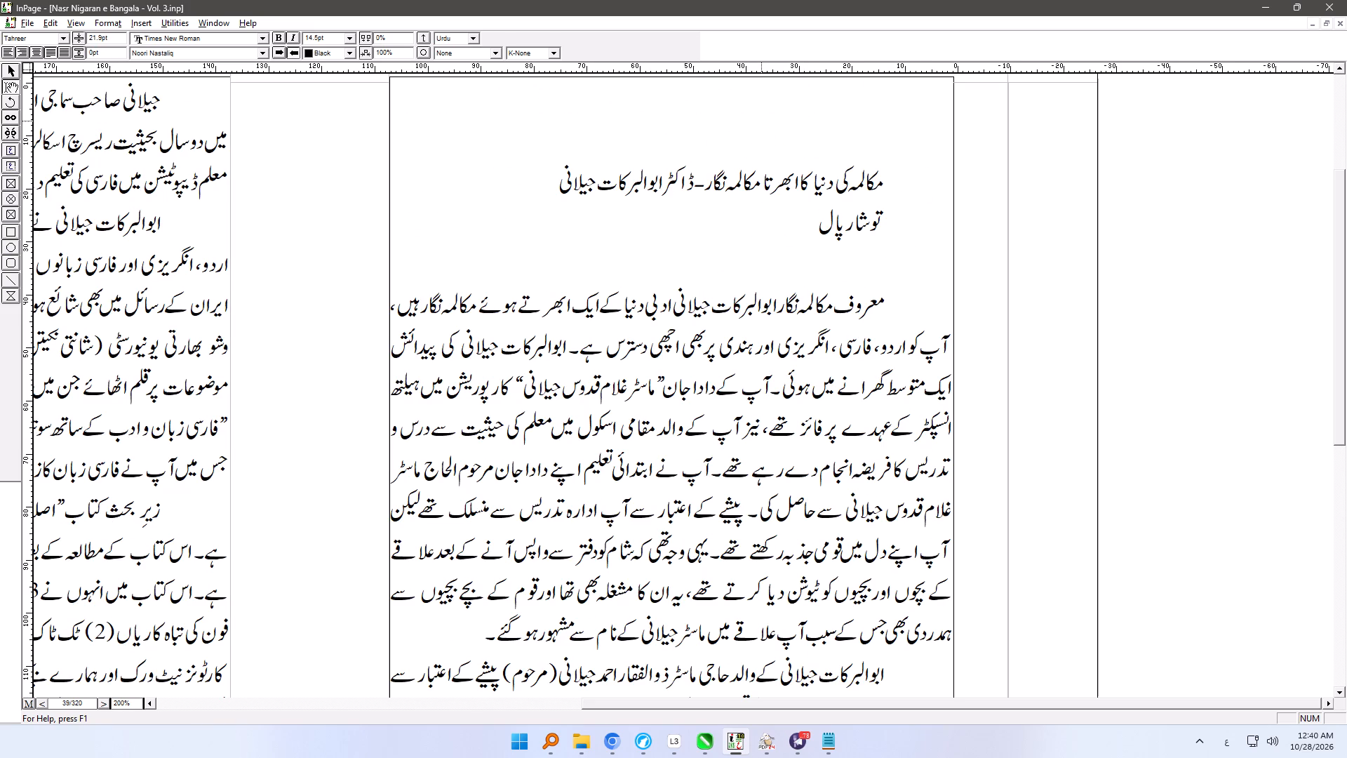
left_click(761, 121)
left_click(818, 88)
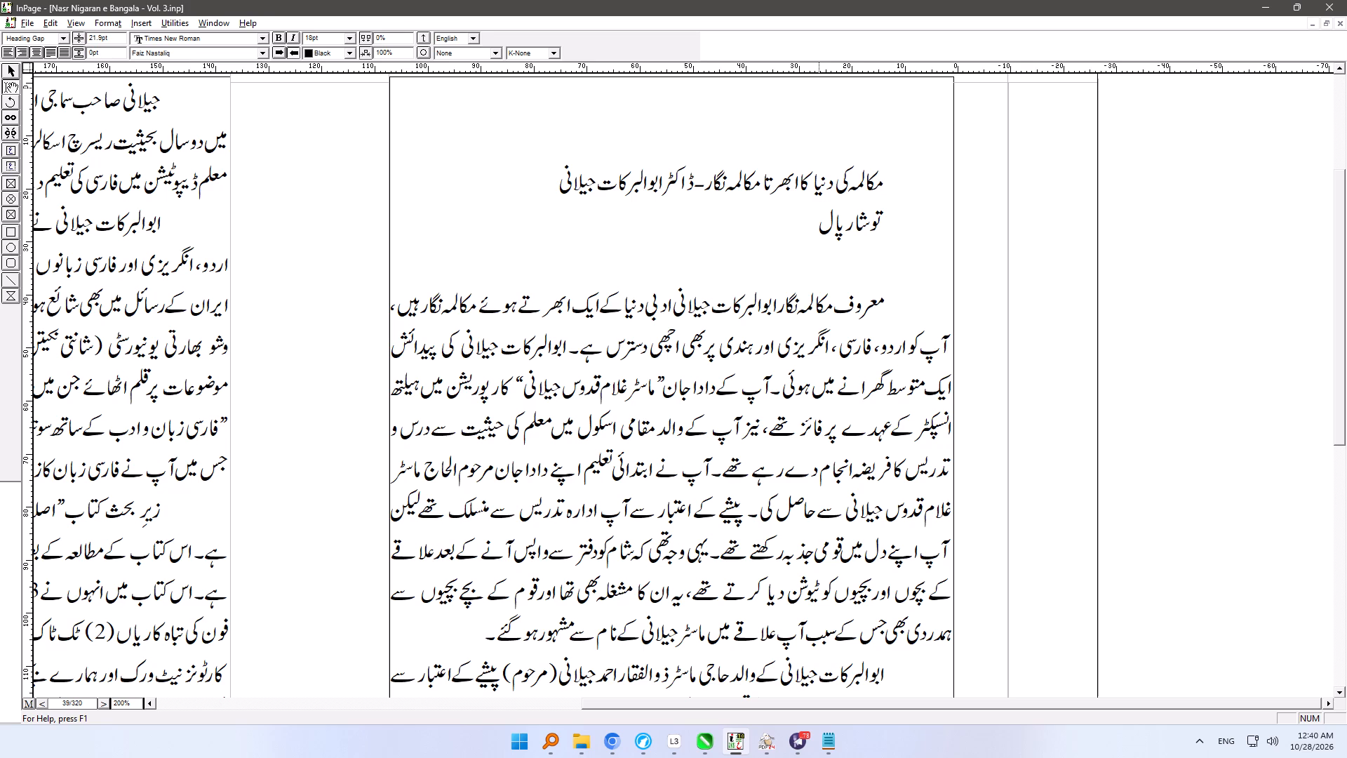
key("Delete")
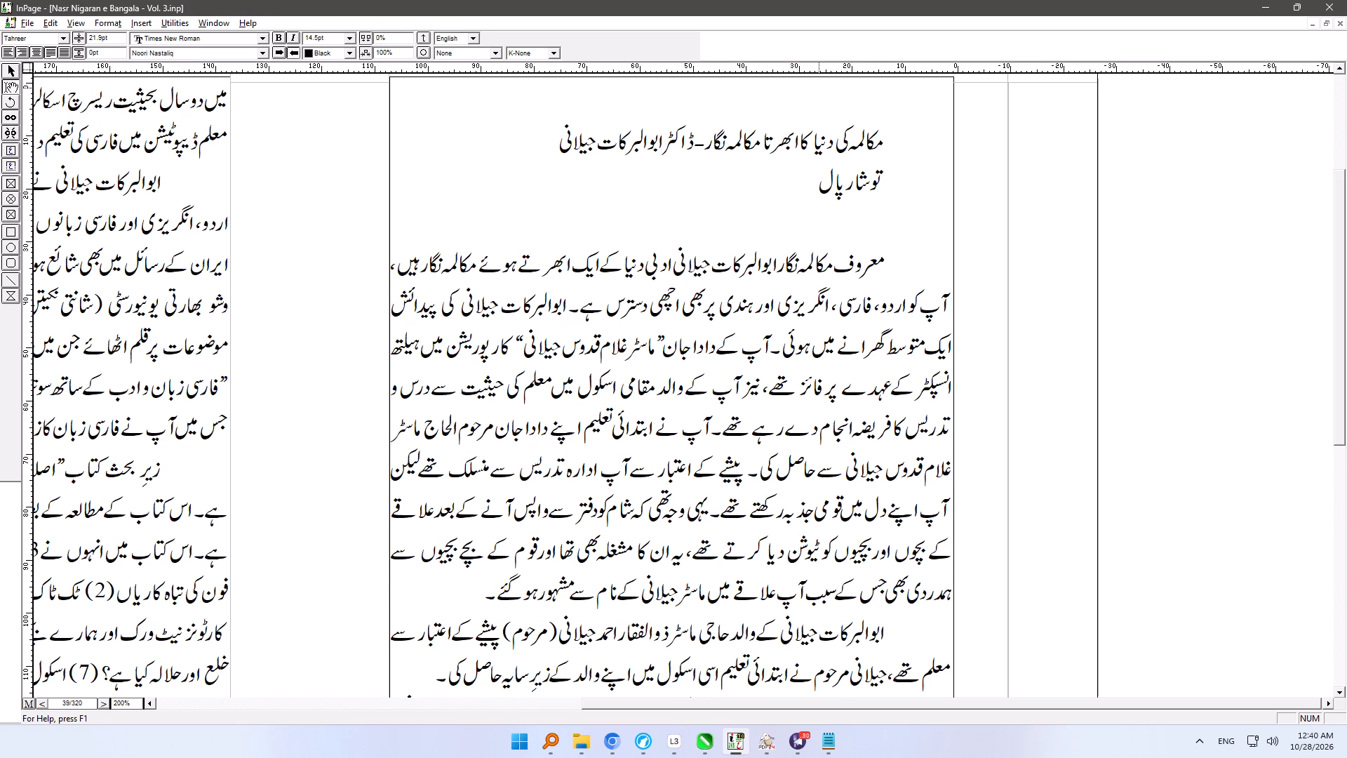
key("ctrl+shift+u")
key("ctrl+shift+u")
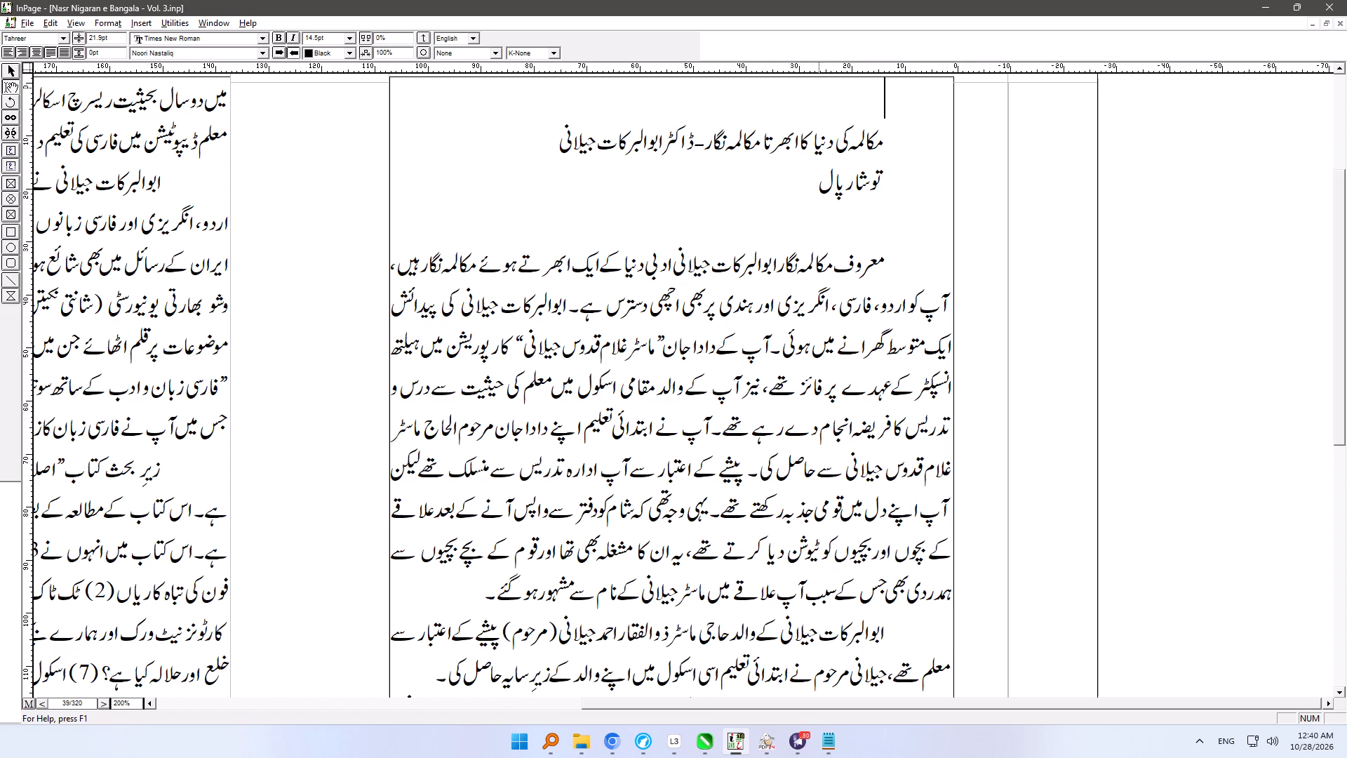
Apply the Heading style to the article title and the Musannif style to the author line below it.
key("Down")
key("ctrl+shift+h")
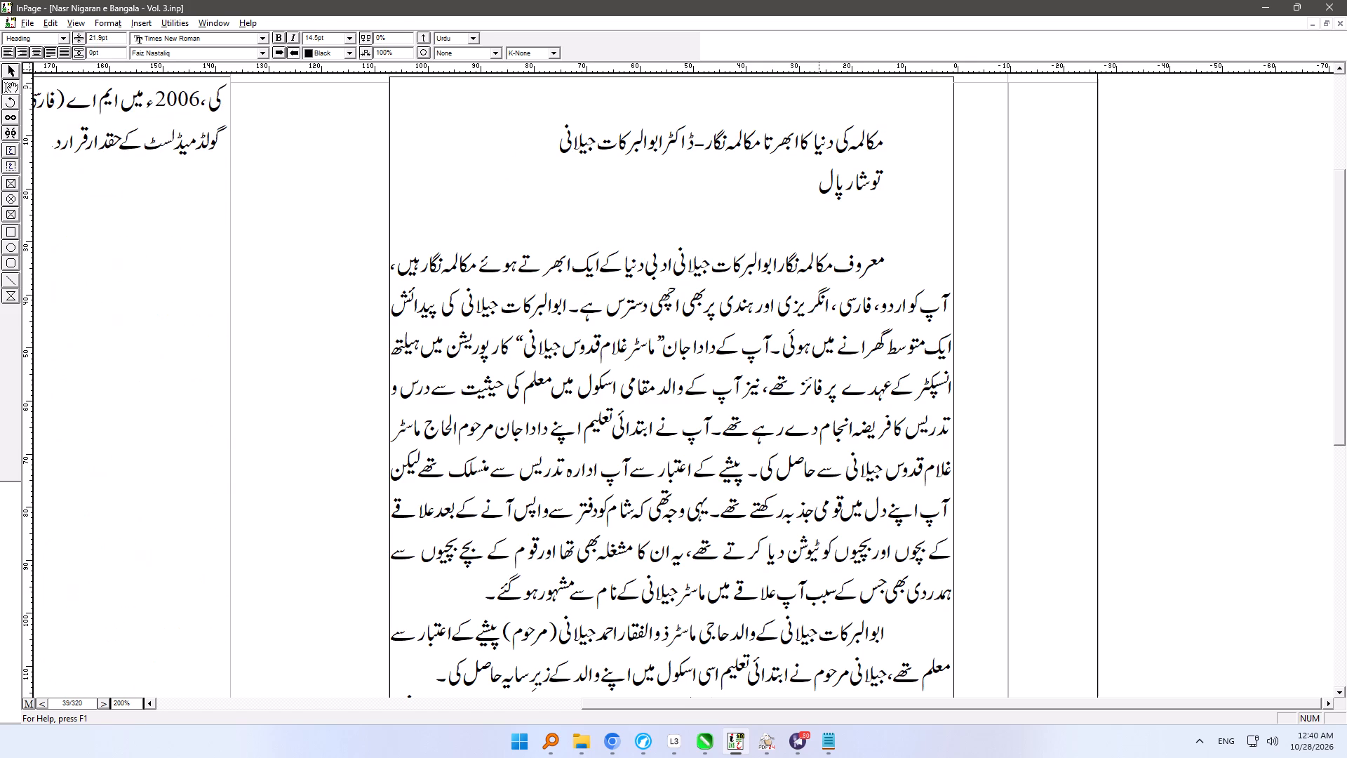
key("Down")
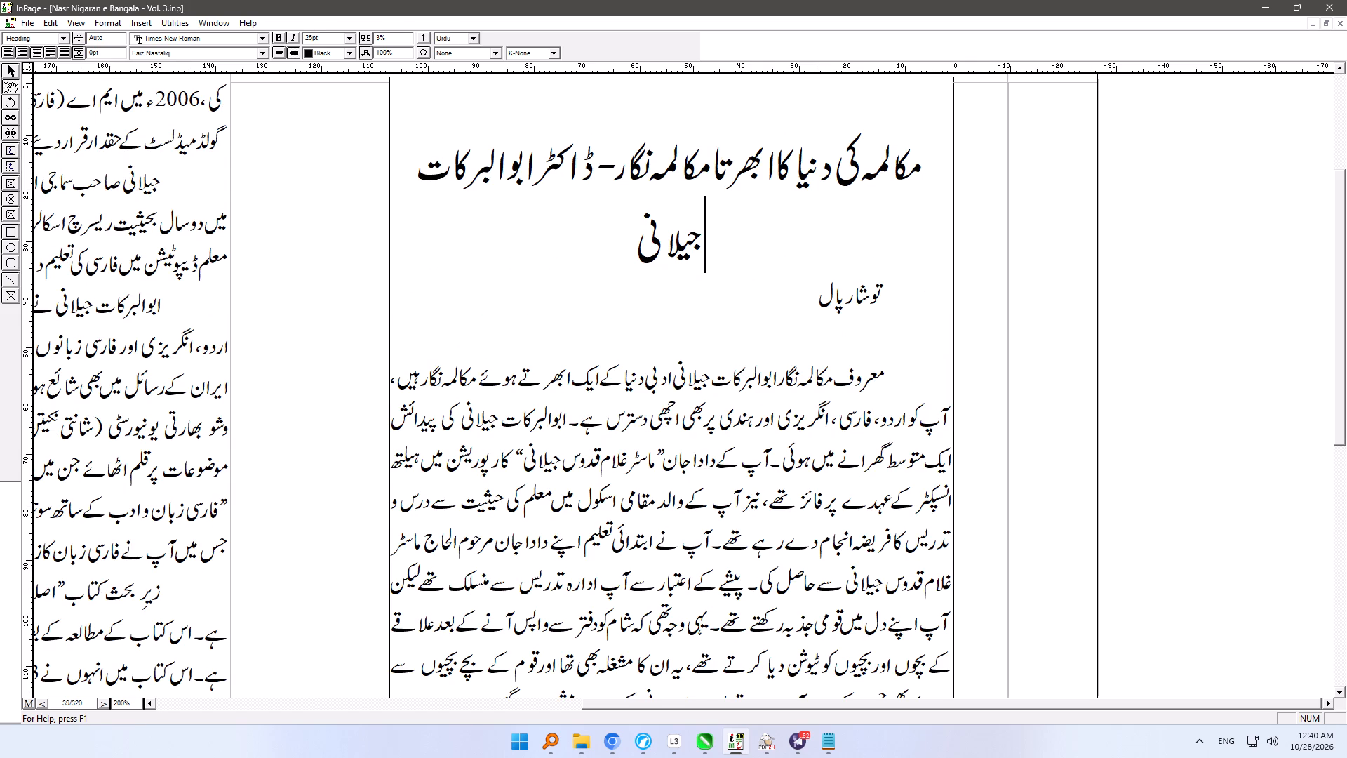
key("Down")
key("ctrl+shift+m")
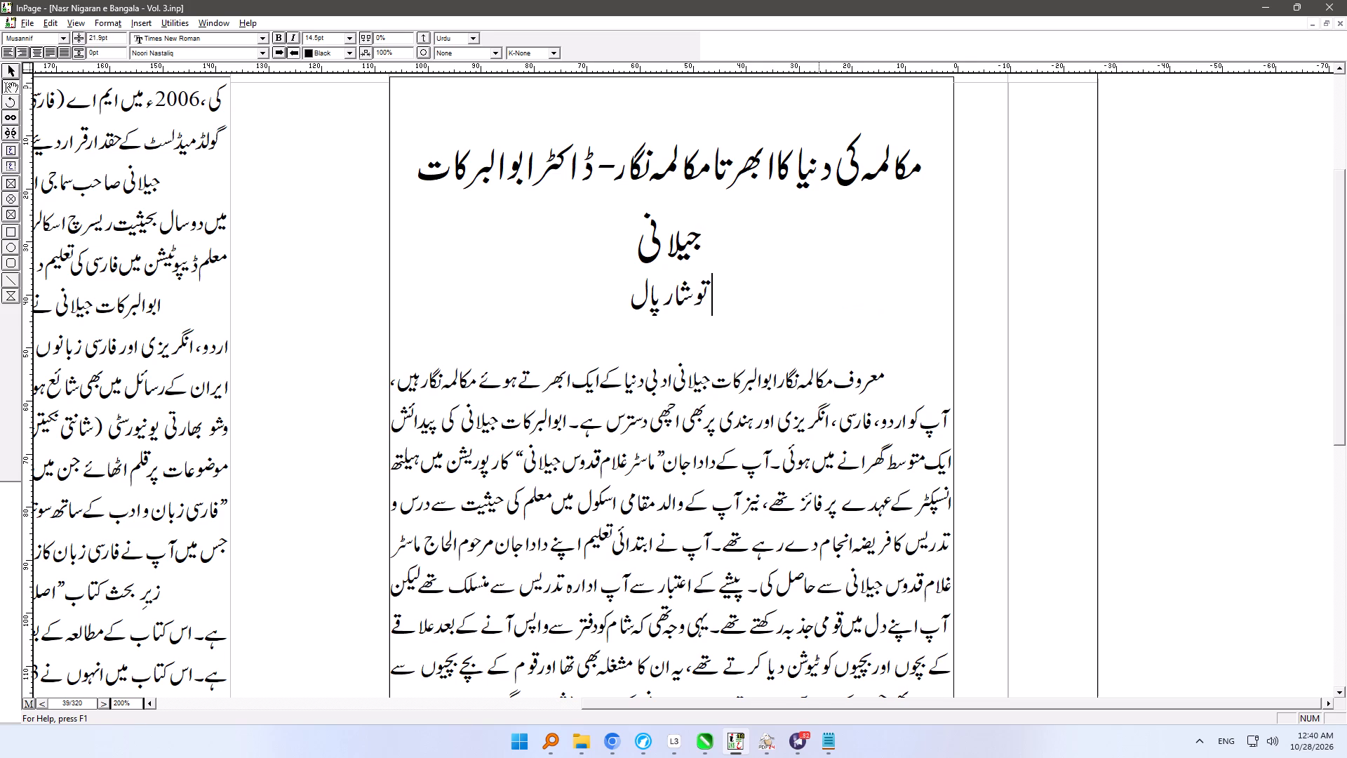
Set the character spacing of the article title to -3%.
left_click_drag(629, 238, 932, 177)
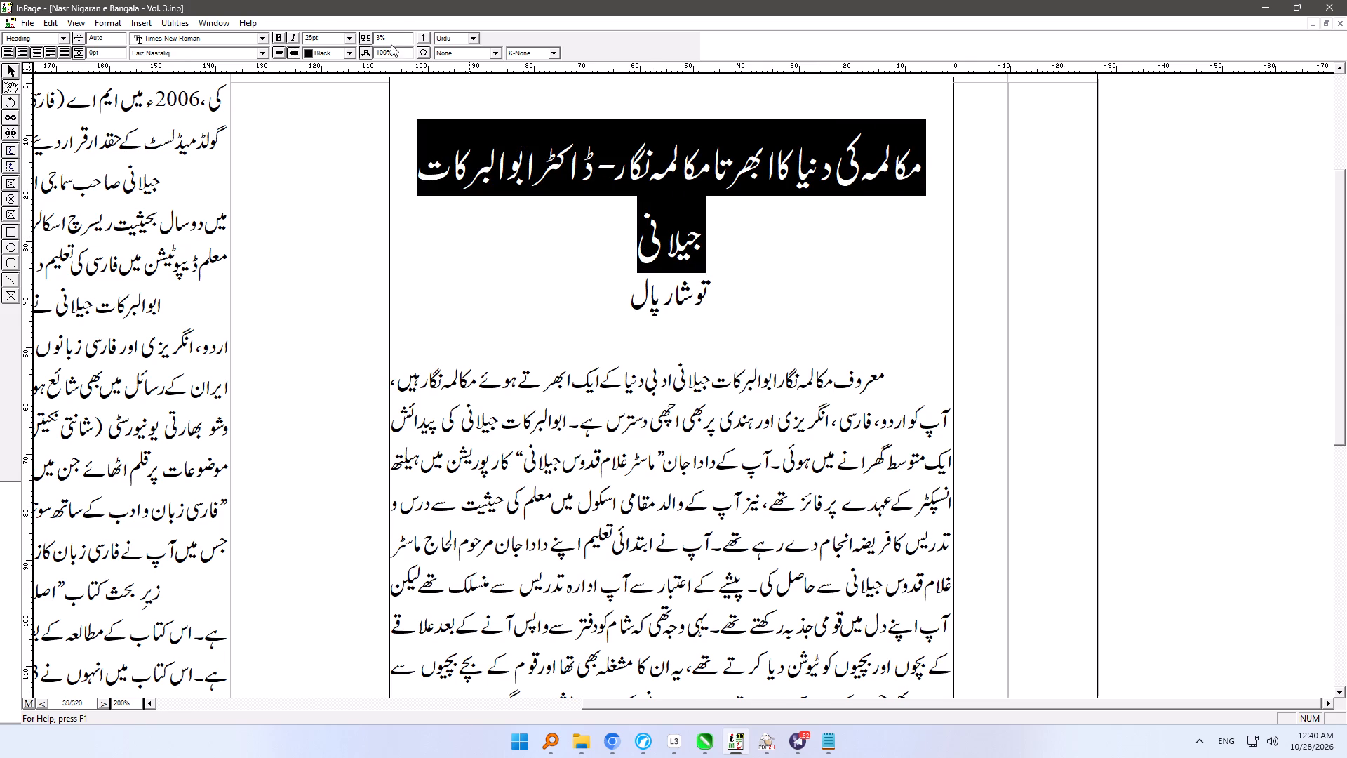
double_click(392, 36)
type("-3")
key("Return")
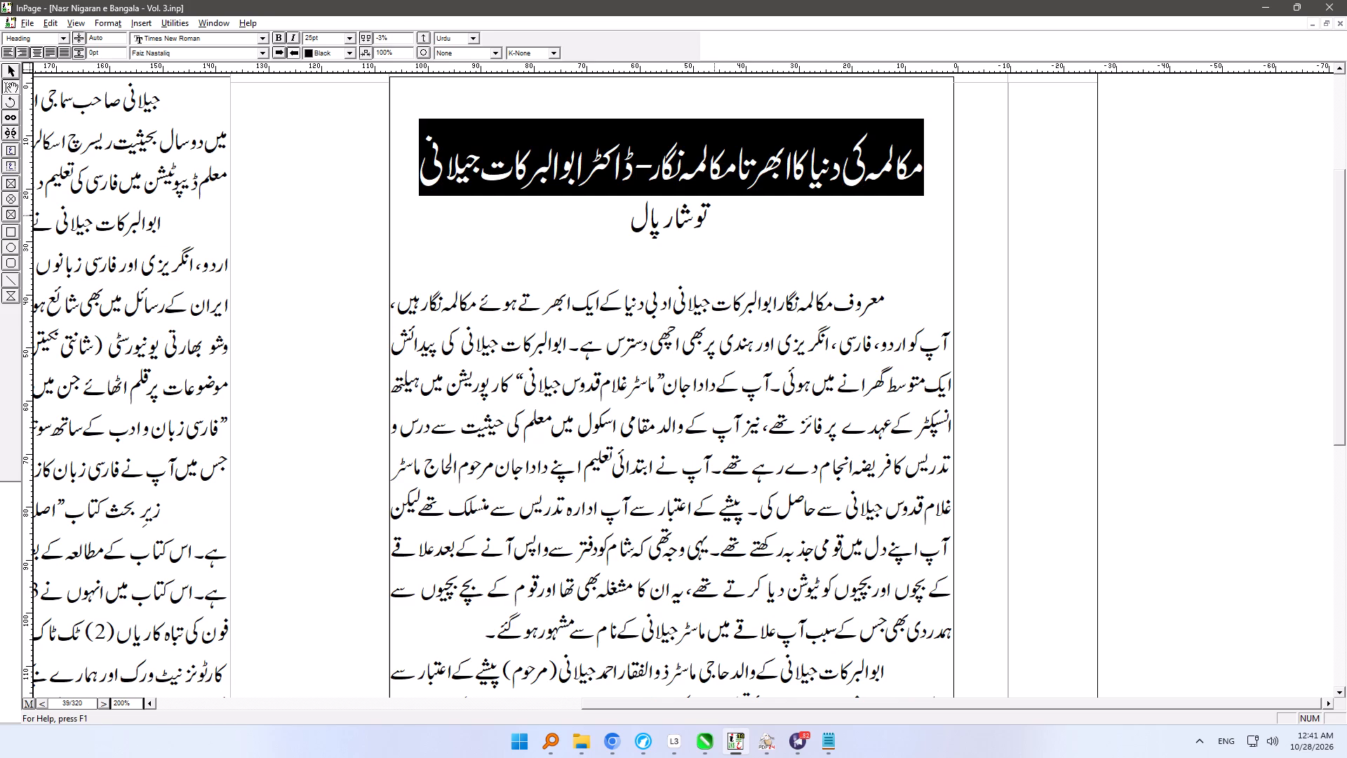
Apply the Heading Gap style to the empty line above the article title and the empty line below the author line.
left_click(715, 93)
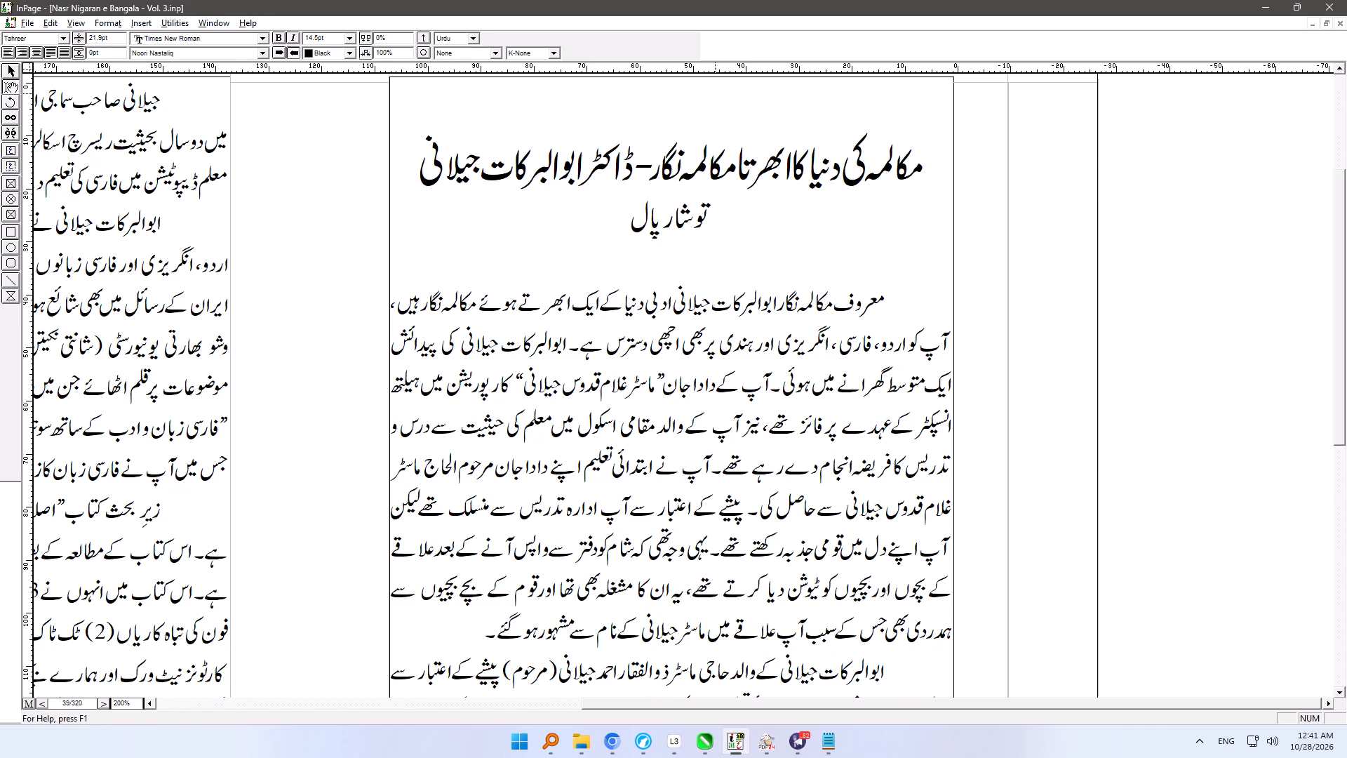
left_click(67, 35)
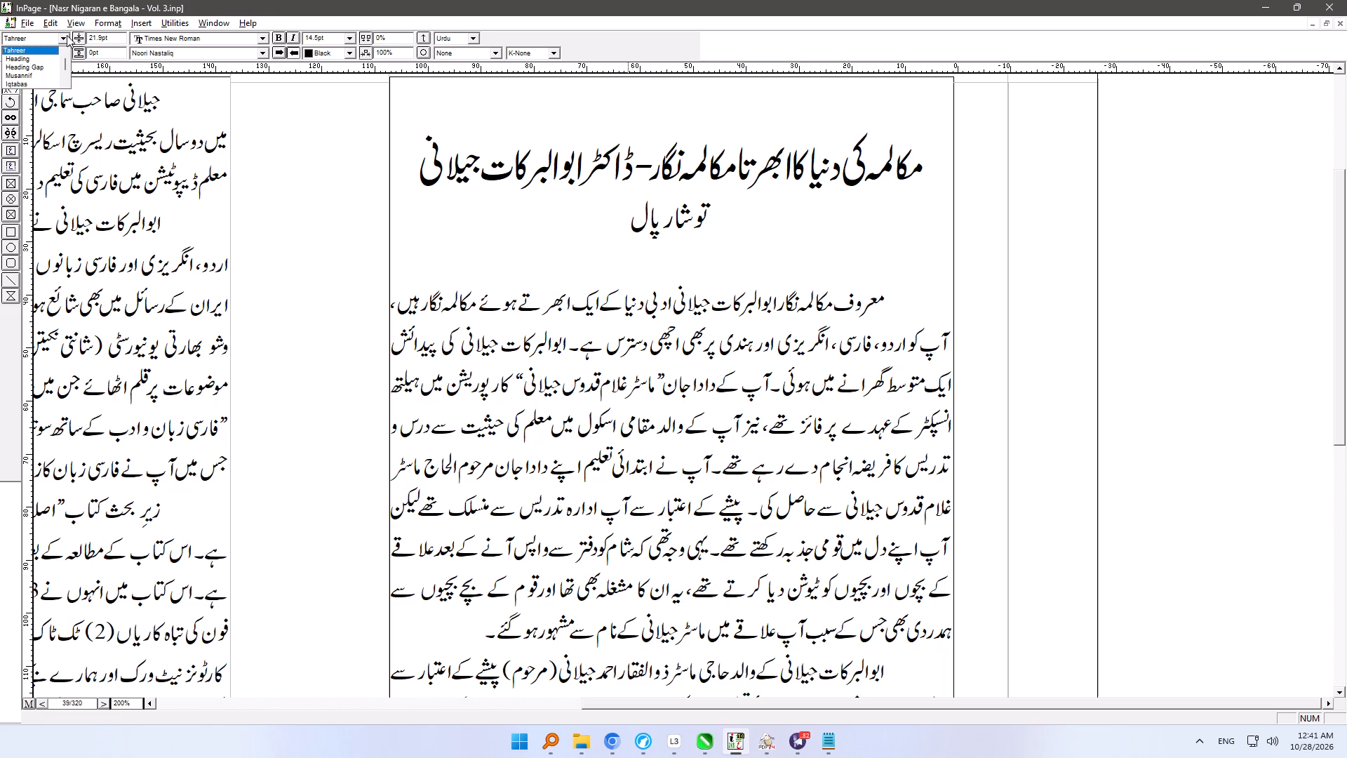
left_click(55, 67)
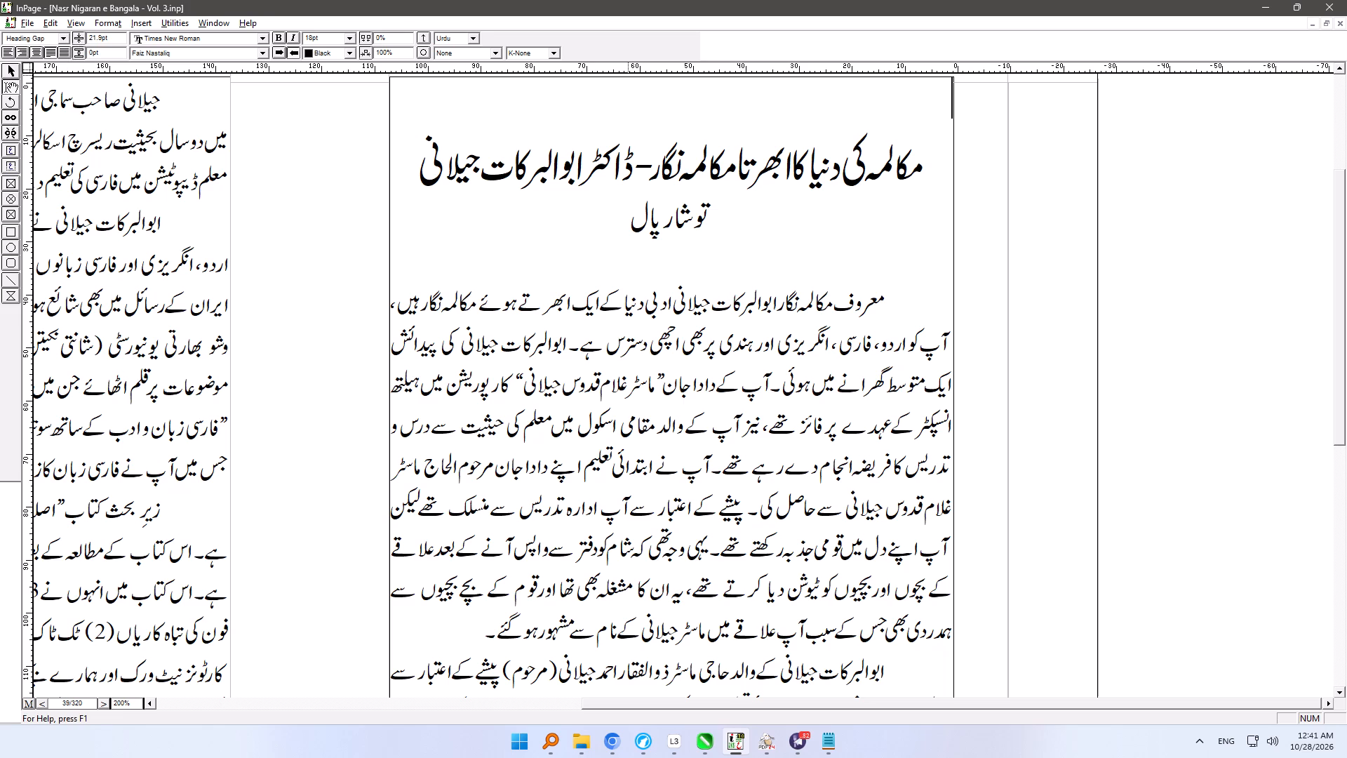
key("ctrl+t")
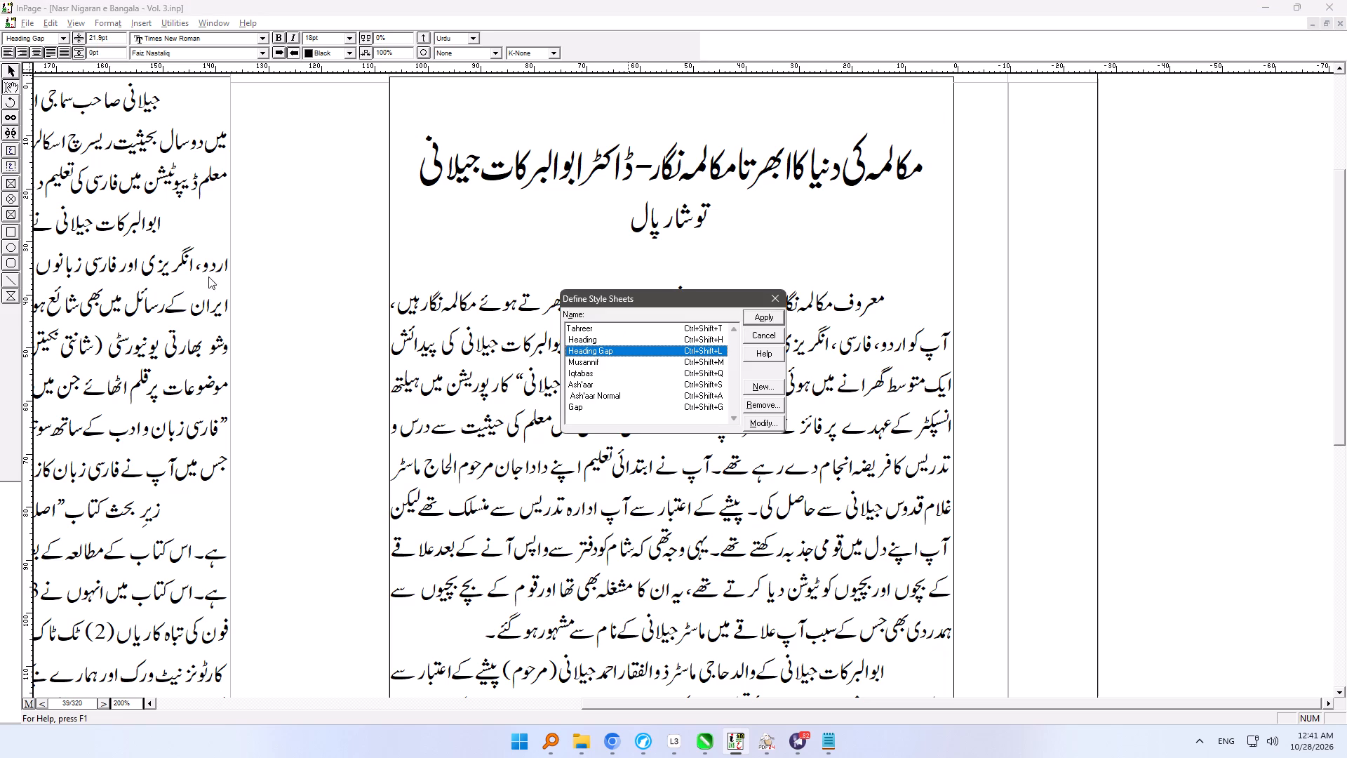
left_click(778, 300)
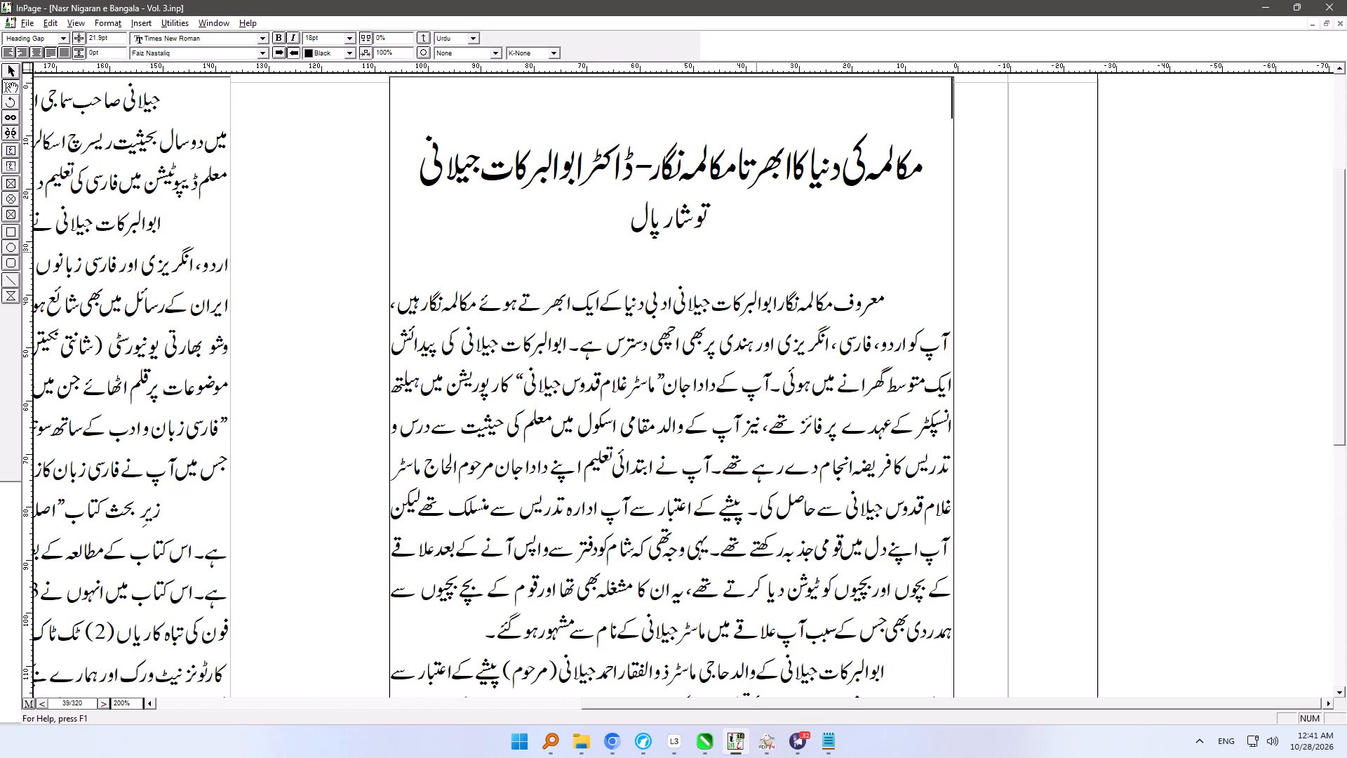
left_click(760, 268)
key("ctrl+shift+l")
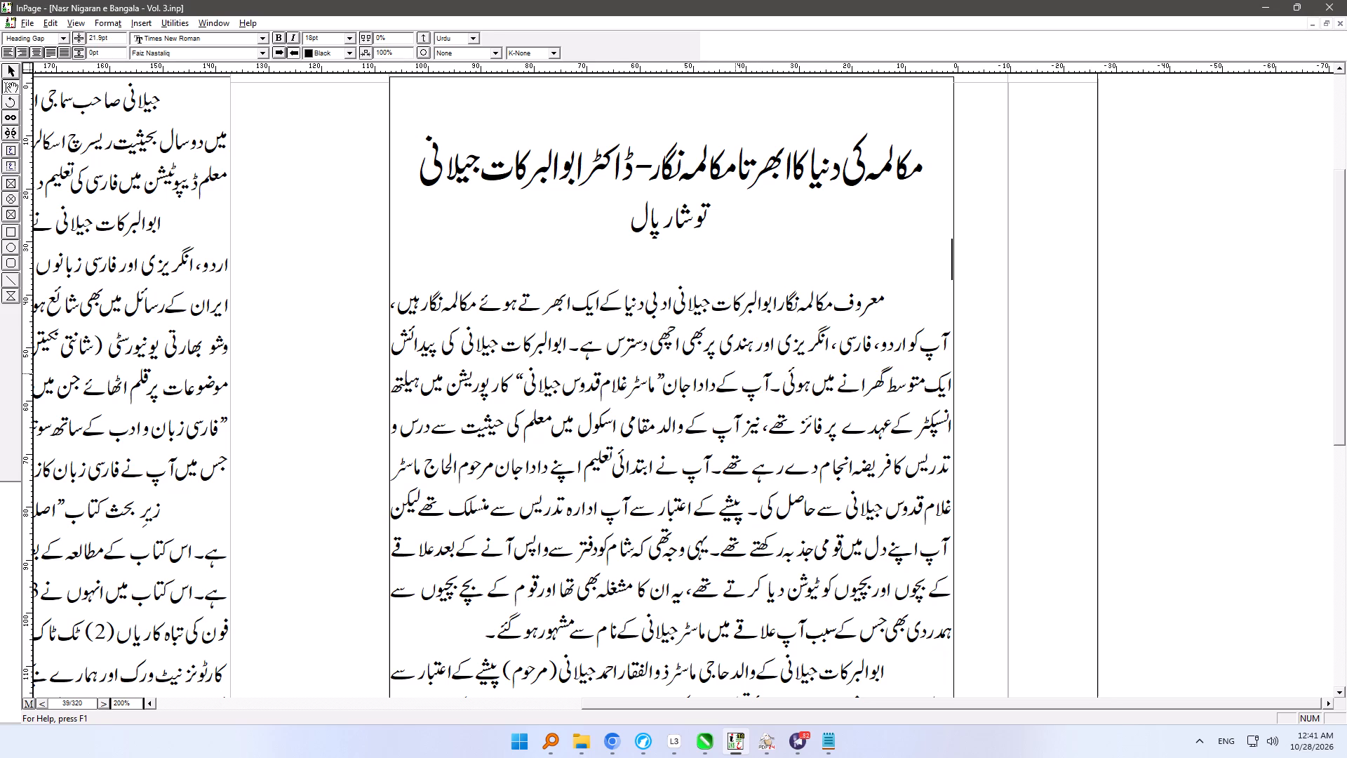
Delete the surplus space after (4) and after (6) in the numbered list of dialogue titles on page 78.
left_click(751, 477)
right_click_drag(735, 591, 742, 549, "ctrl")
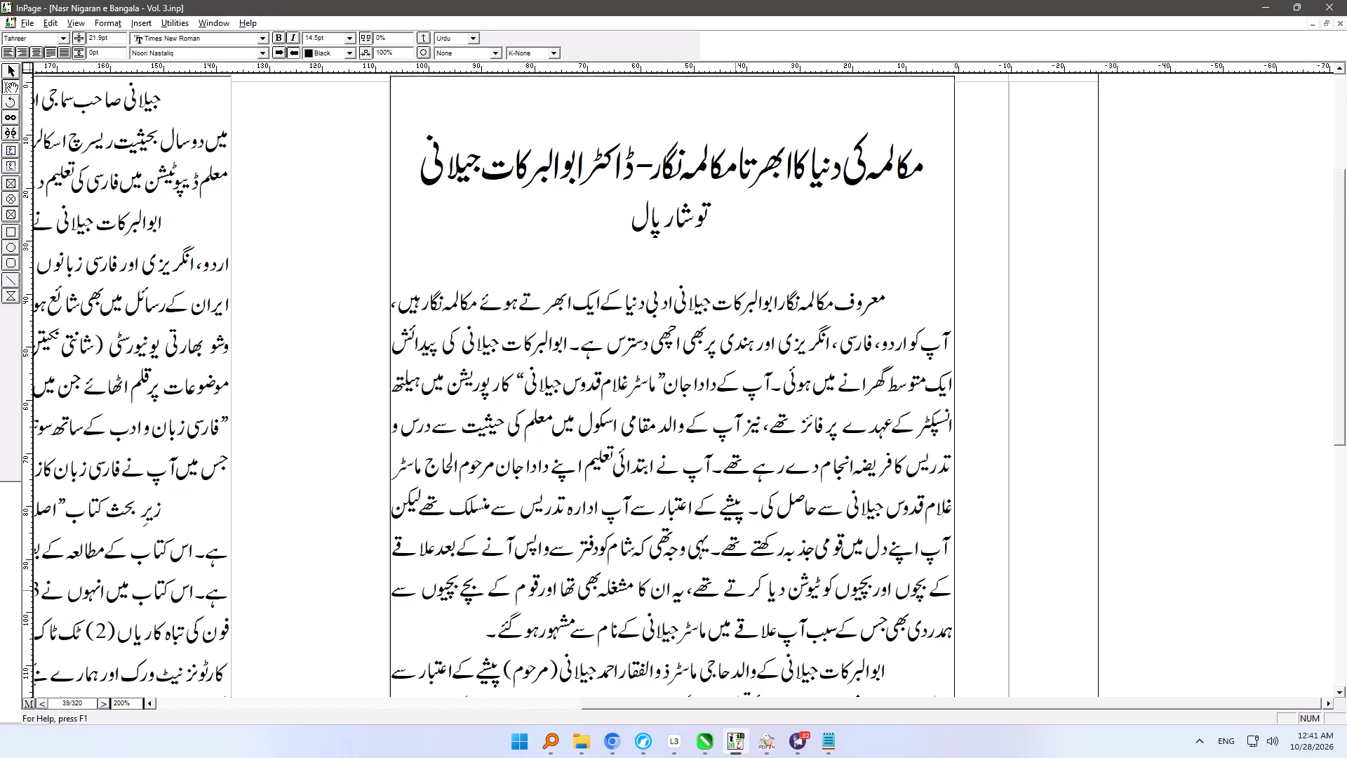
right_click_drag(742, 549, 761, 335, "ctrl")
right_click_drag(772, 583, 843, 383, "ctrl")
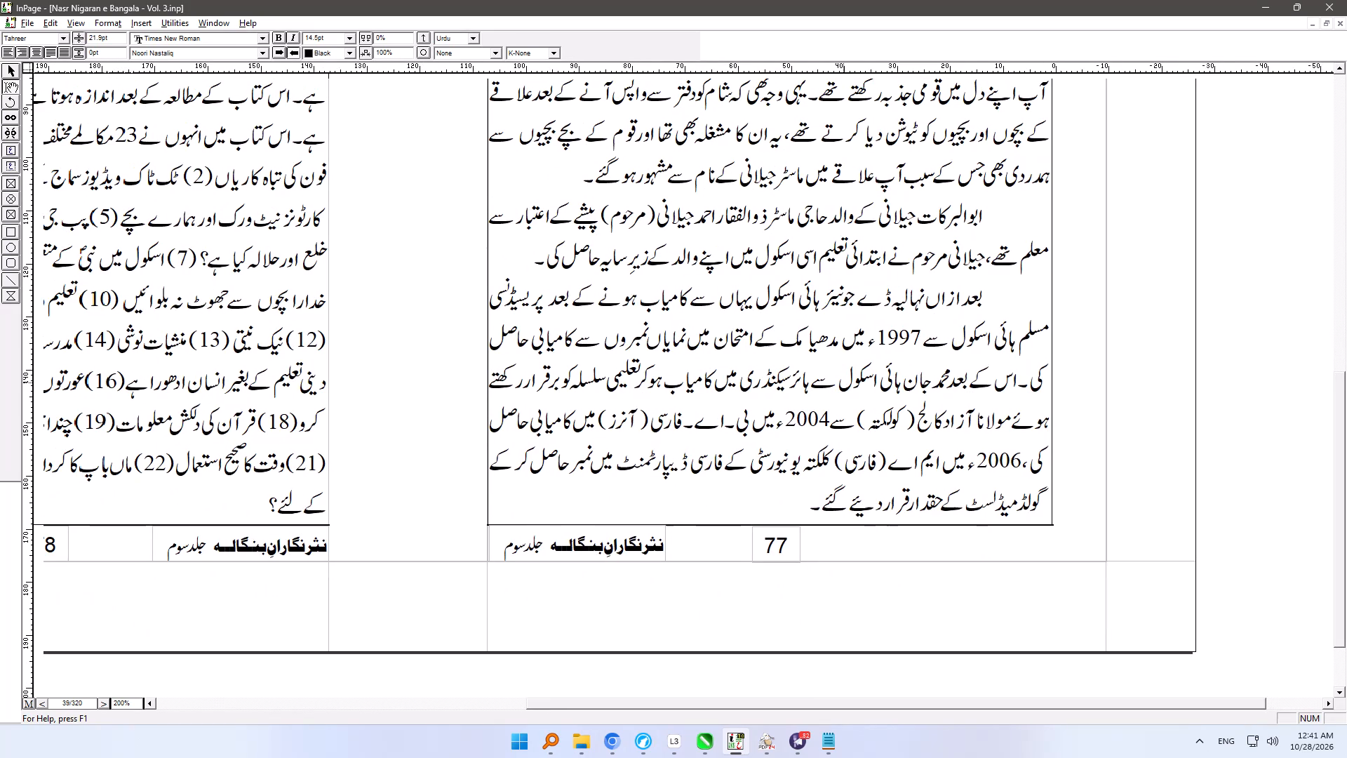
right_click_drag(843, 383, 1017, 549, "ctrl")
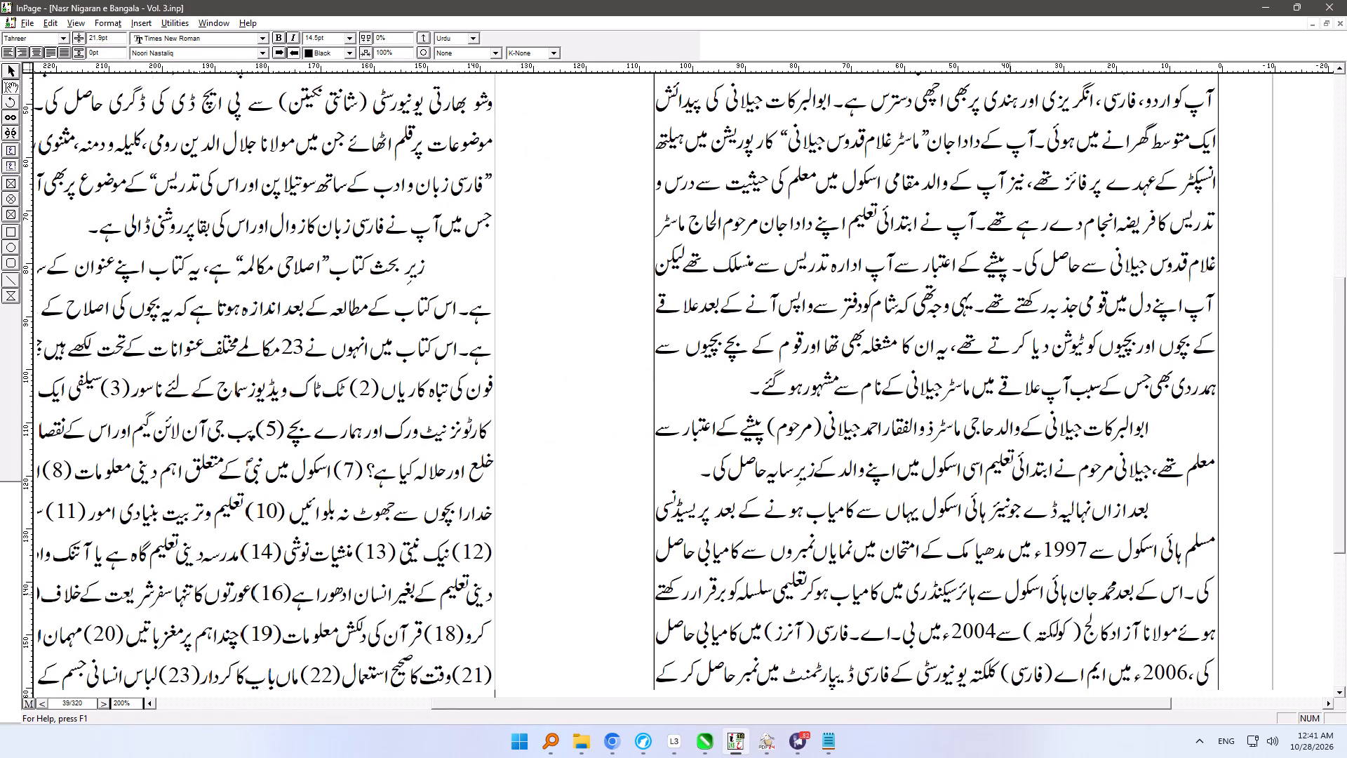
right_click_drag(1017, 549, 1105, 613, "ctrl")
right_click_drag(575, 390, 591, 393, "ctrl")
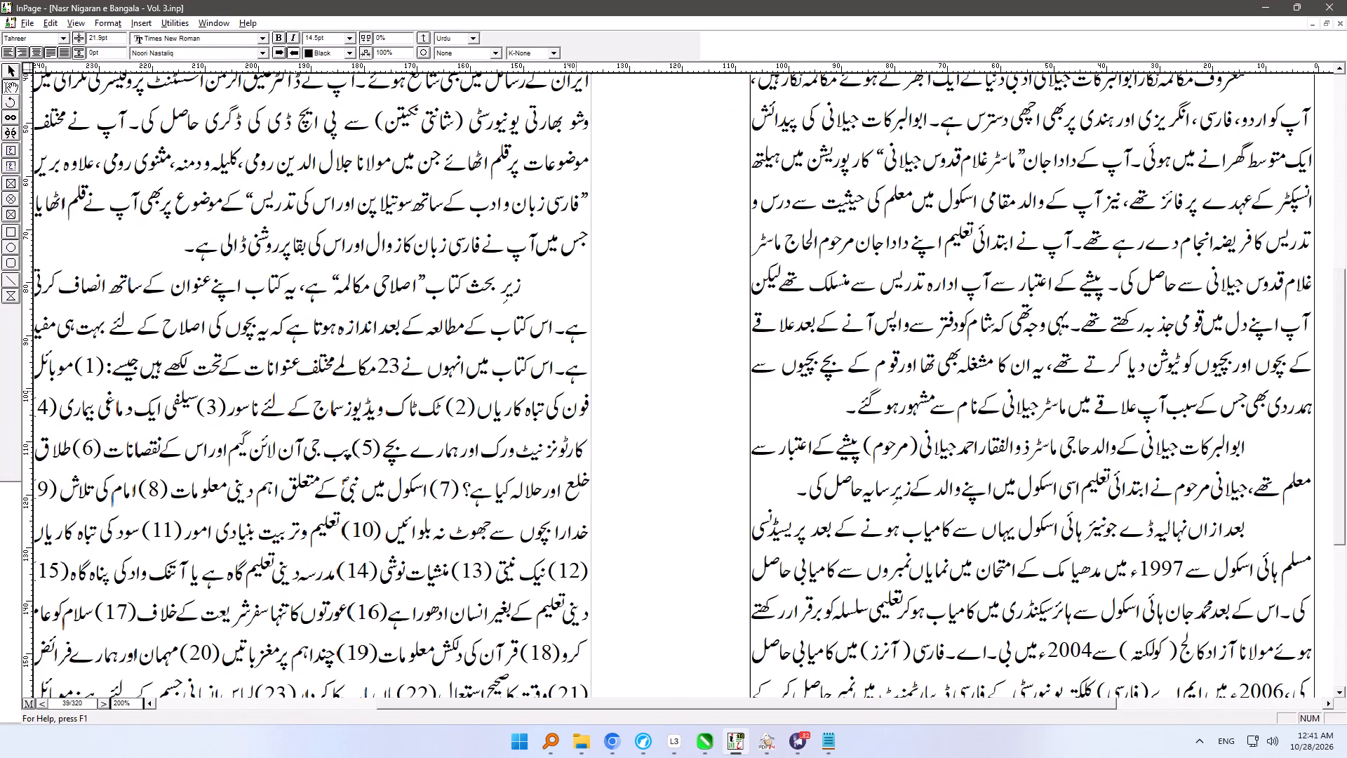
right_click_drag(591, 393, 800, 427, "ctrl")
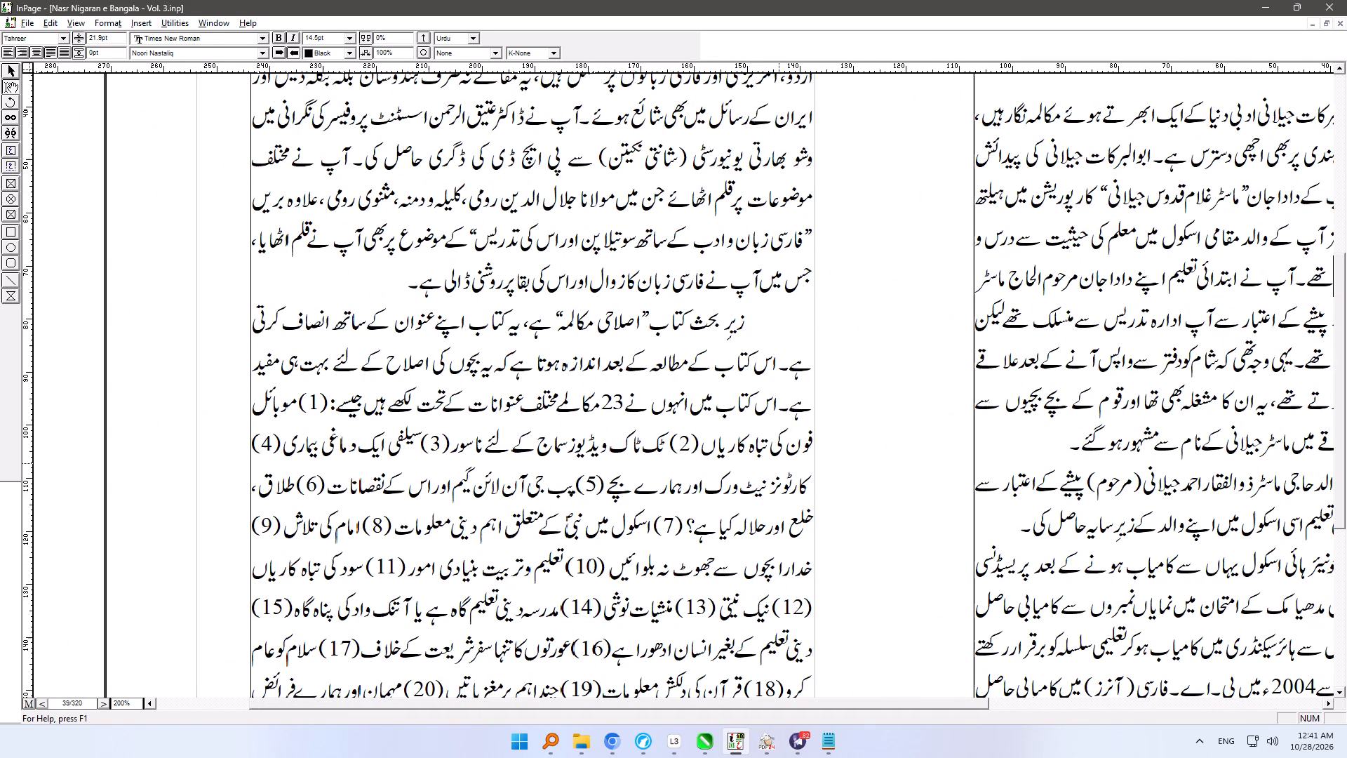
left_click(284, 439)
left_click(807, 479)
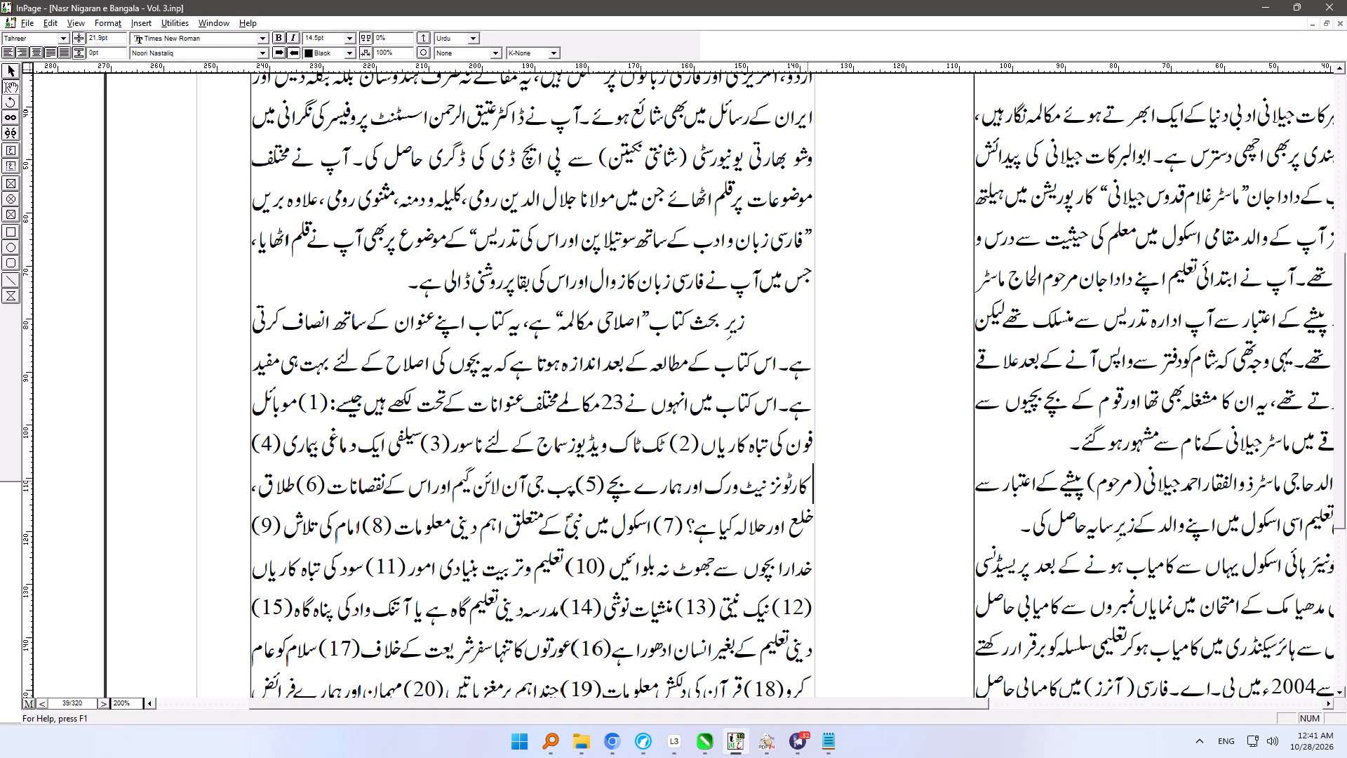
key("BackSpace")
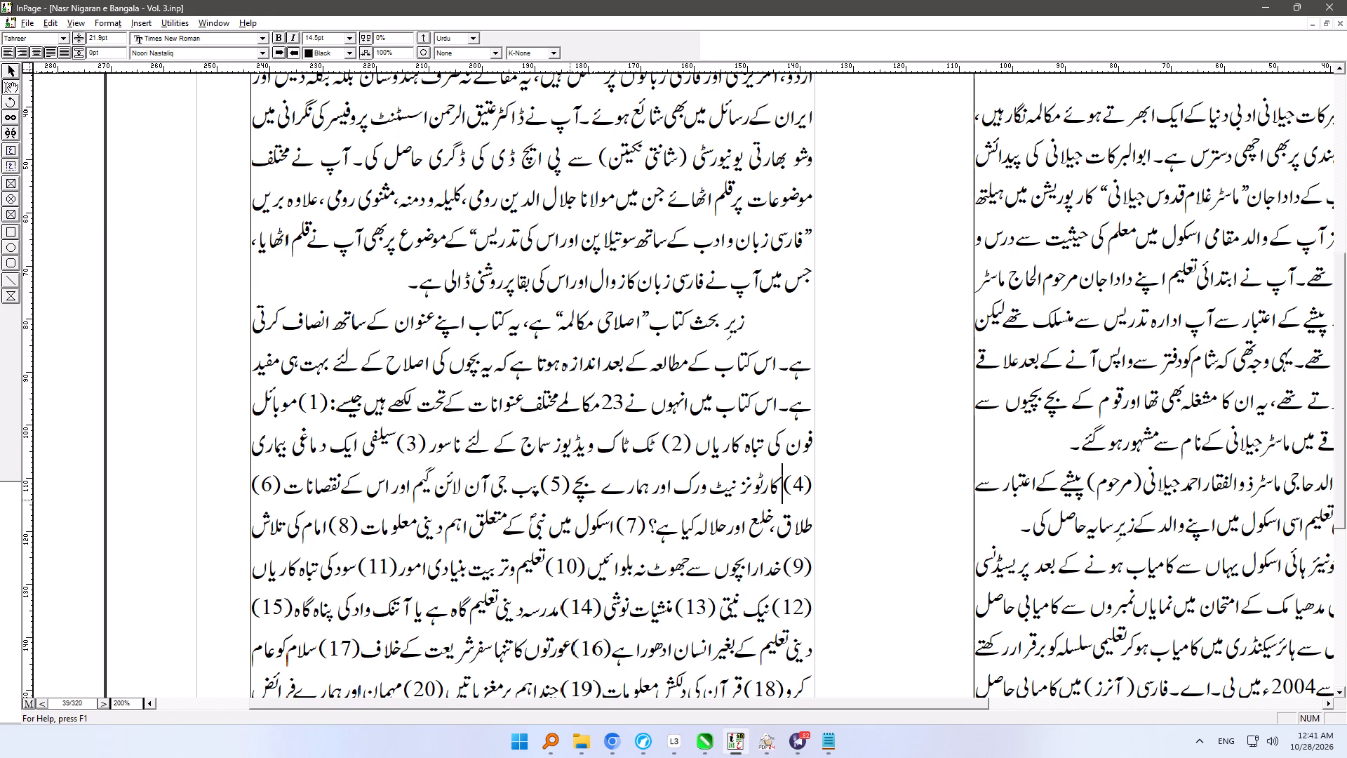
left_click(812, 523)
key("BackSpace")
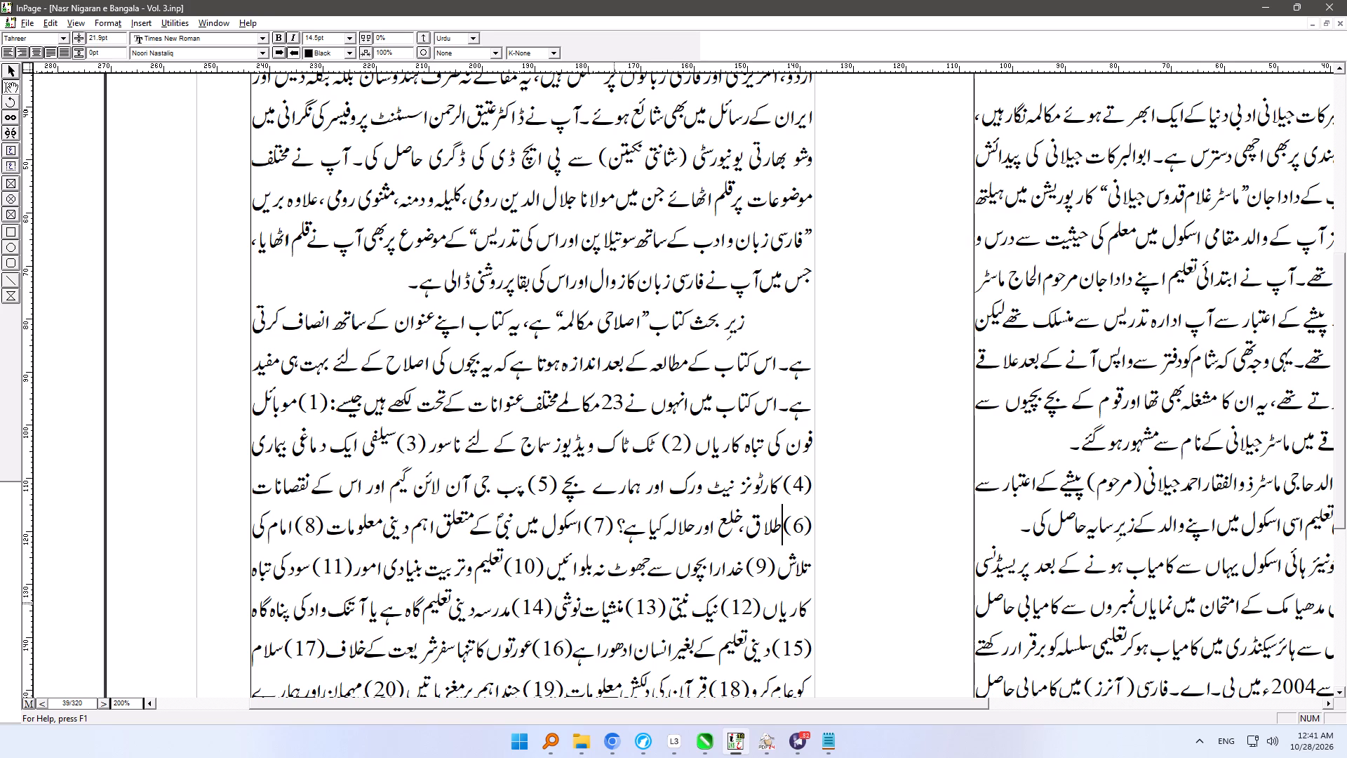
Correct the ending of the supervising professor's name on page 78 so that it reads الرحمٰن with a standing alef.
right_click_drag(760, 629, 770, 532, "ctrl")
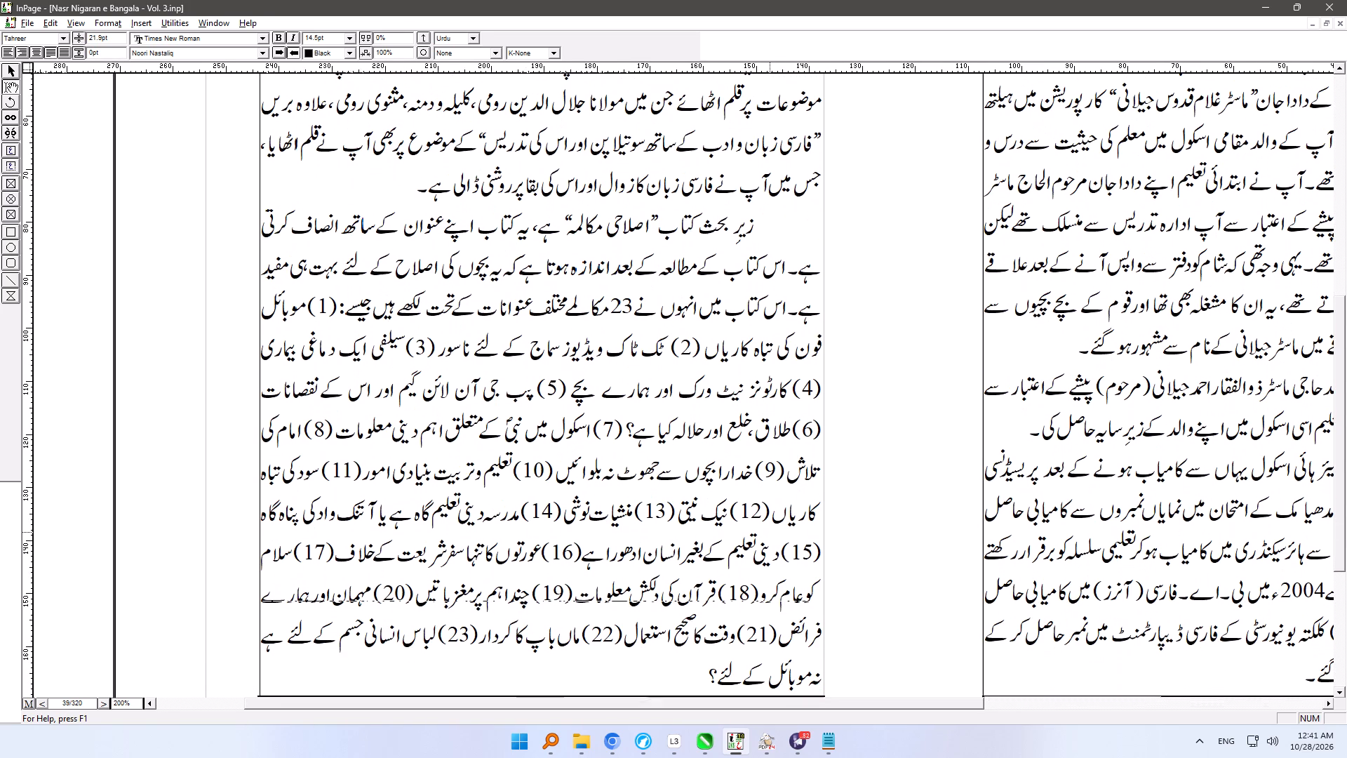
right_click_drag(770, 532, 769, 715, "ctrl")
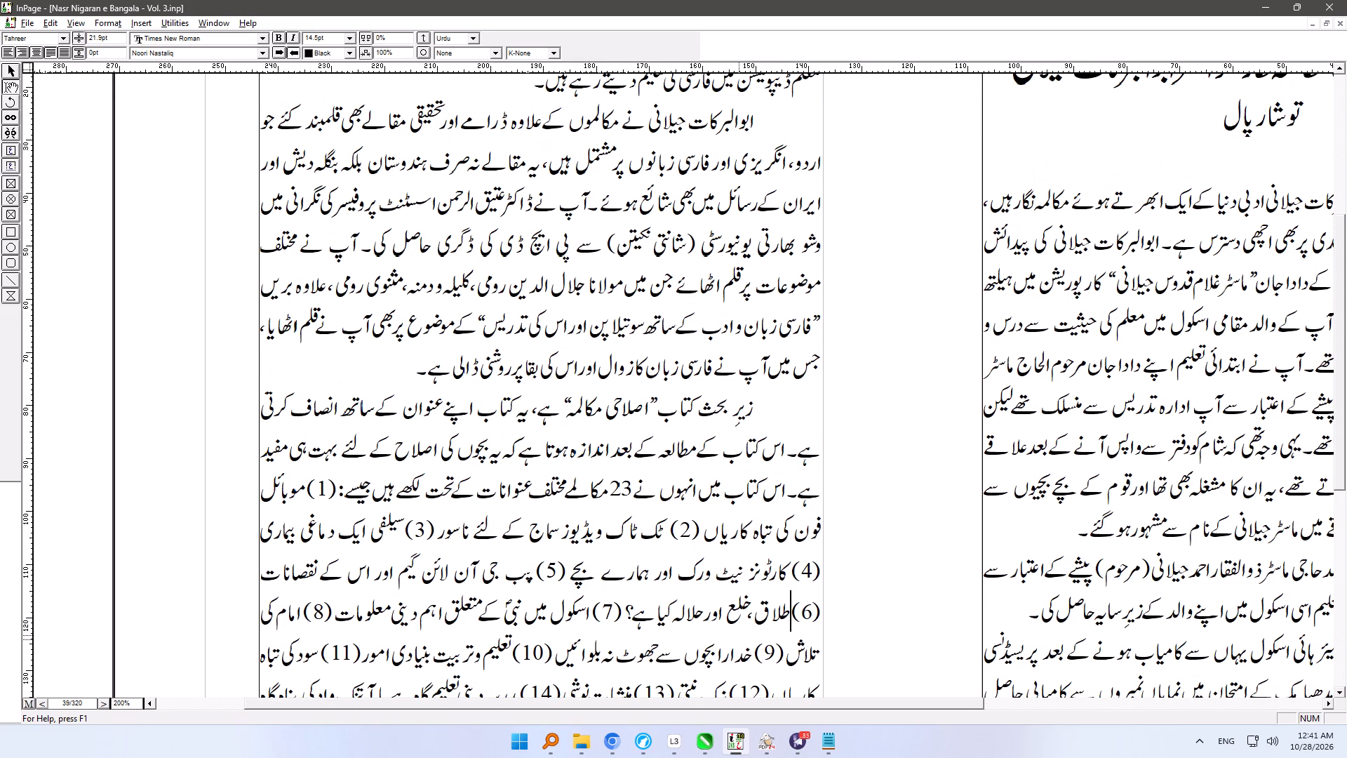
right_click_drag(714, 459, 724, 528, "ctrl")
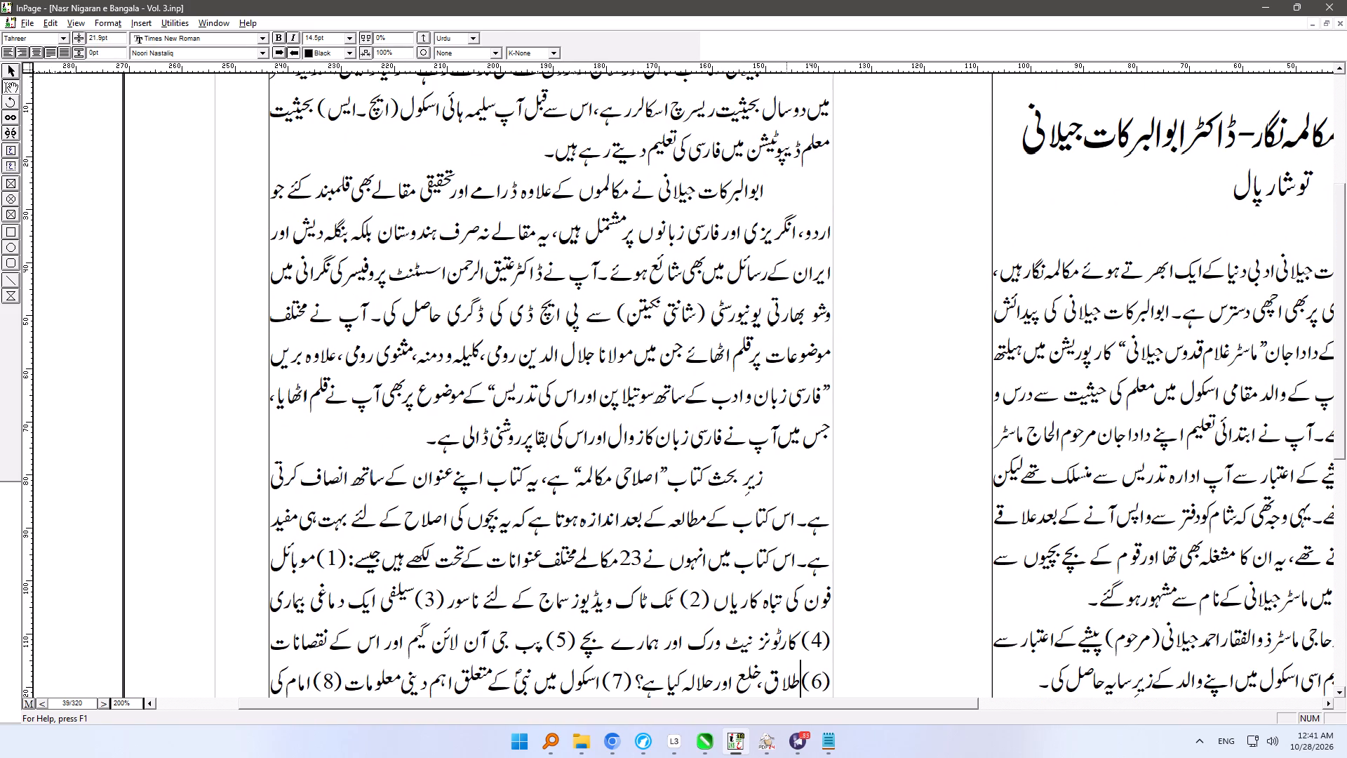
left_click(641, 345)
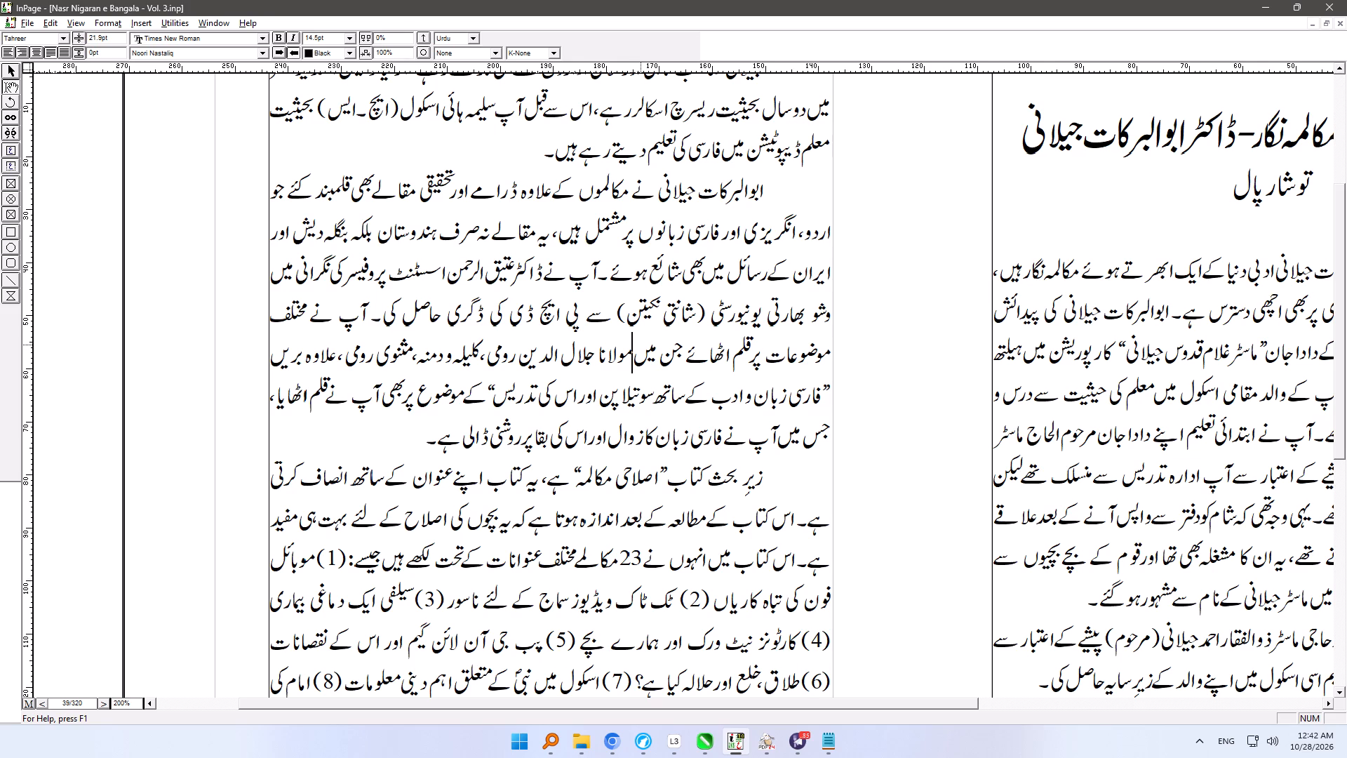
left_click(466, 270)
left_click(462, 269)
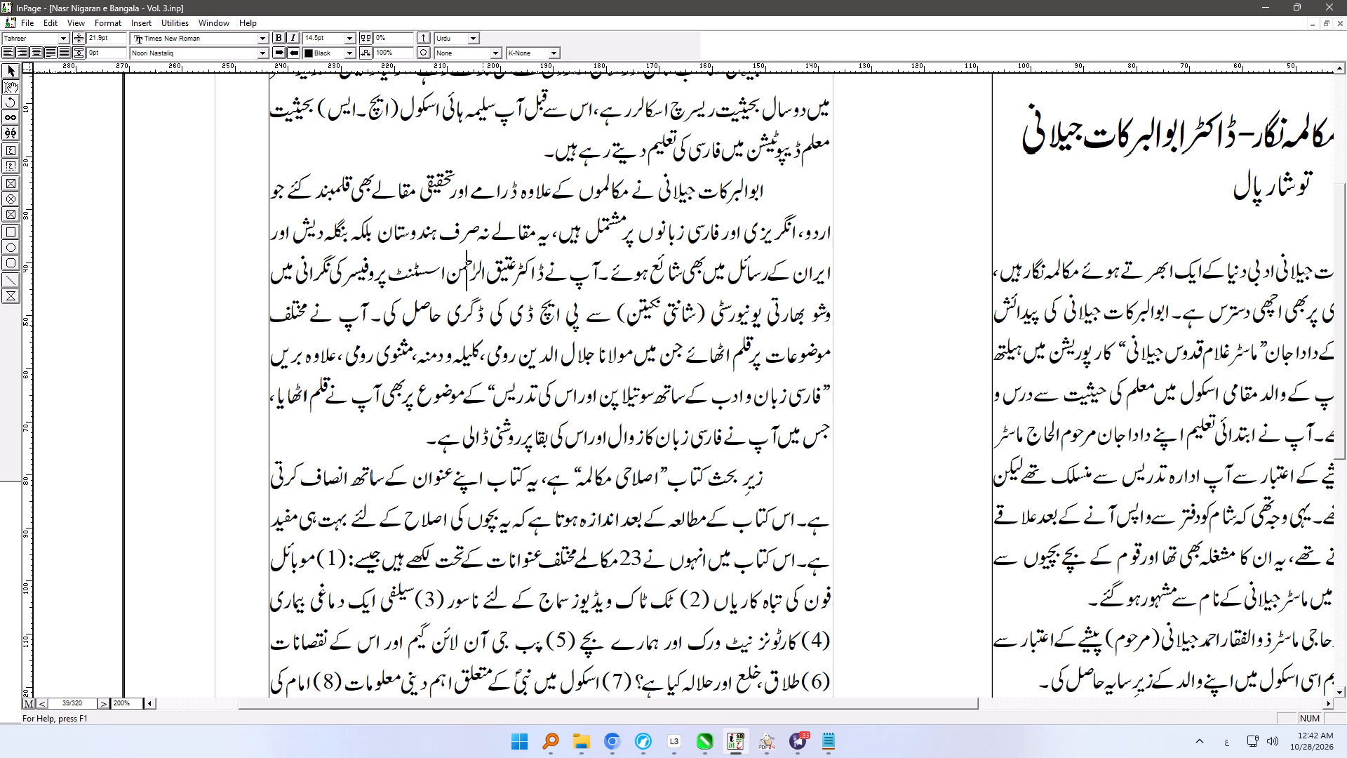
key("BackSpace")
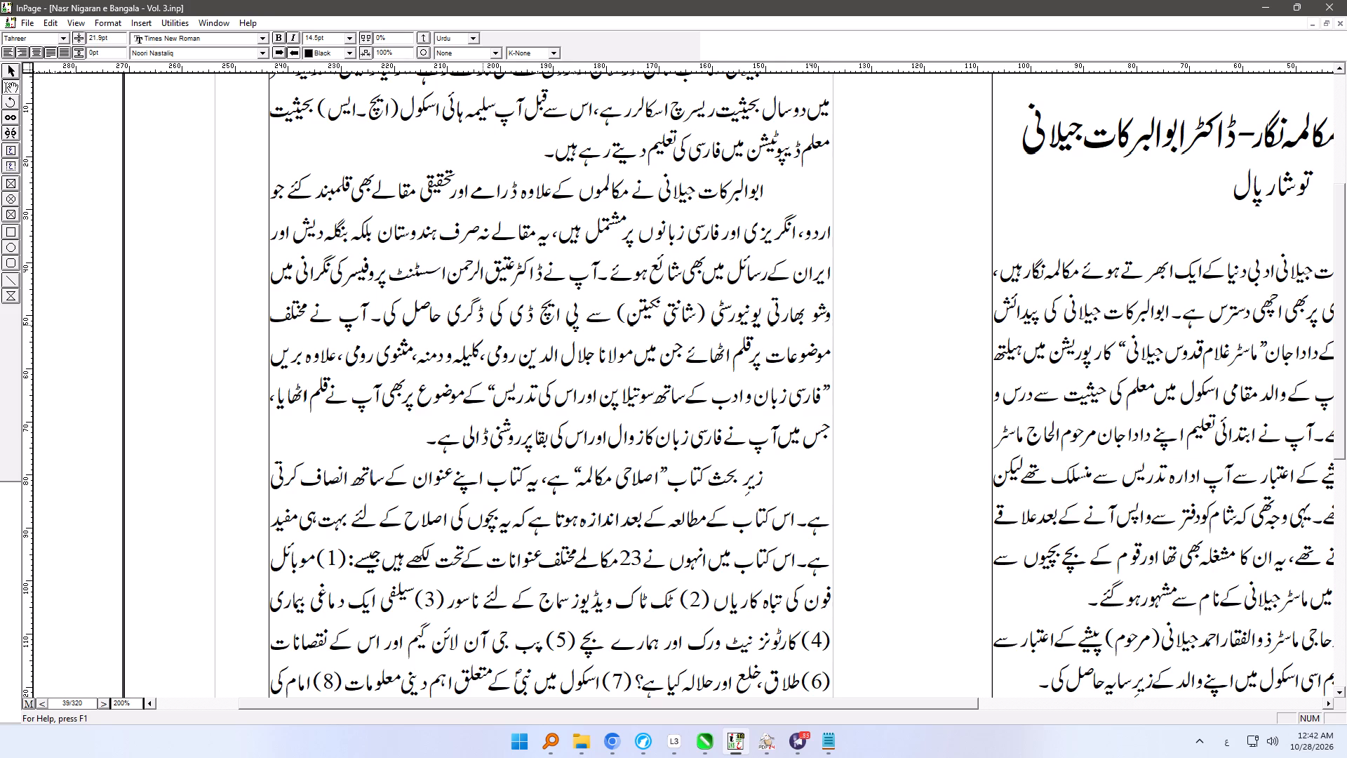
key("Left")
key("BackSpace")
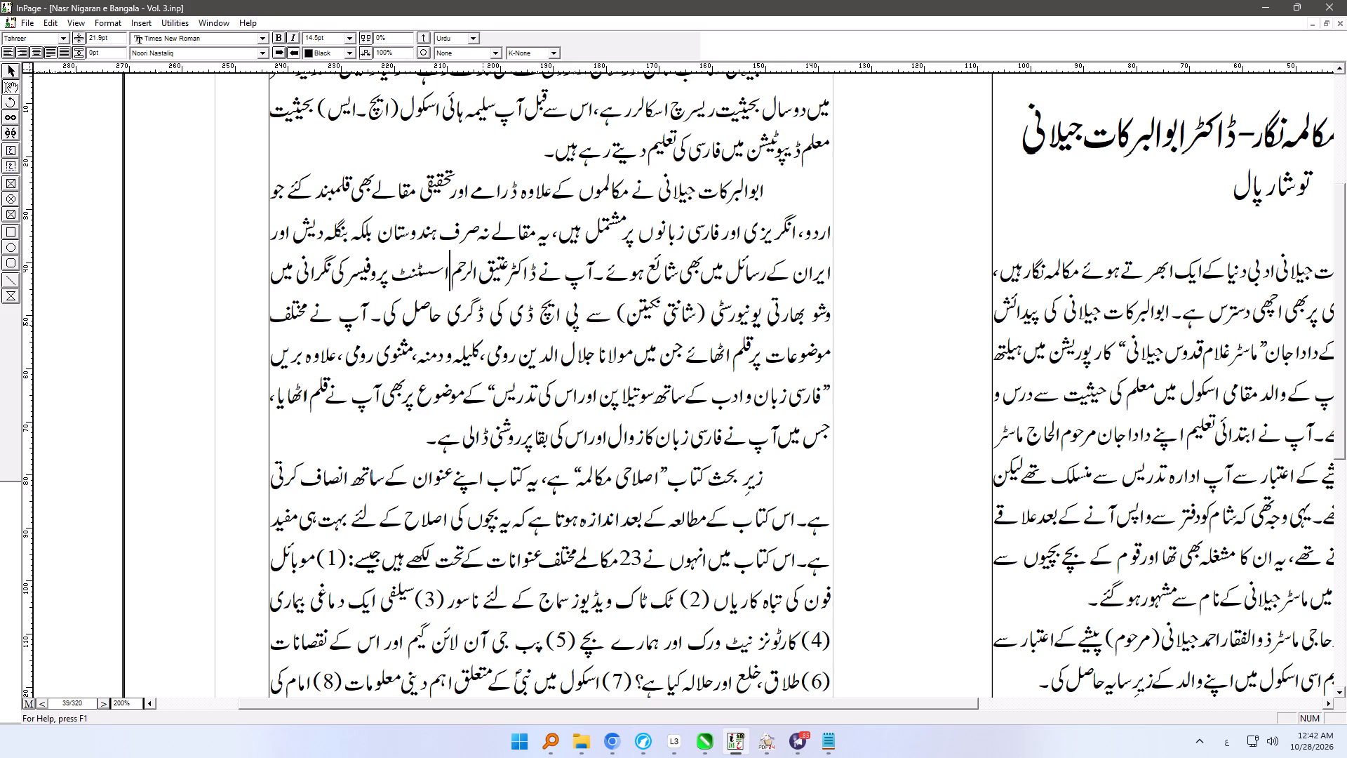
type("ٰن")
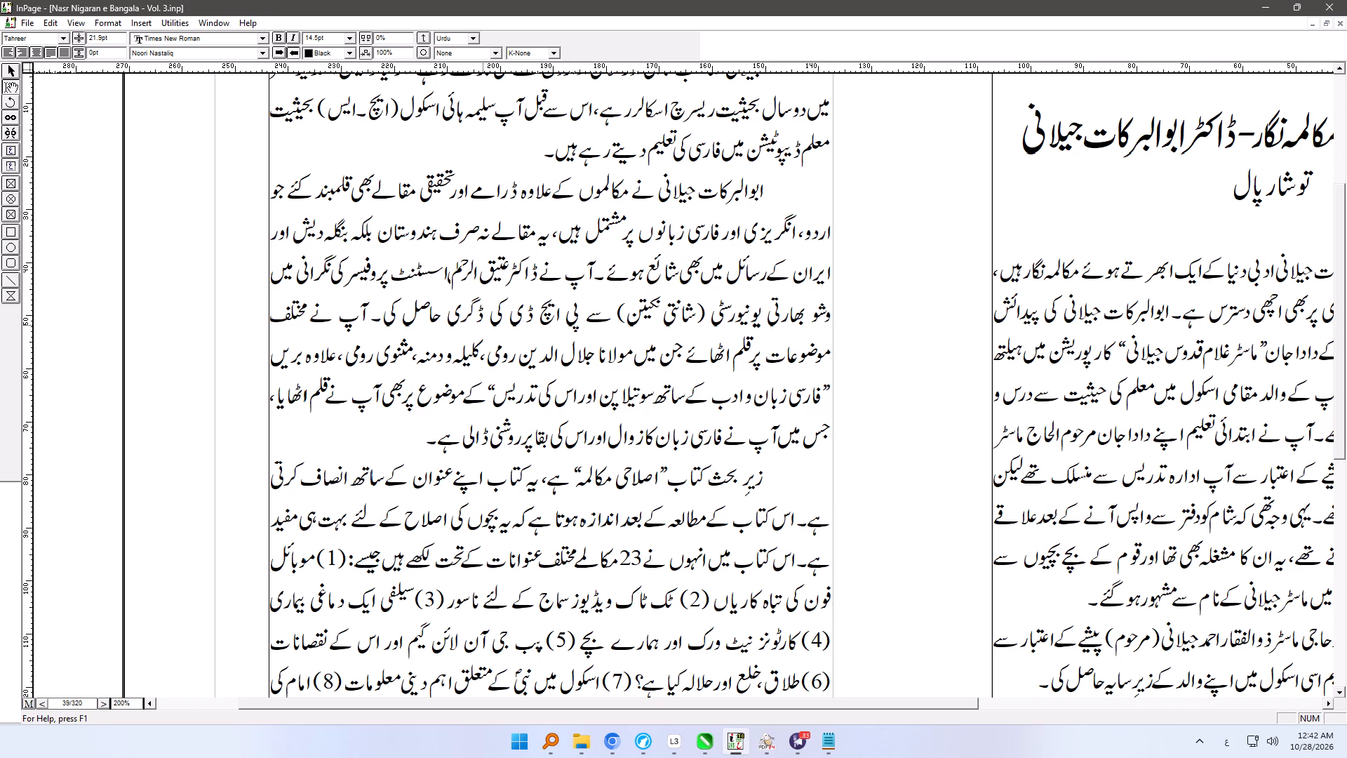
left_click(430, 272)
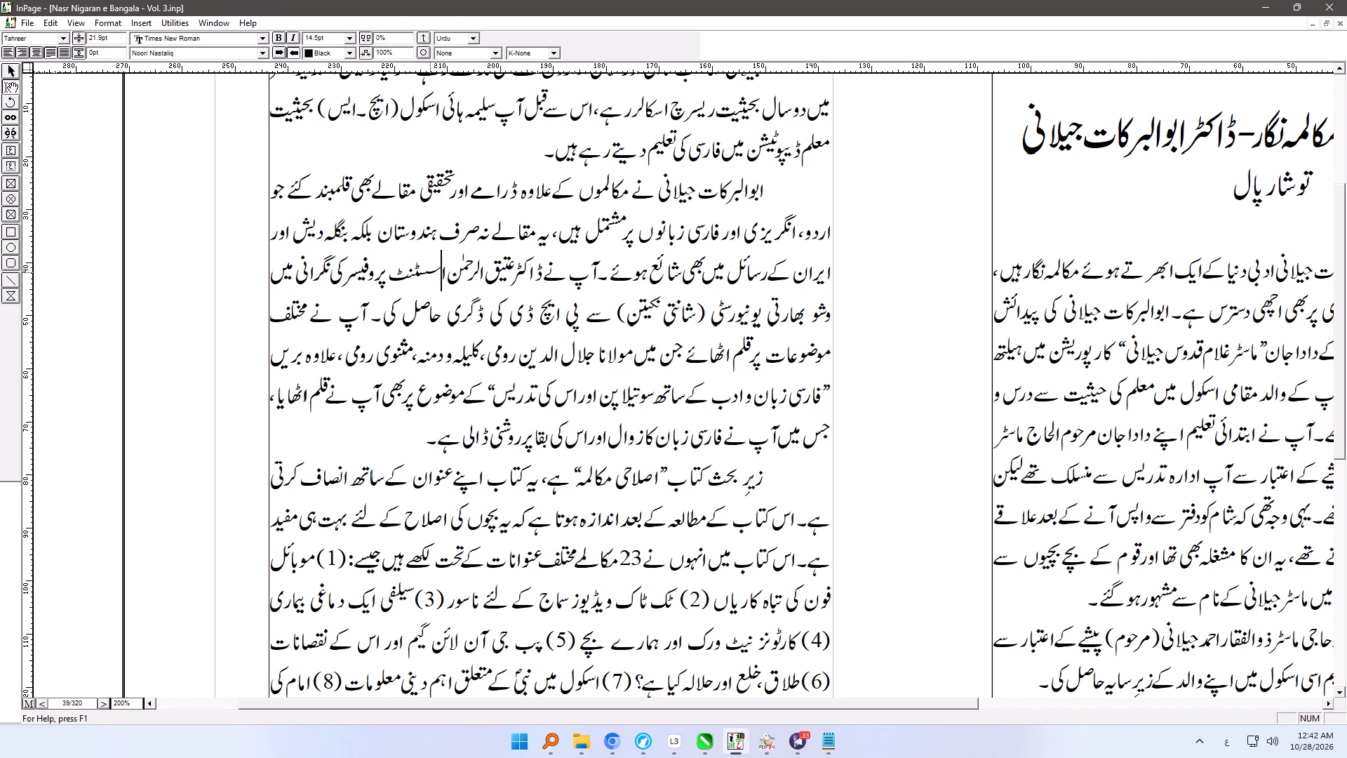
Look over the layout of the article's remaining text from page 78 through page 80 and on to its last page.
left_click(639, 533)
right_click_drag(609, 578, 609, 310, "ctrl")
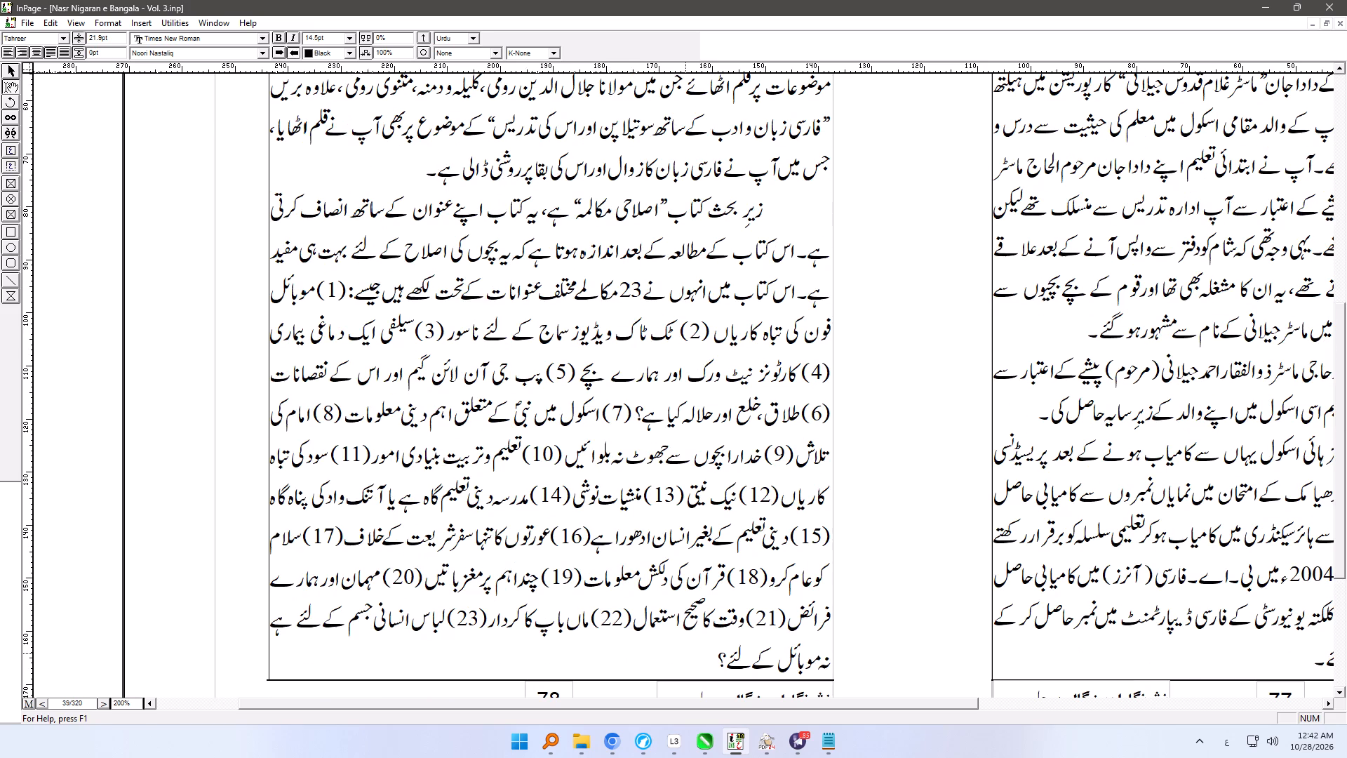
left_click(685, 653)
key("Down")
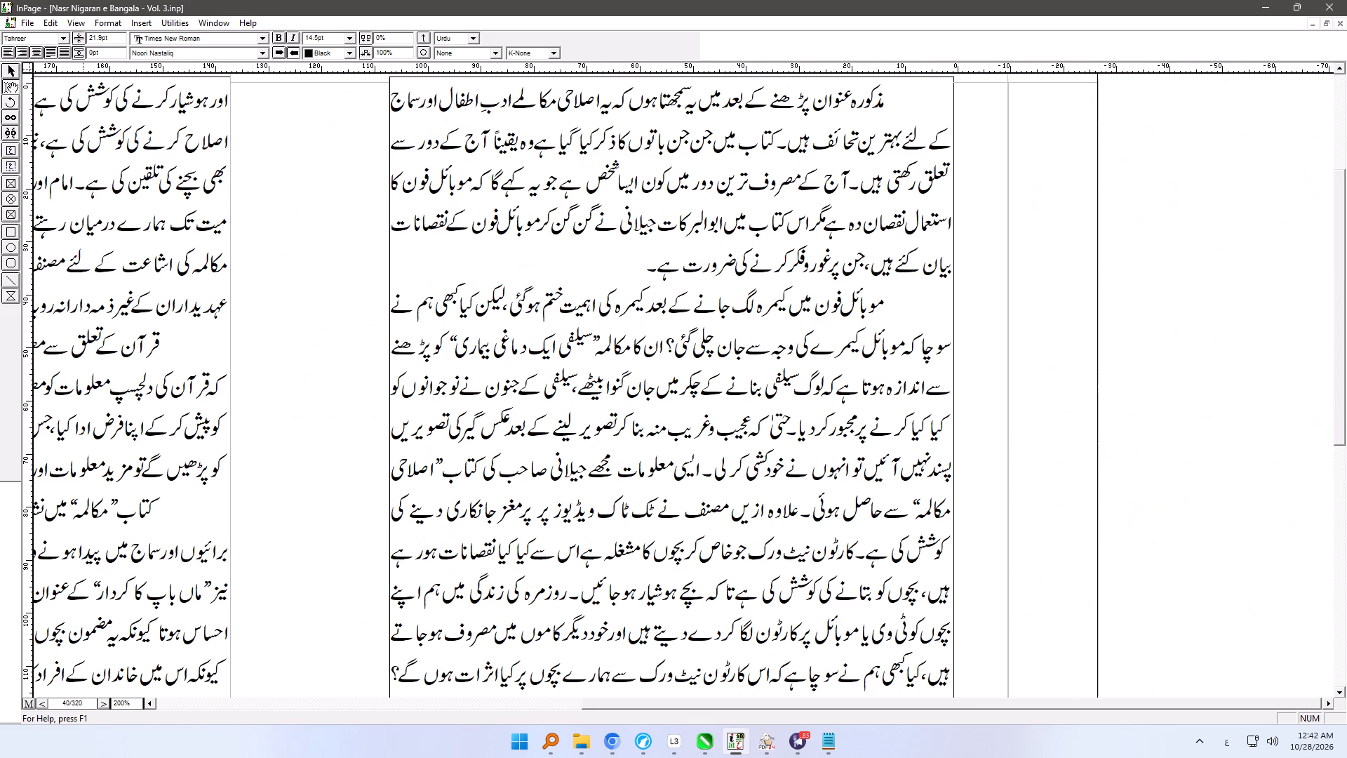
left_click(721, 496)
right_click_drag(610, 450, 859, 388, "ctrl")
right_click_drag(408, 460, 743, 275, "ctrl")
right_click_drag(683, 580, 704, 433, "ctrl")
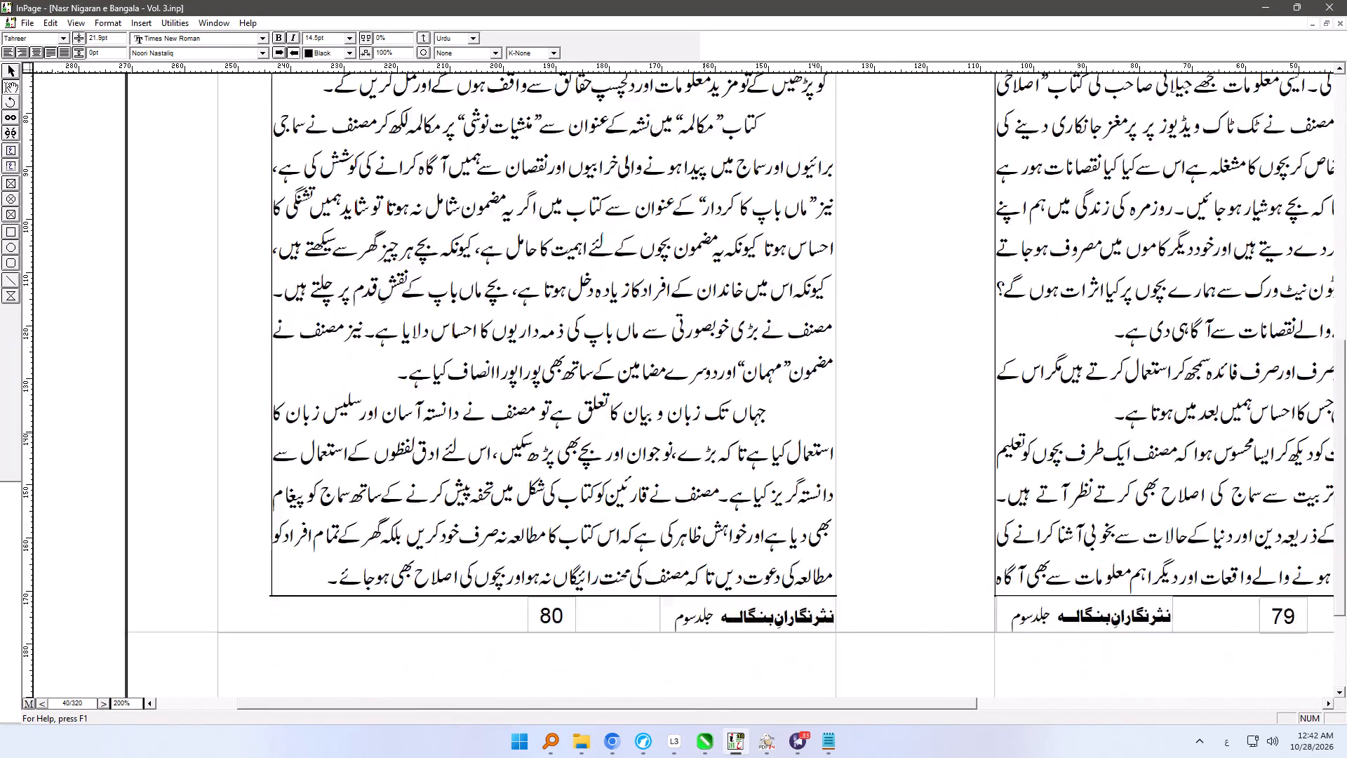
right_click_drag(704, 433, 704, 326, "ctrl")
left_click(685, 444)
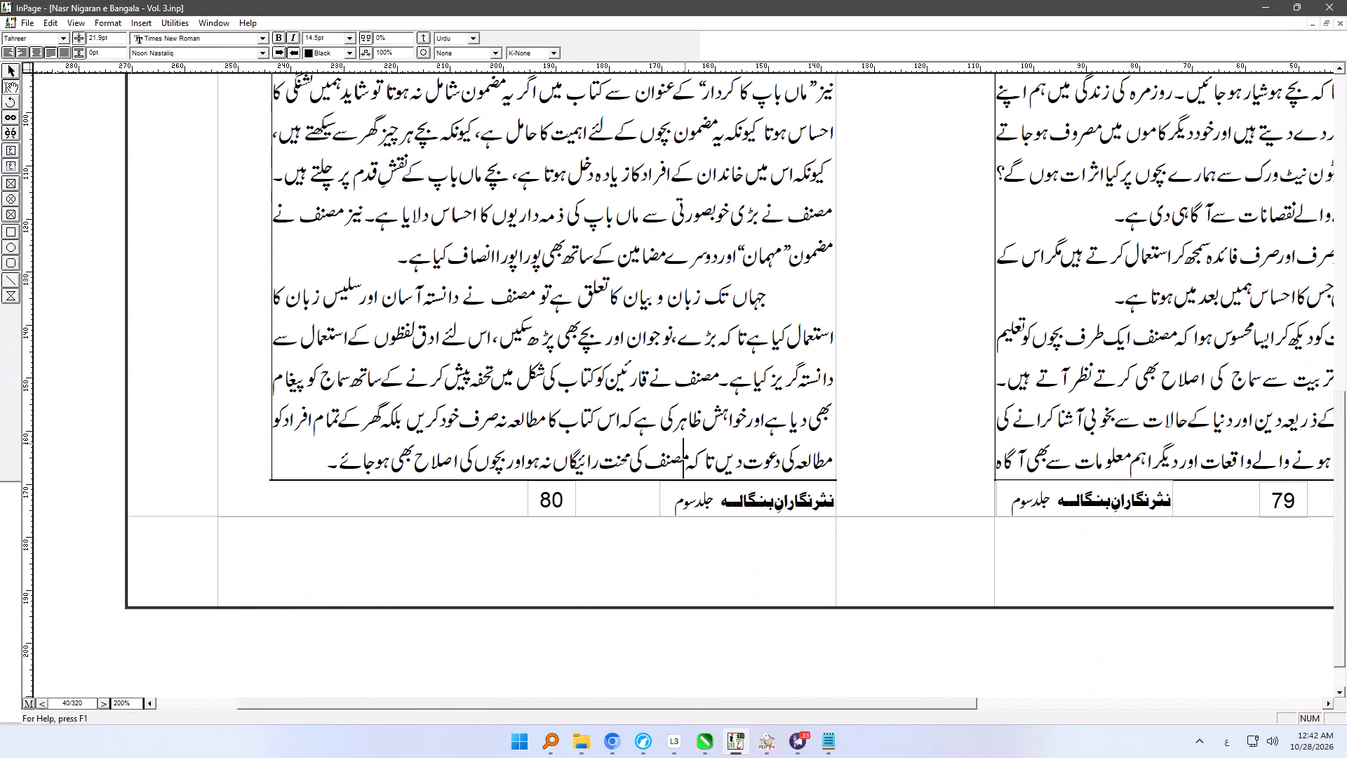
key("Down")
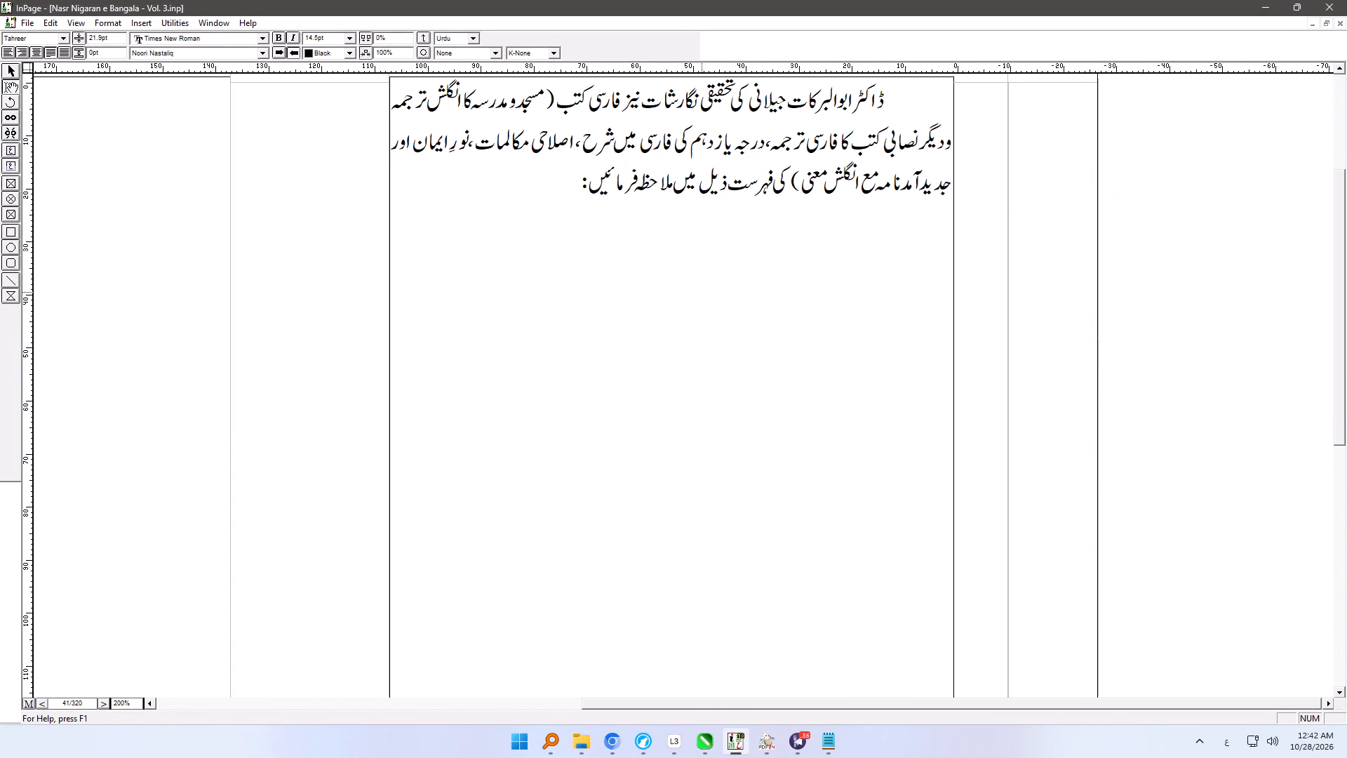
Add a new empty line after the article's closing paragraph on page 41 of the file and save the file.
left_click(798, 263)
left_click(539, 198)
key("Return")
key("ctrl+s")
Switch to Loggy3, stop the current recording, start a new one and return to InPage.
left_click(683, 741)
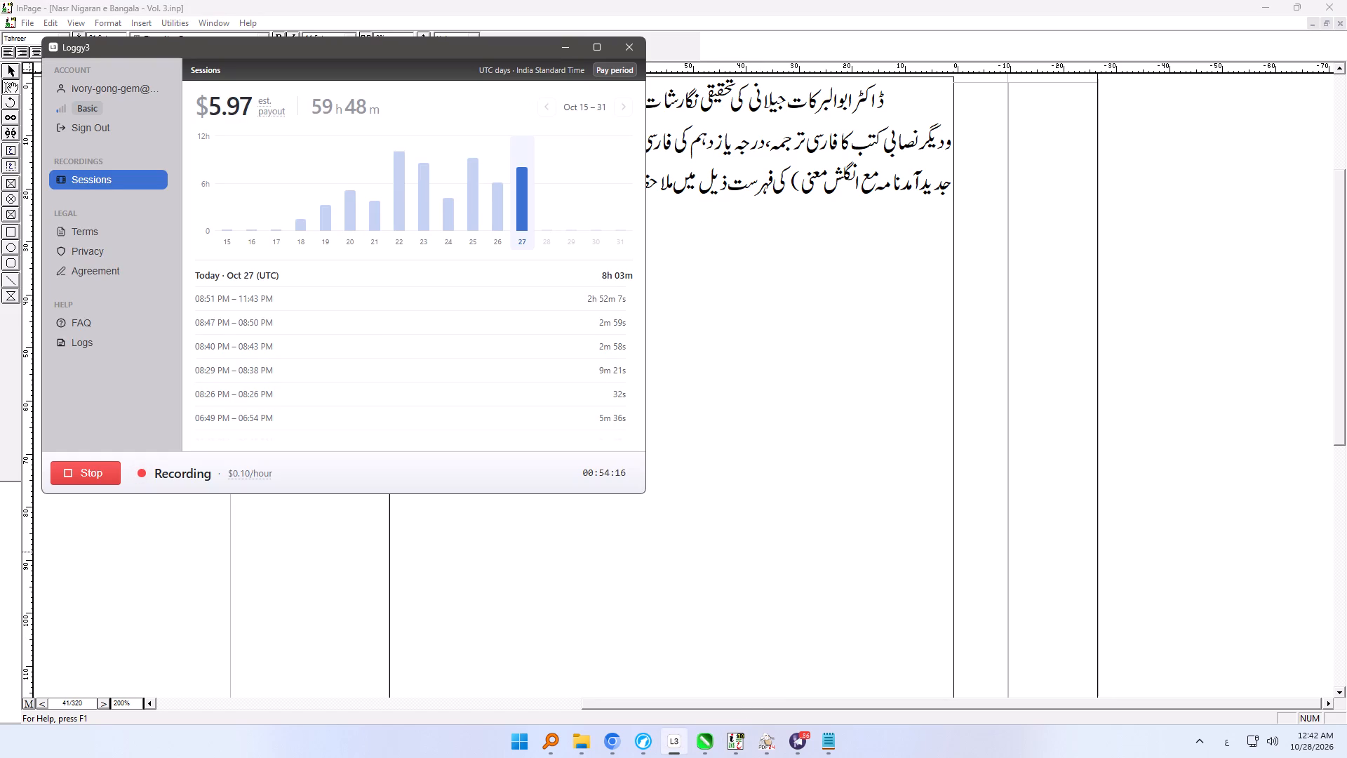
left_click(93, 474)
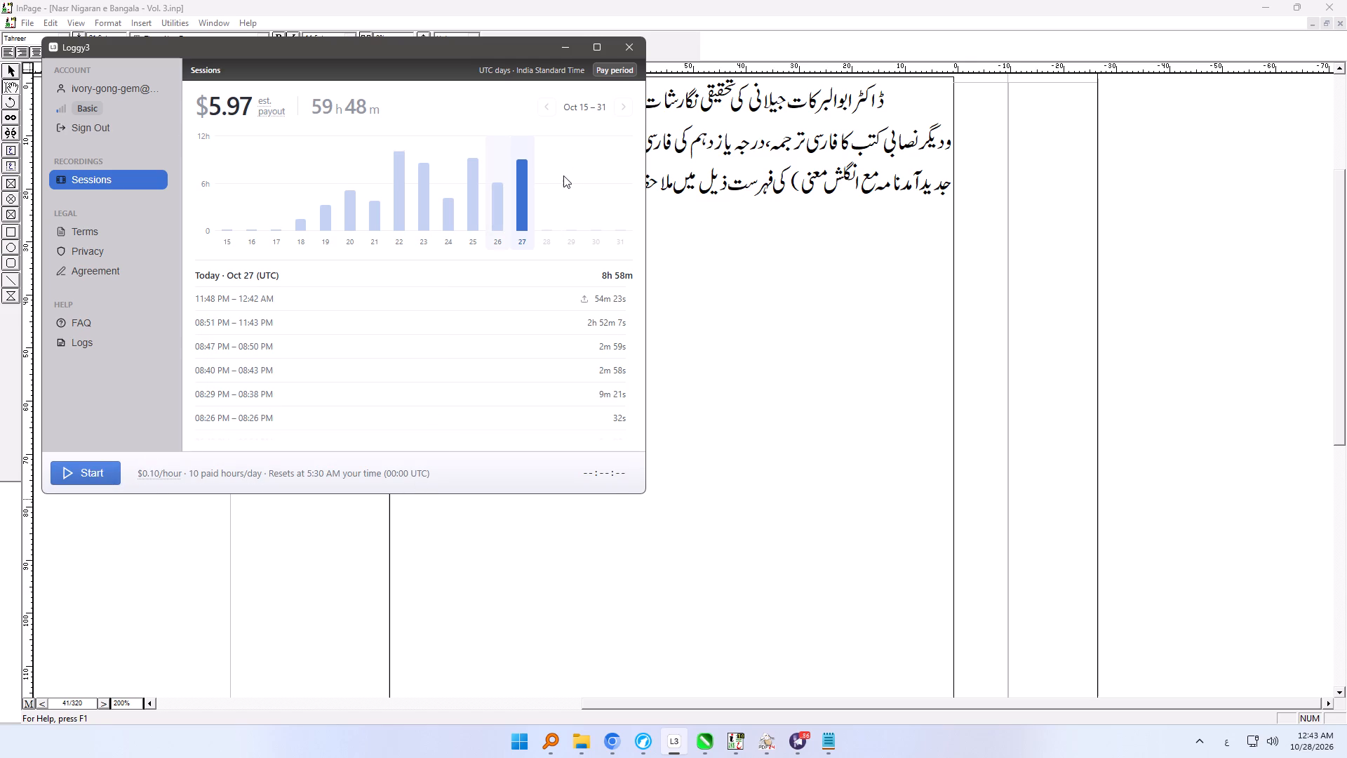
left_click(596, 41)
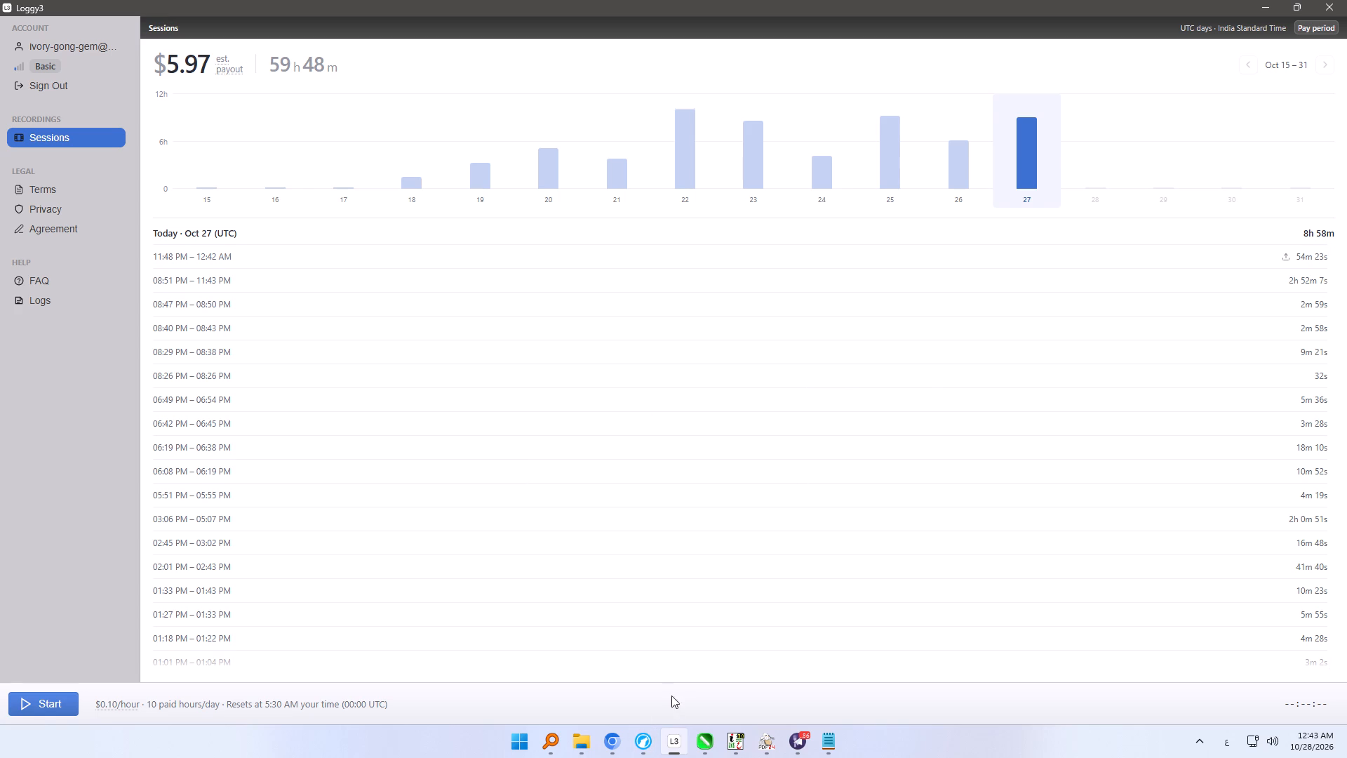
left_click(69, 706)
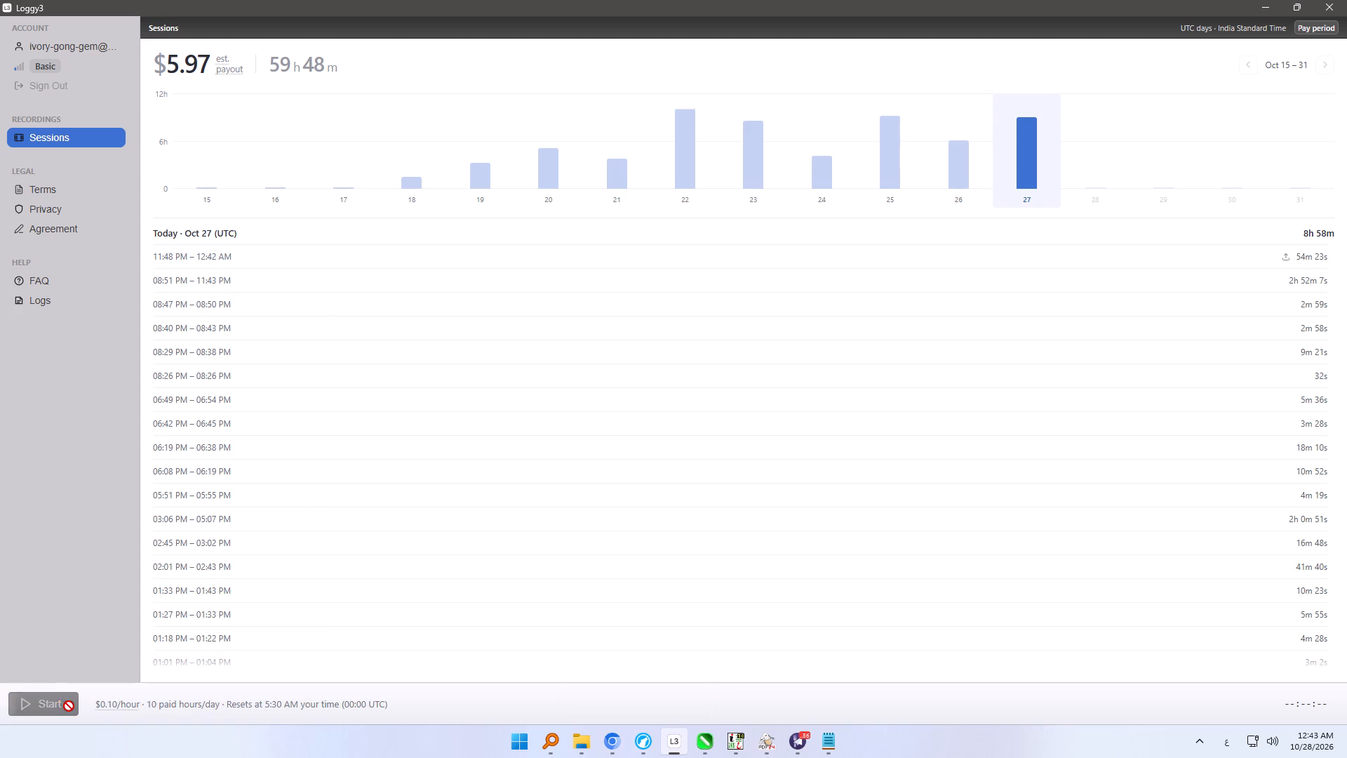
left_click(734, 747)
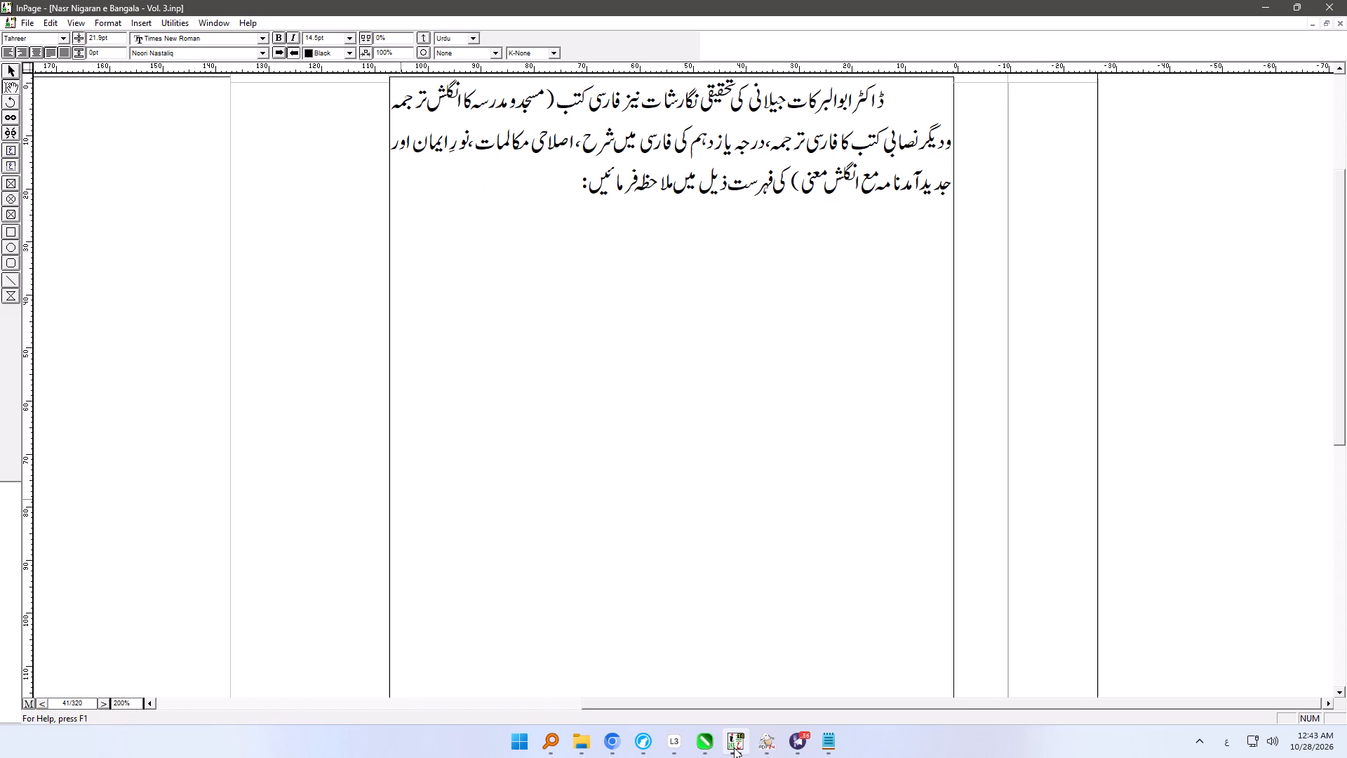
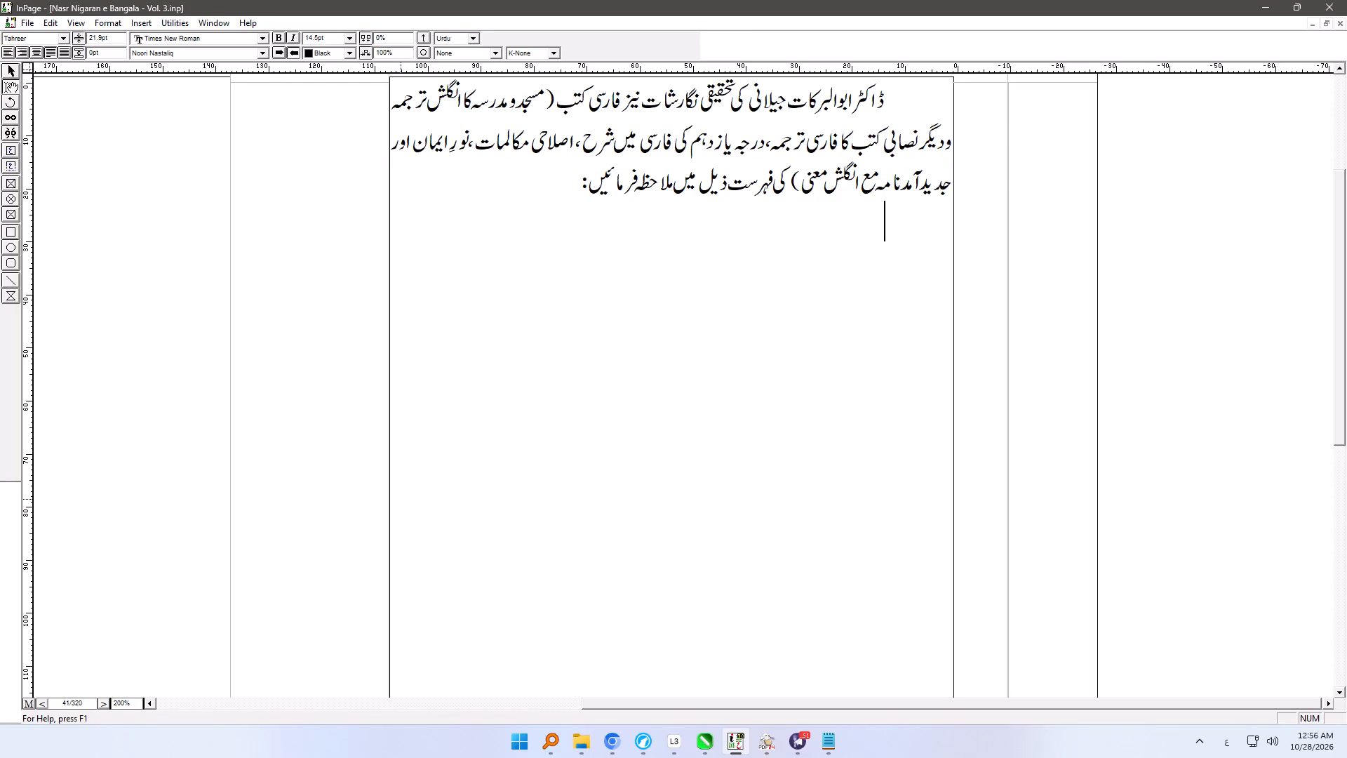
Look back over the pages from 41 to 37 and examine the text formatting of the article heading on page 39.
left_click(105, 706)
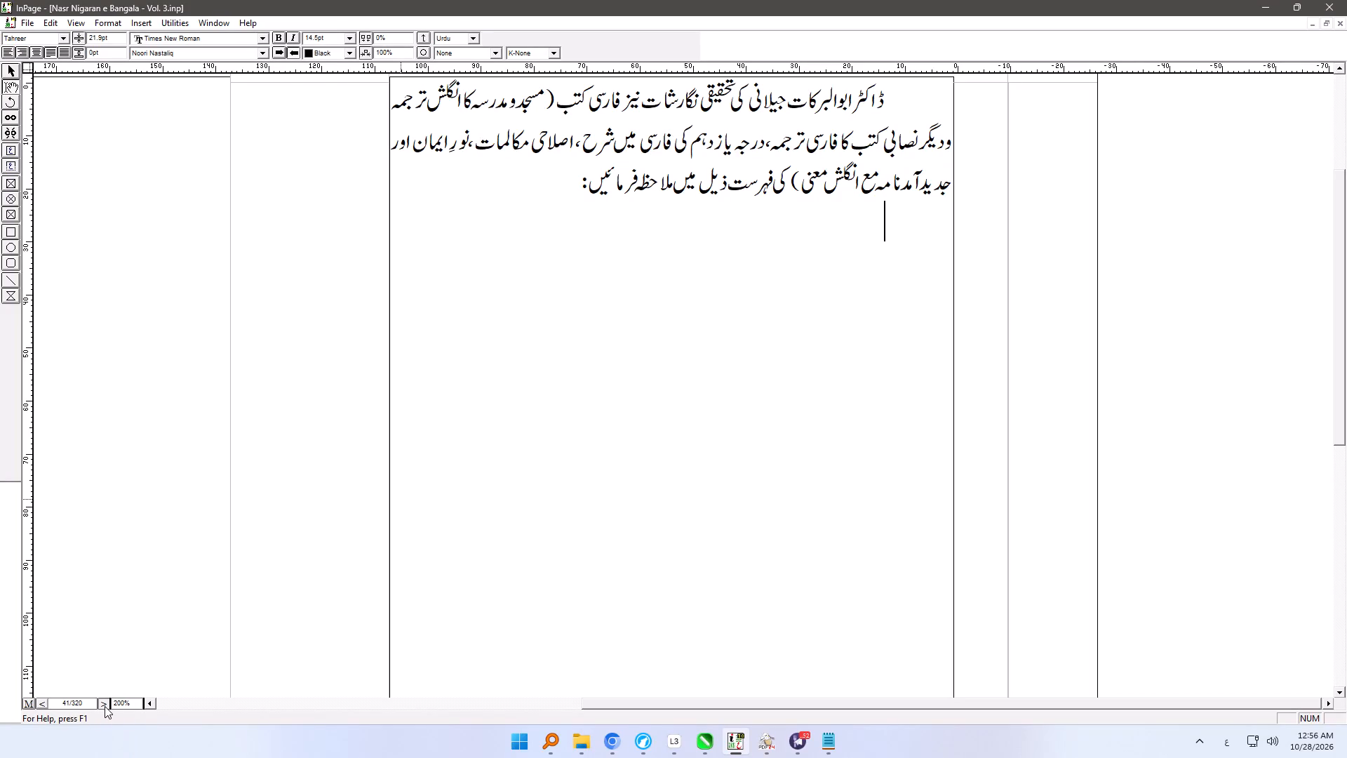
left_click(106, 707)
left_click(106, 707)
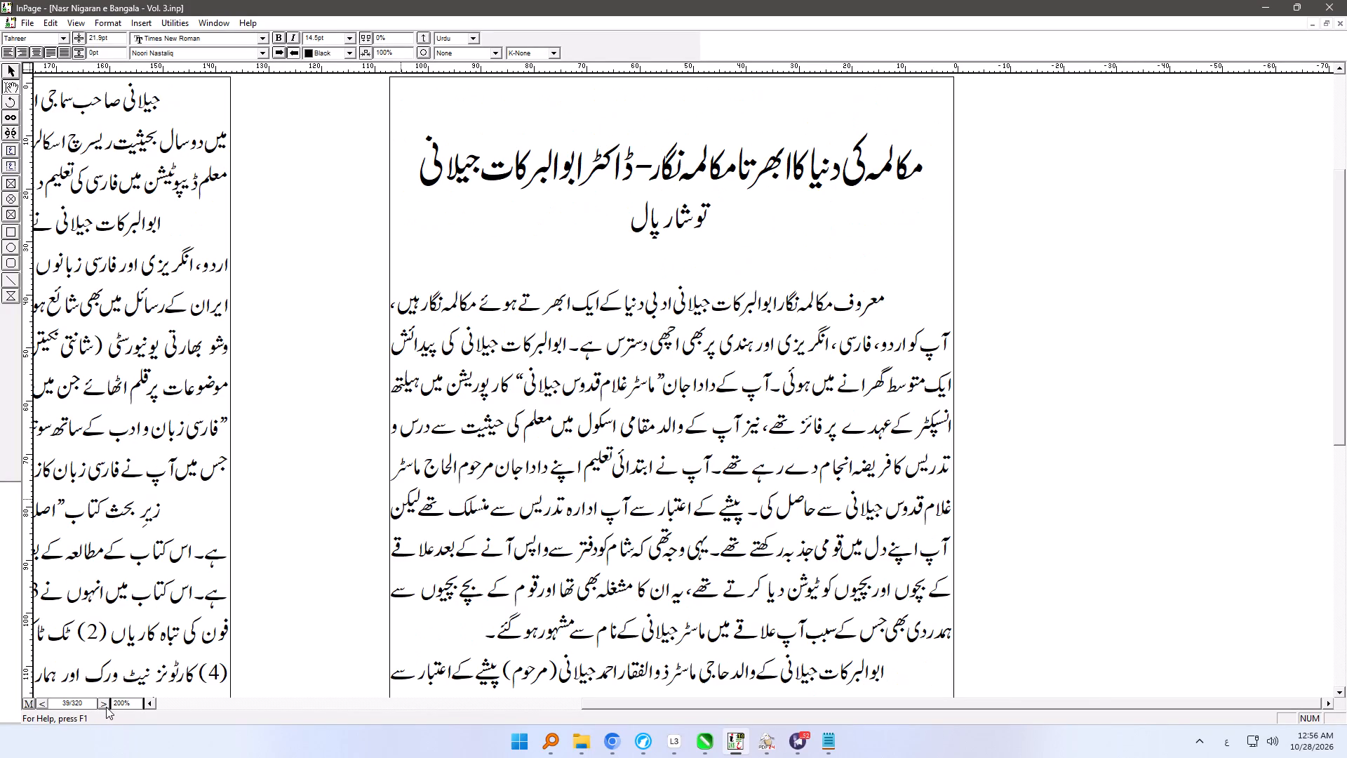
left_click(106, 706)
left_click(106, 706)
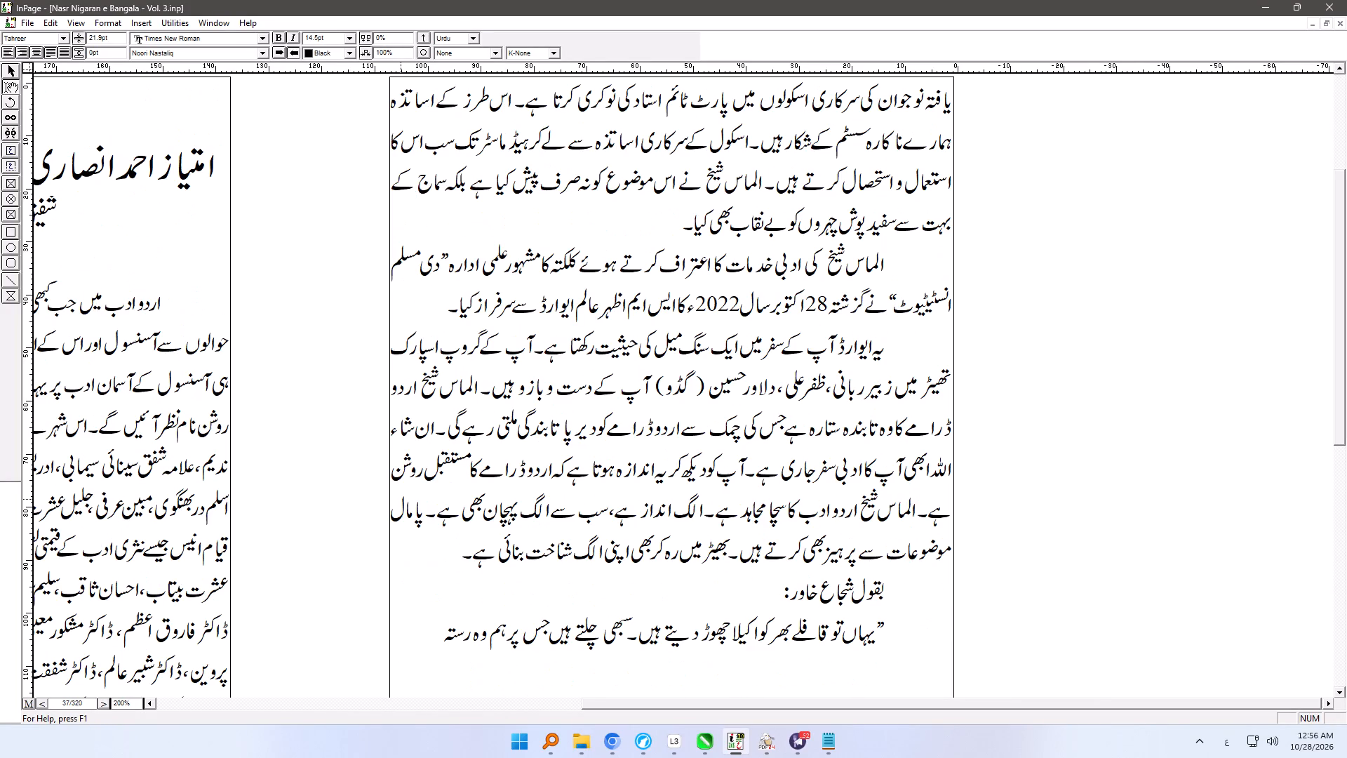
left_click(40, 703)
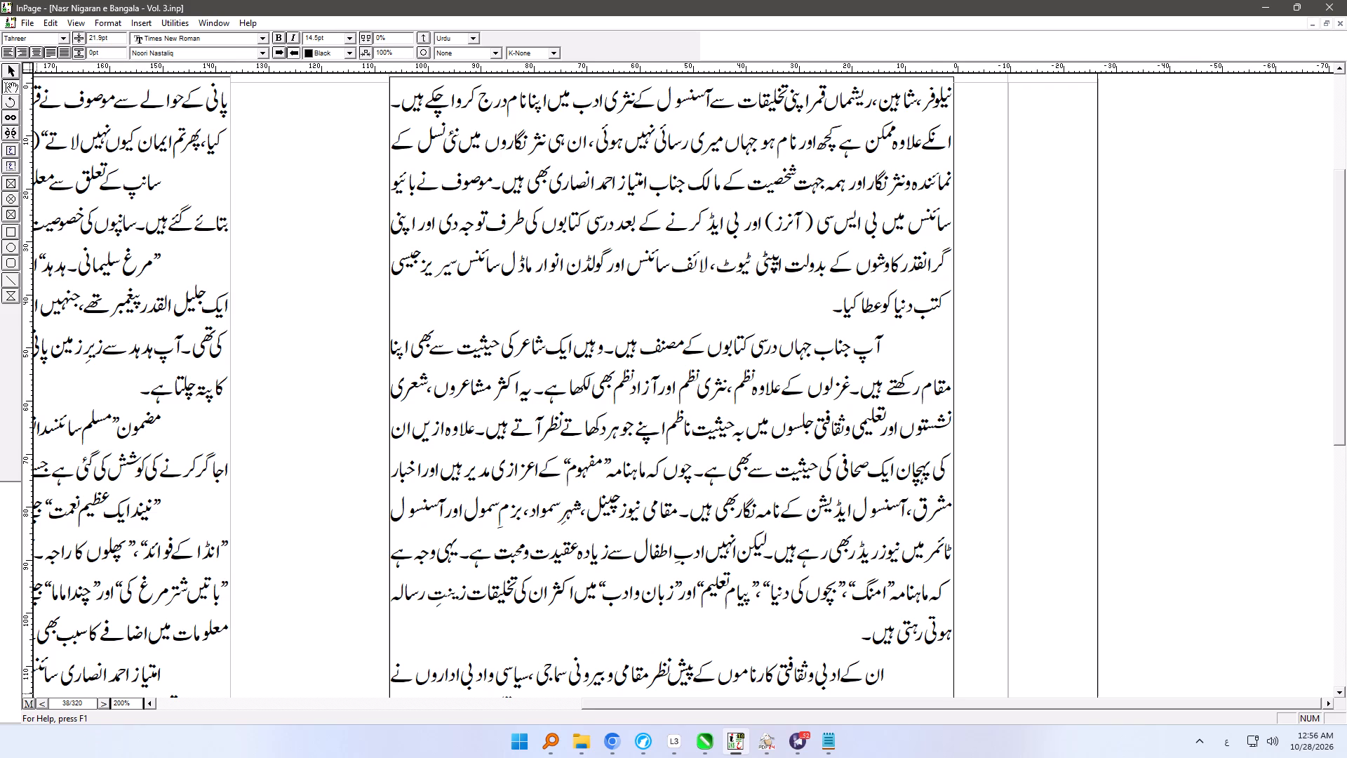
left_click(43, 700)
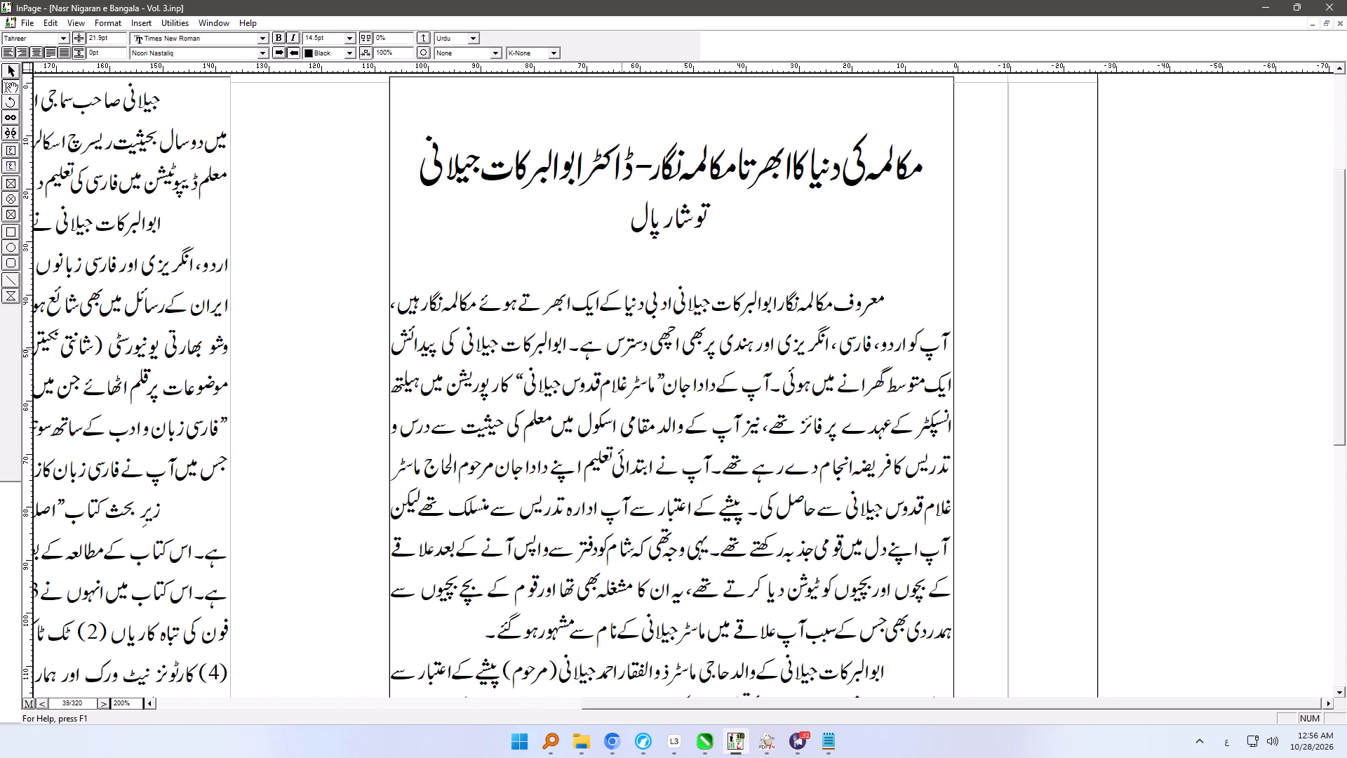
left_click_drag(929, 163, 485, 170)
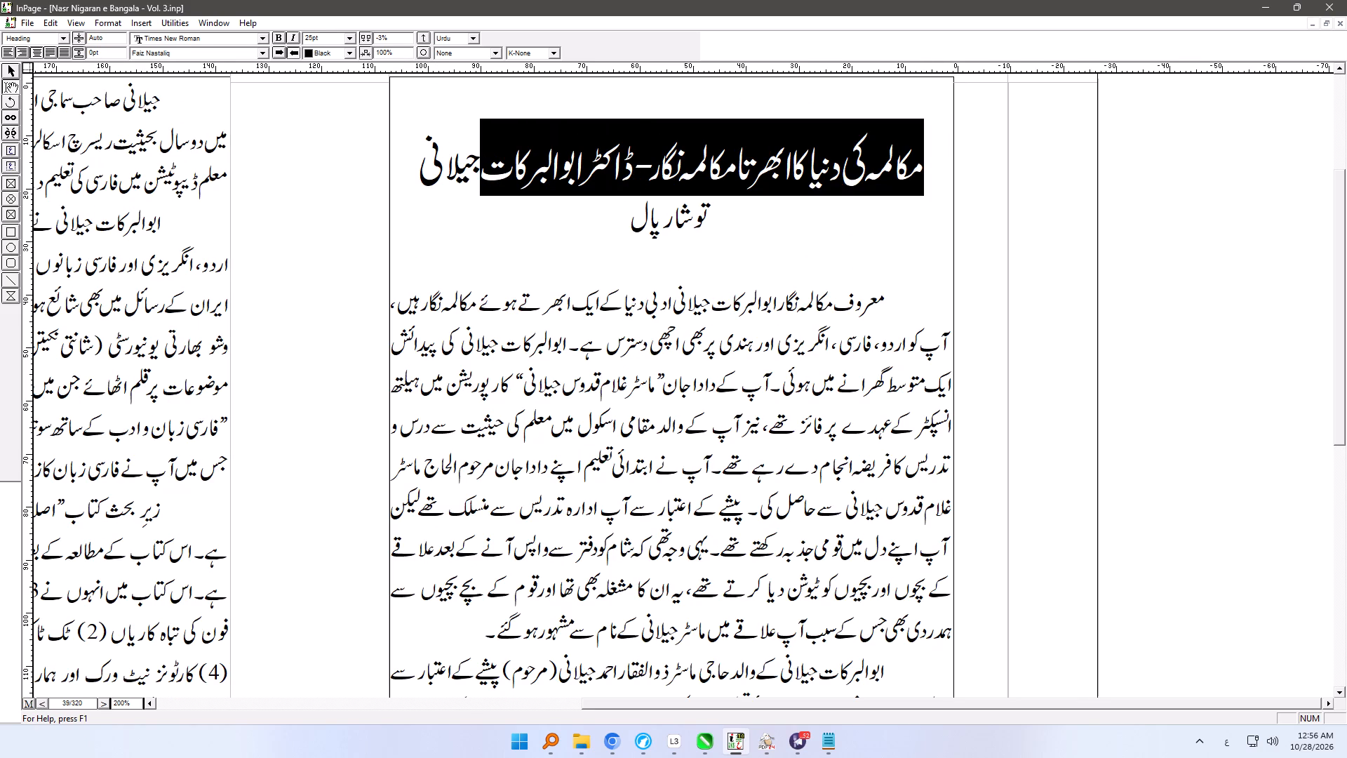
left_click_drag(485, 170, 436, 170)
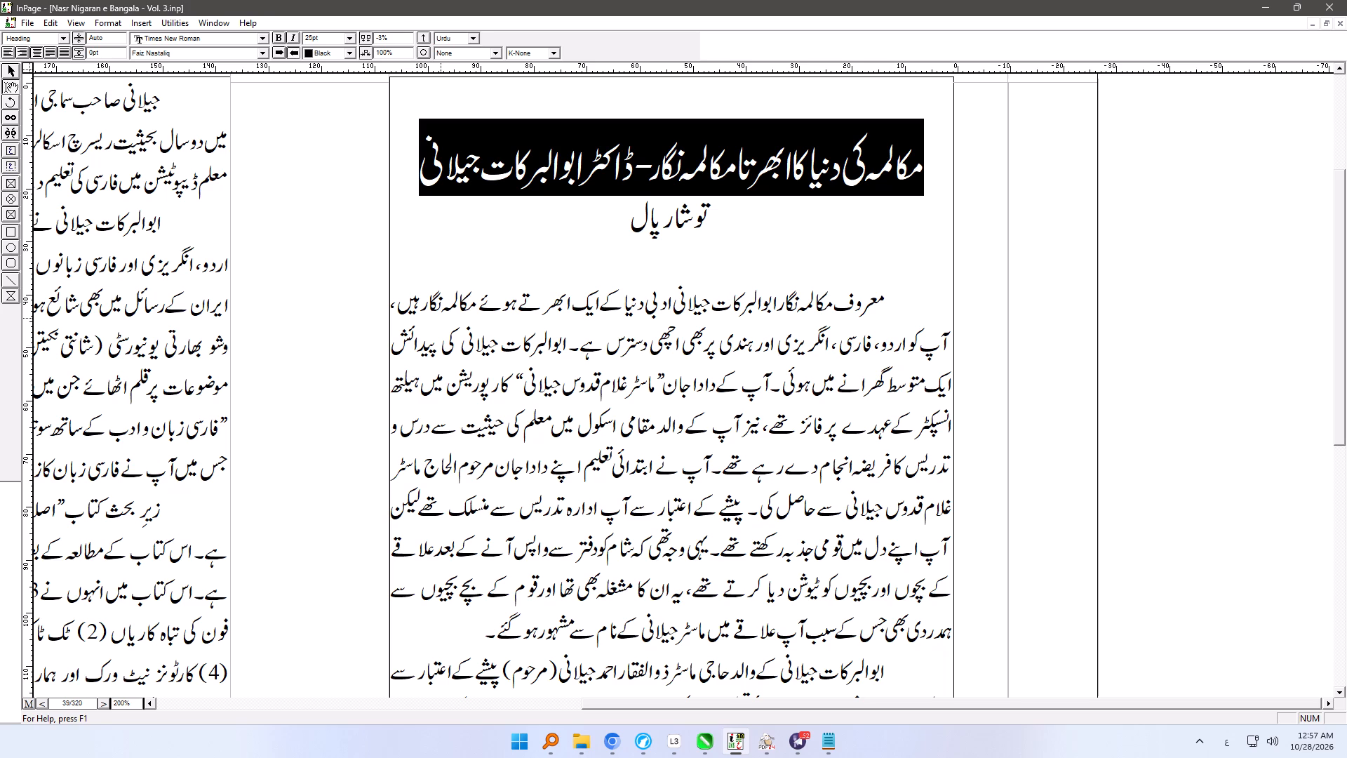
left_click(106, 705)
left_click(106, 705)
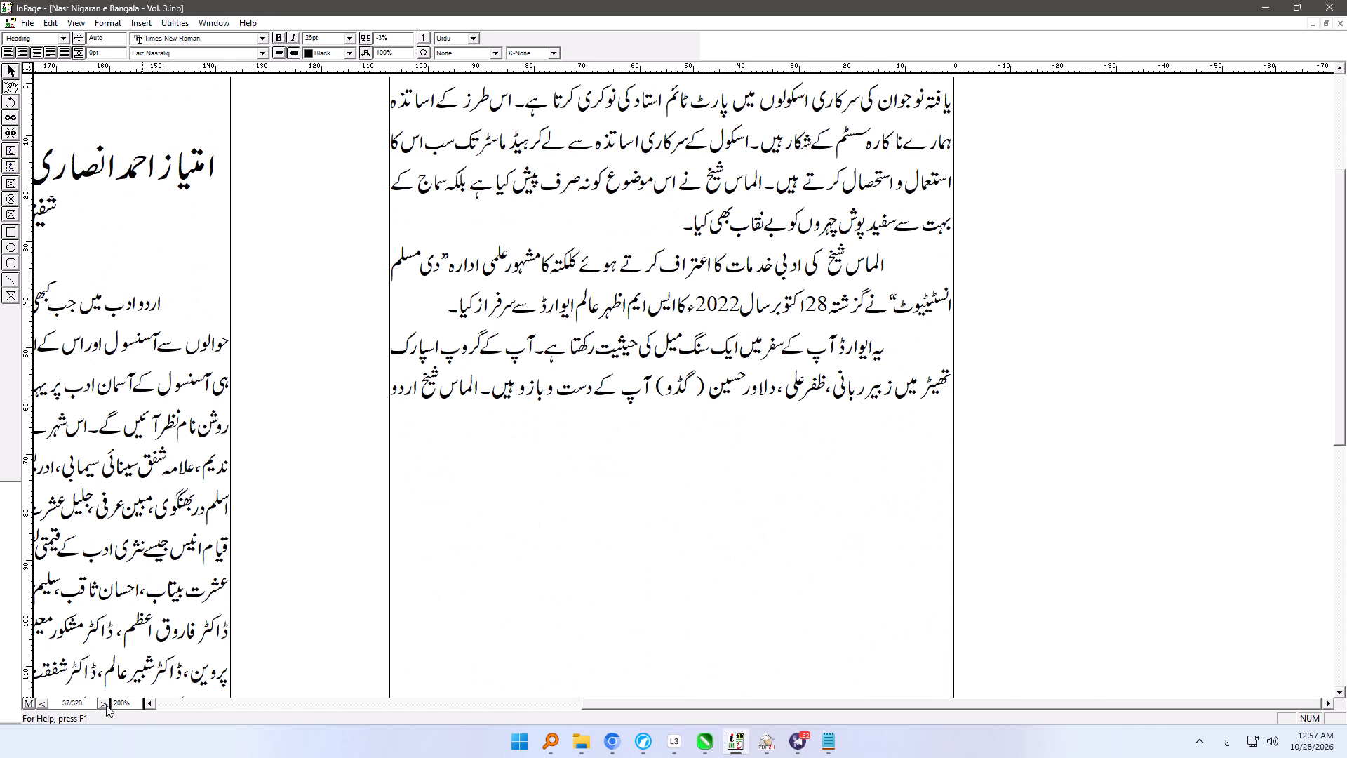
left_click(179, 149)
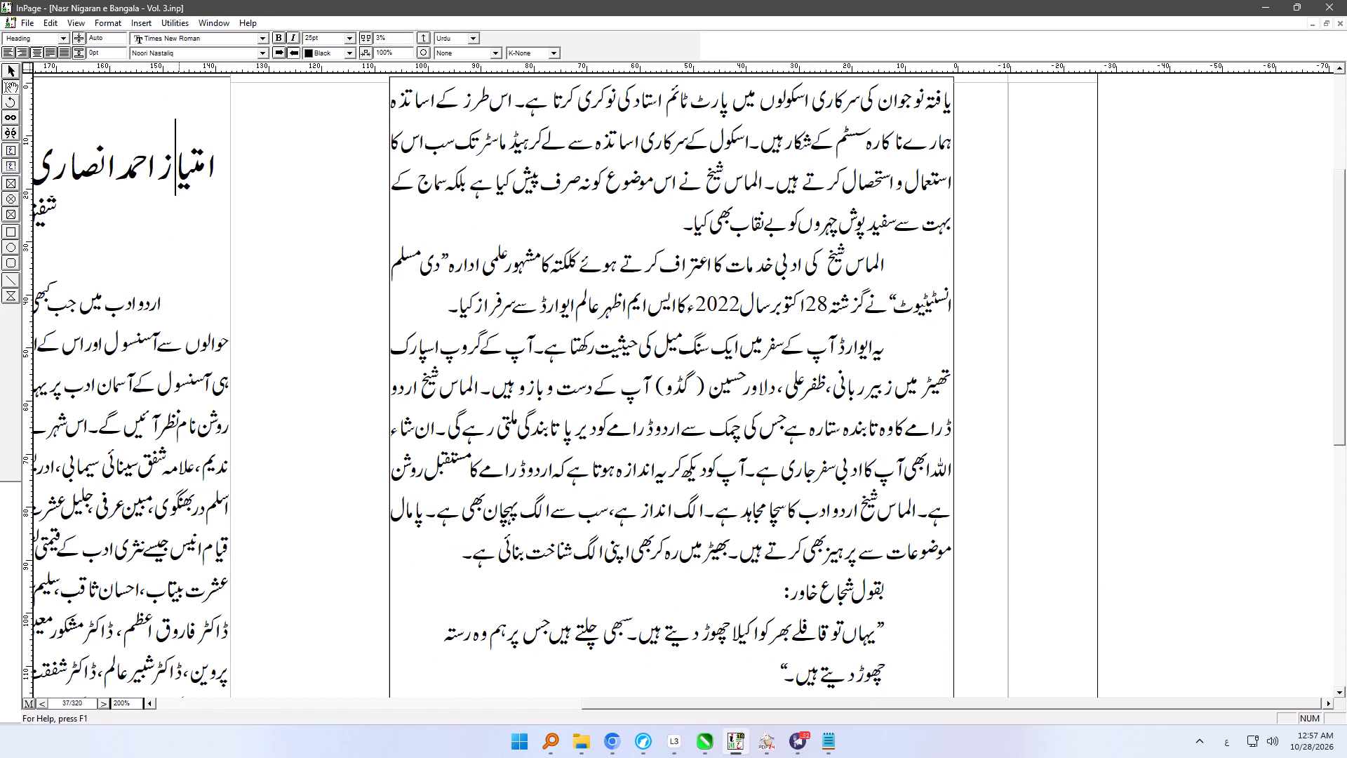
right_click_drag(154, 190, 583, 223, "ctrl")
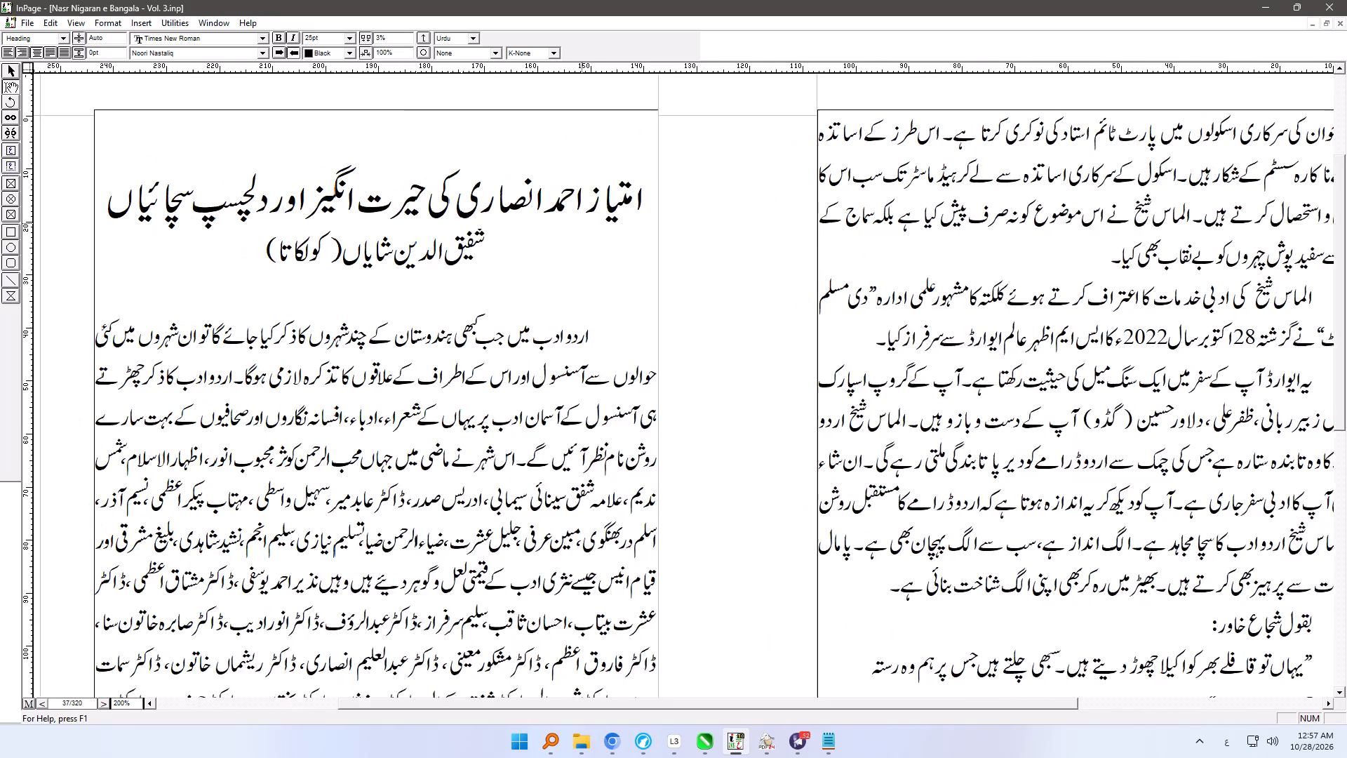
right_click_drag(583, 223, 591, 225, "ctrl")
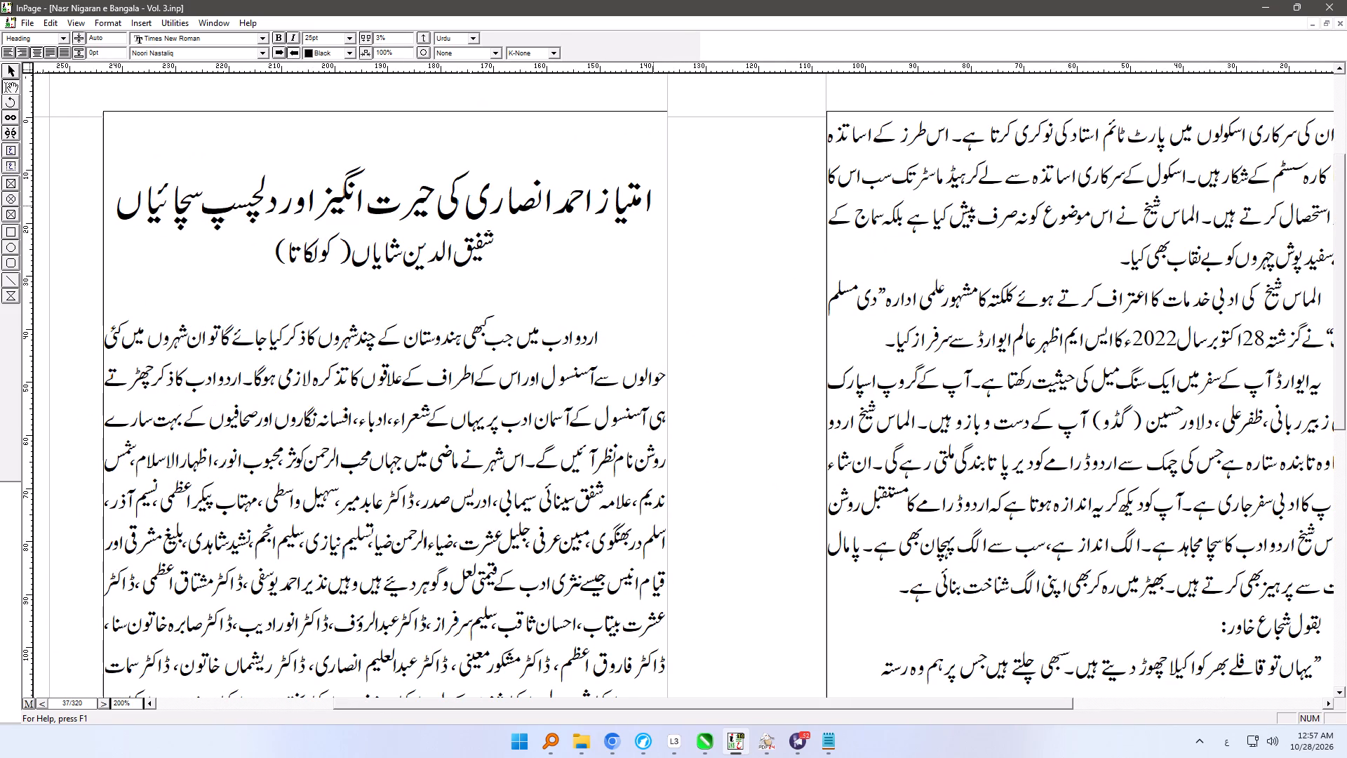
left_click_drag(653, 205, 140, 205)
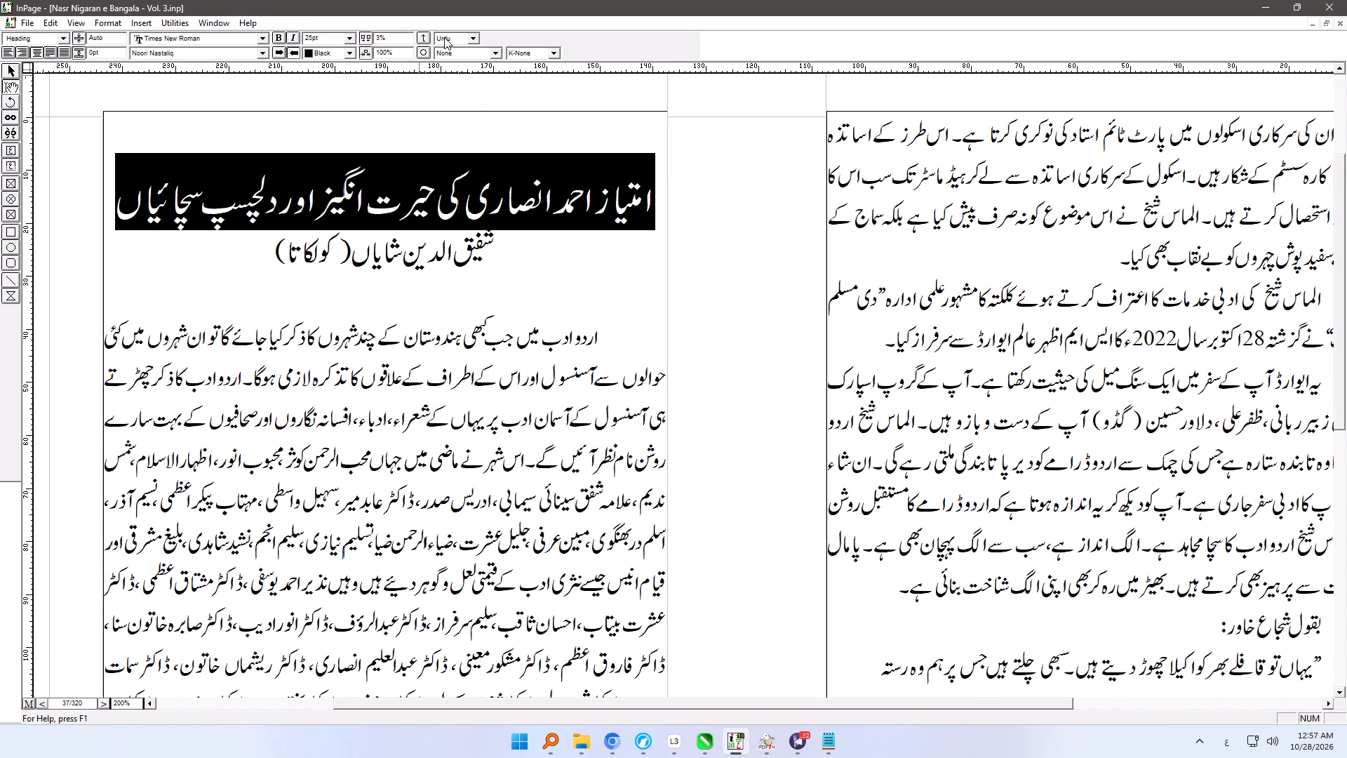
double_click(391, 40)
key("0")
key("Return")
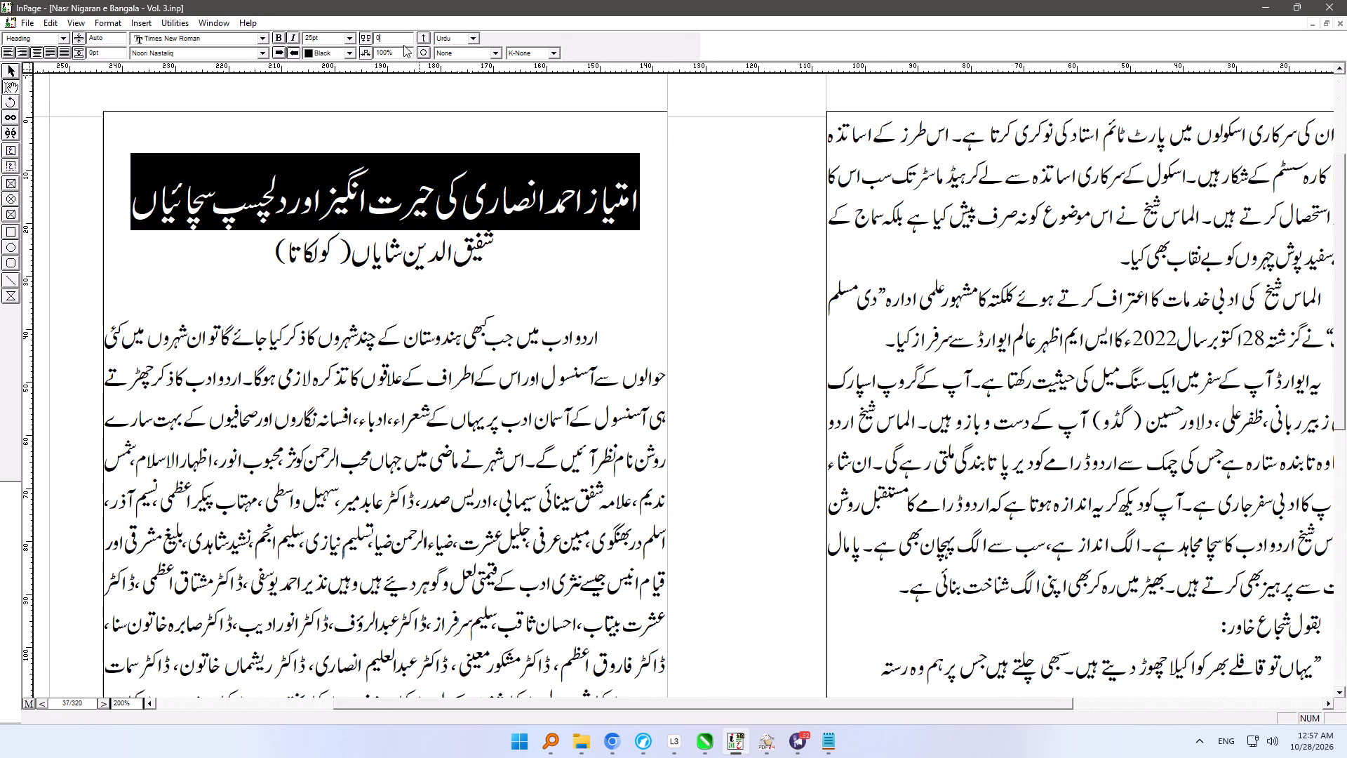
left_click_drag(391, 35, 358, 39)
type("-2")
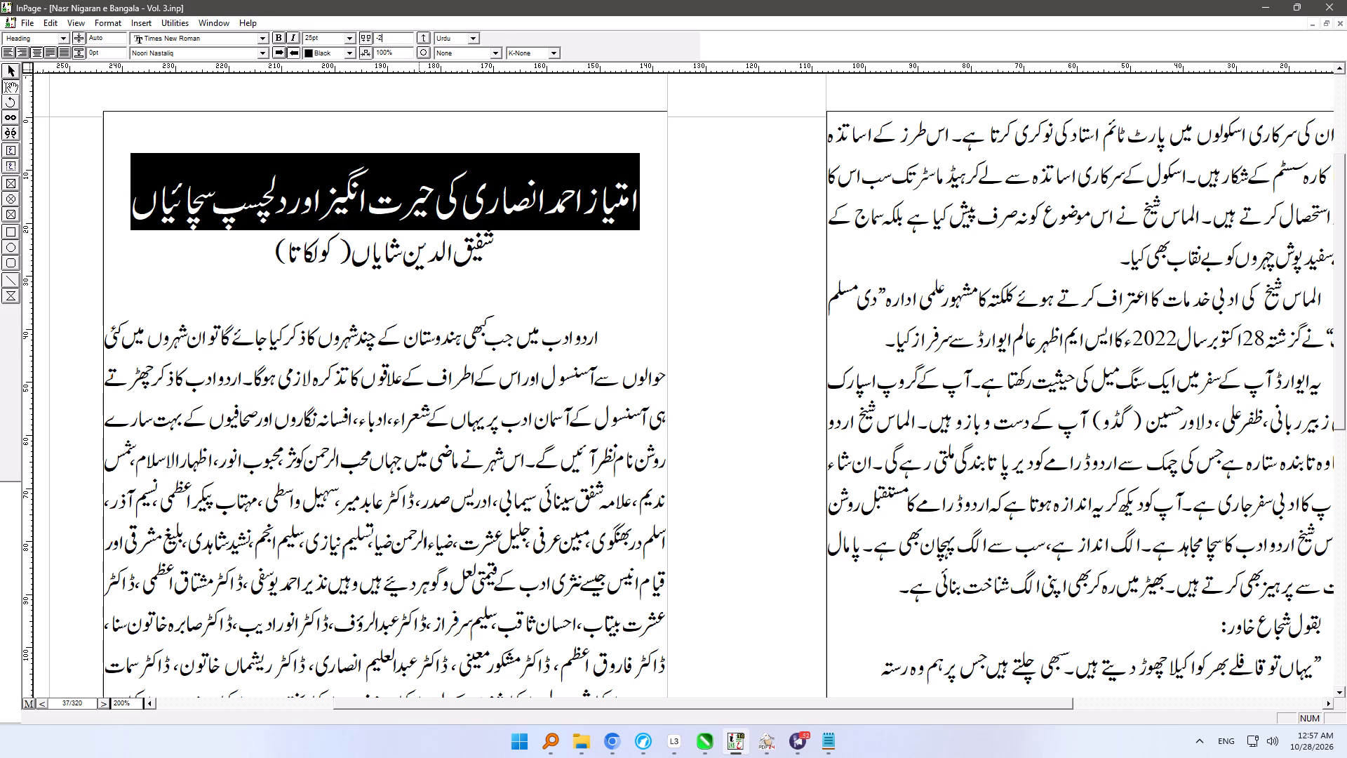
key("Return")
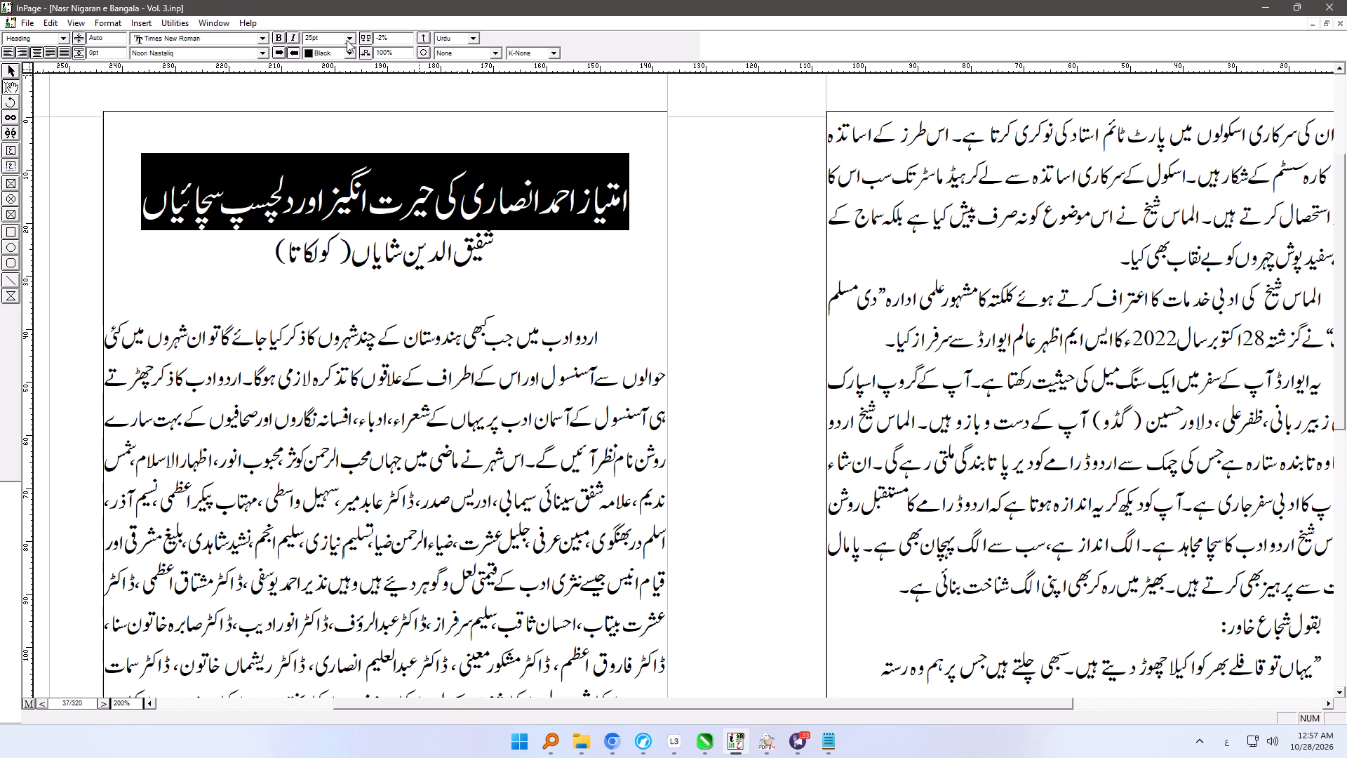
Redefine the Heading style sheet based on the formatting of the selected article heading.
key("ctrl+shift+h")
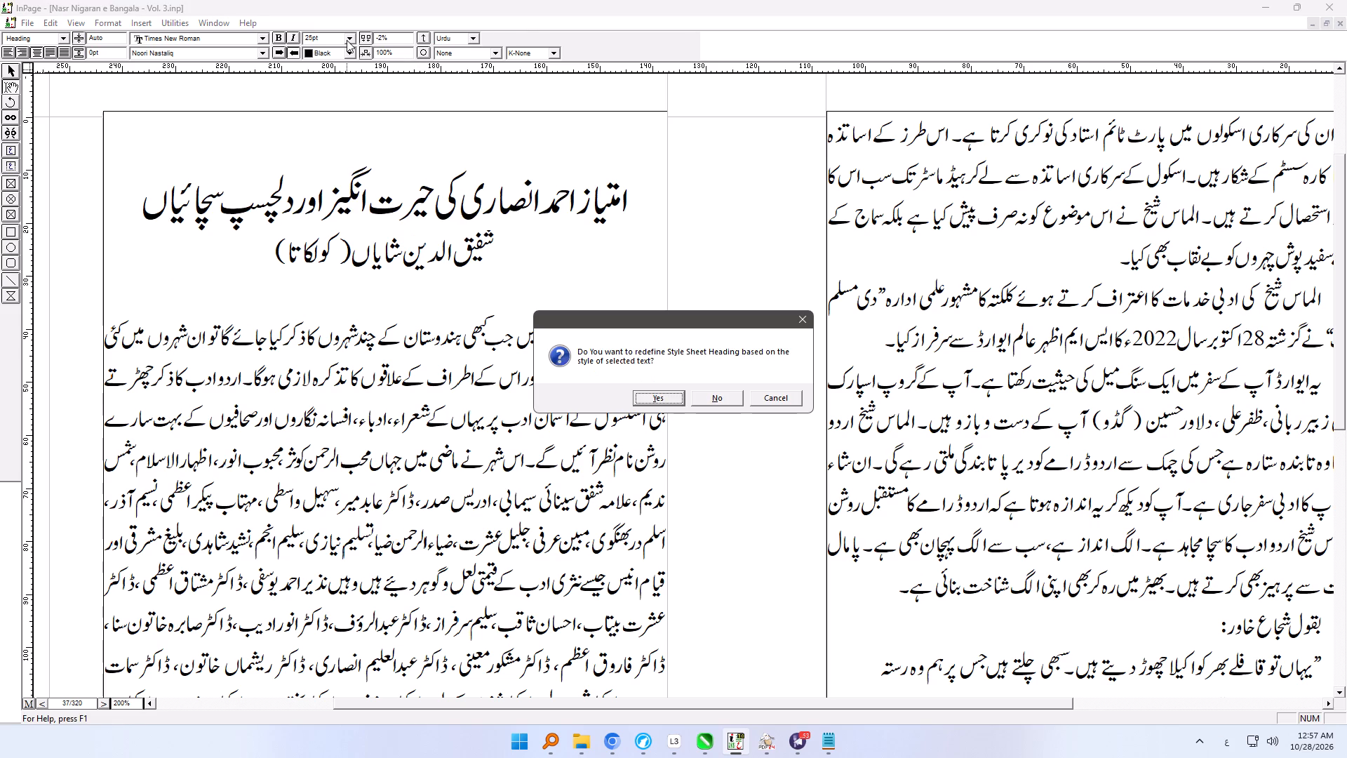
left_click(644, 400)
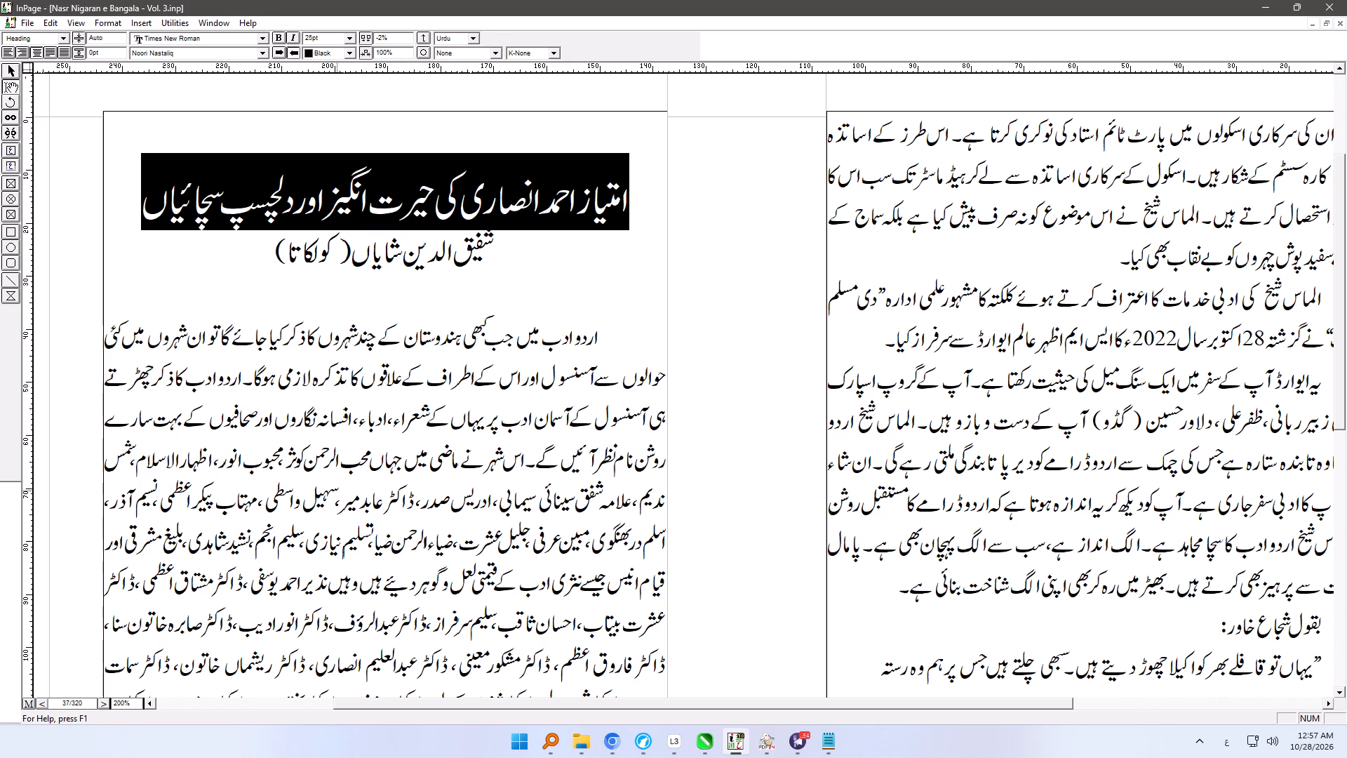
Look back through the earlier articles' headings and page layout from page 37 to page 21.
left_click(105, 703)
left_click(105, 703)
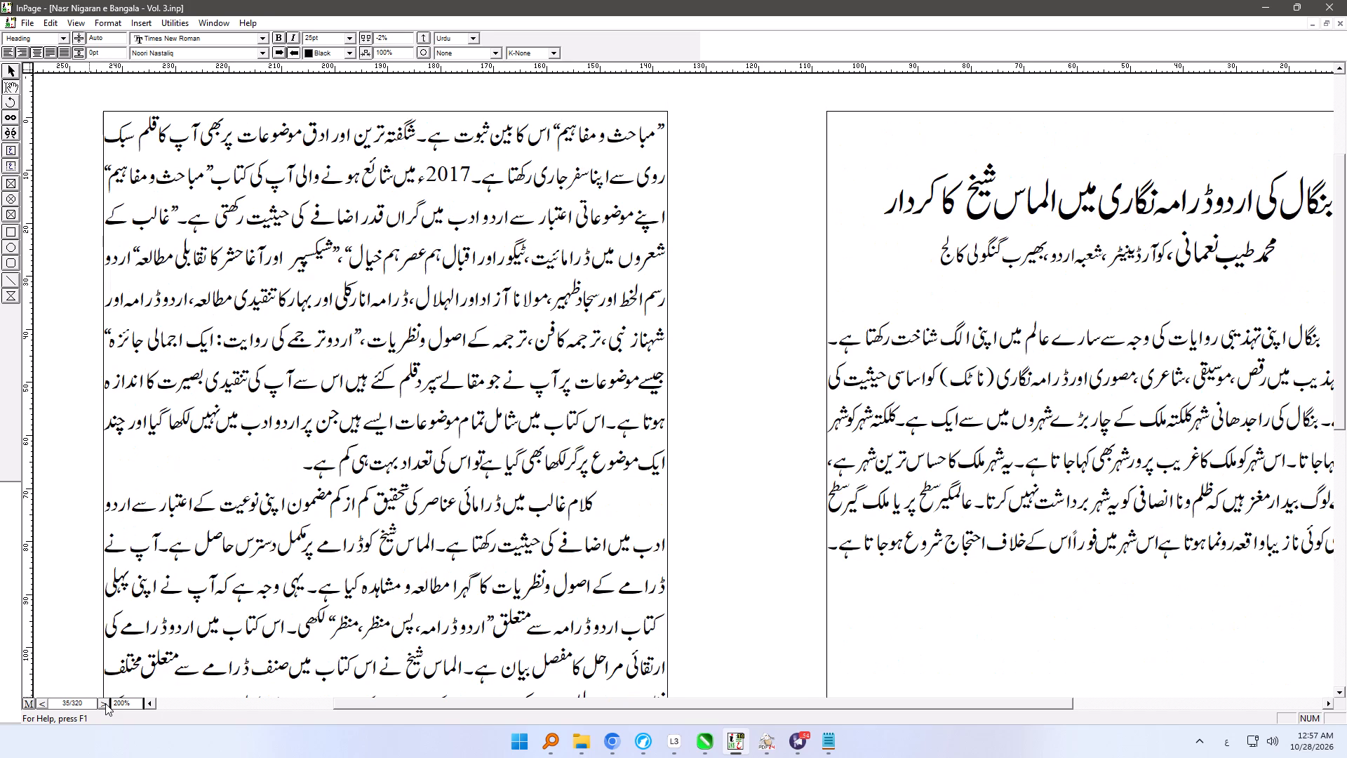
left_click(105, 703)
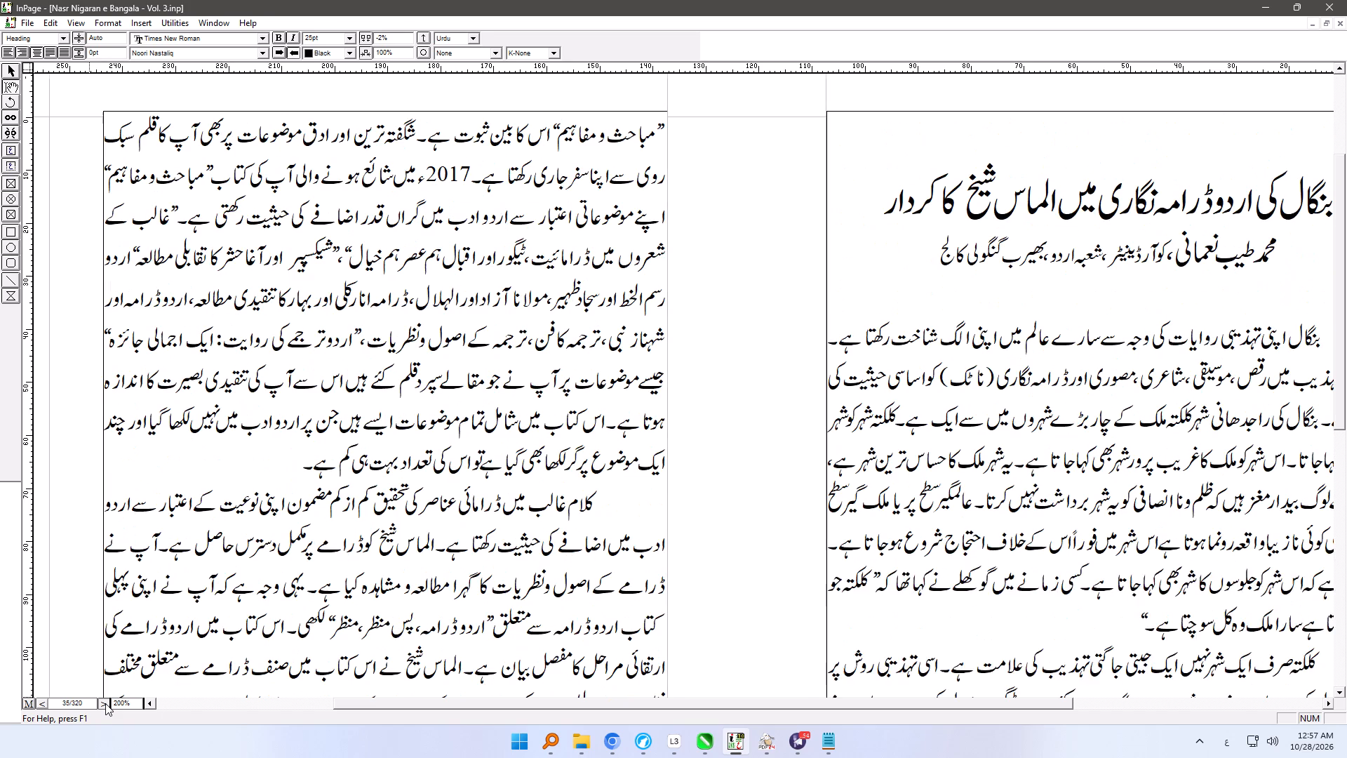
left_click(105, 703)
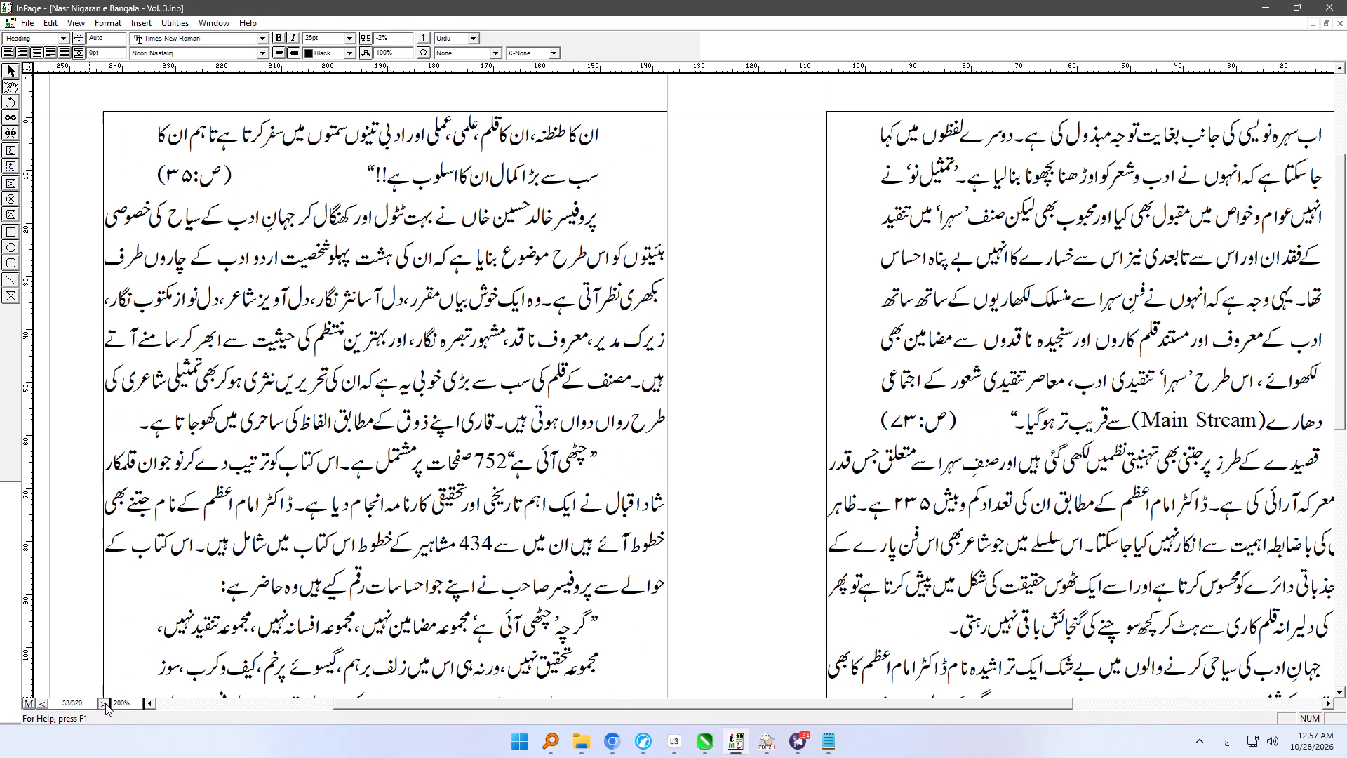
left_click(105, 703)
left_click(105, 703)
left_click(105, 703)
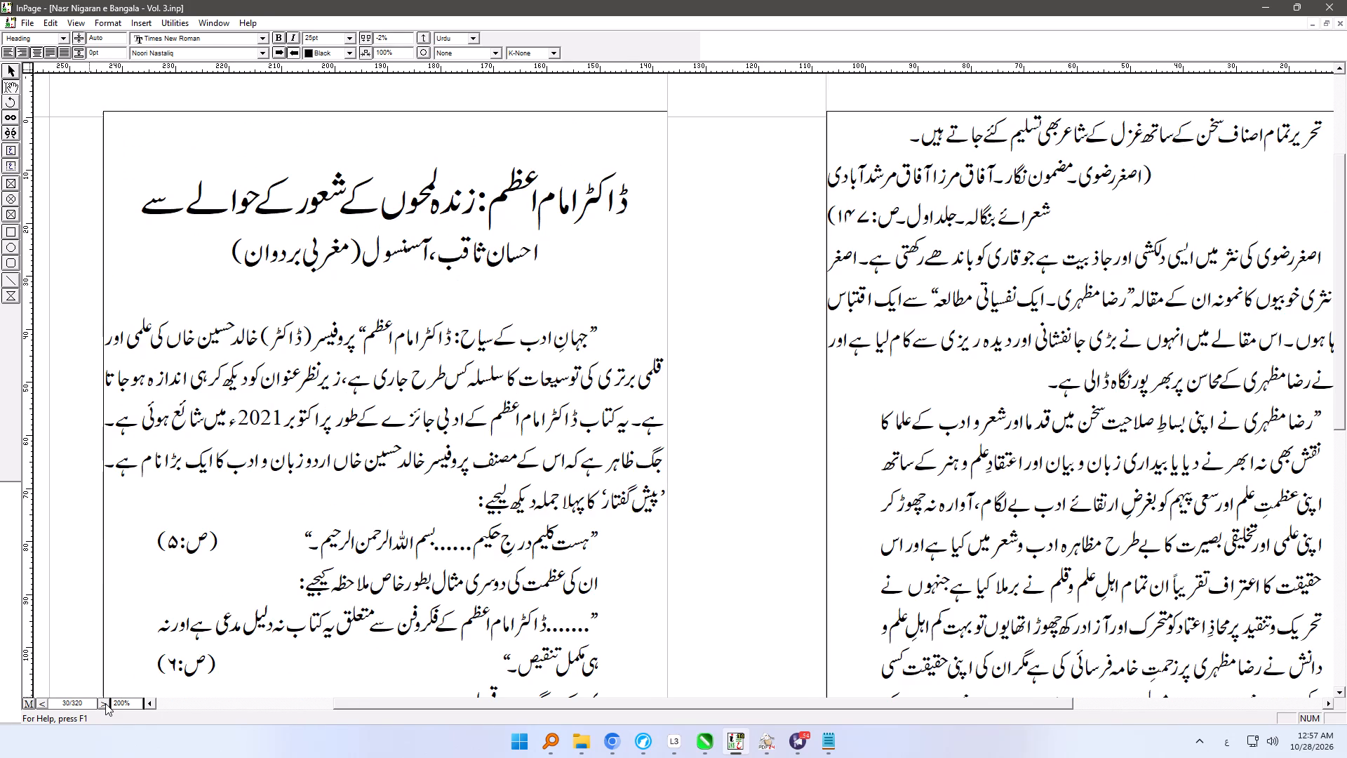
left_click(105, 703)
left_click(105, 703)
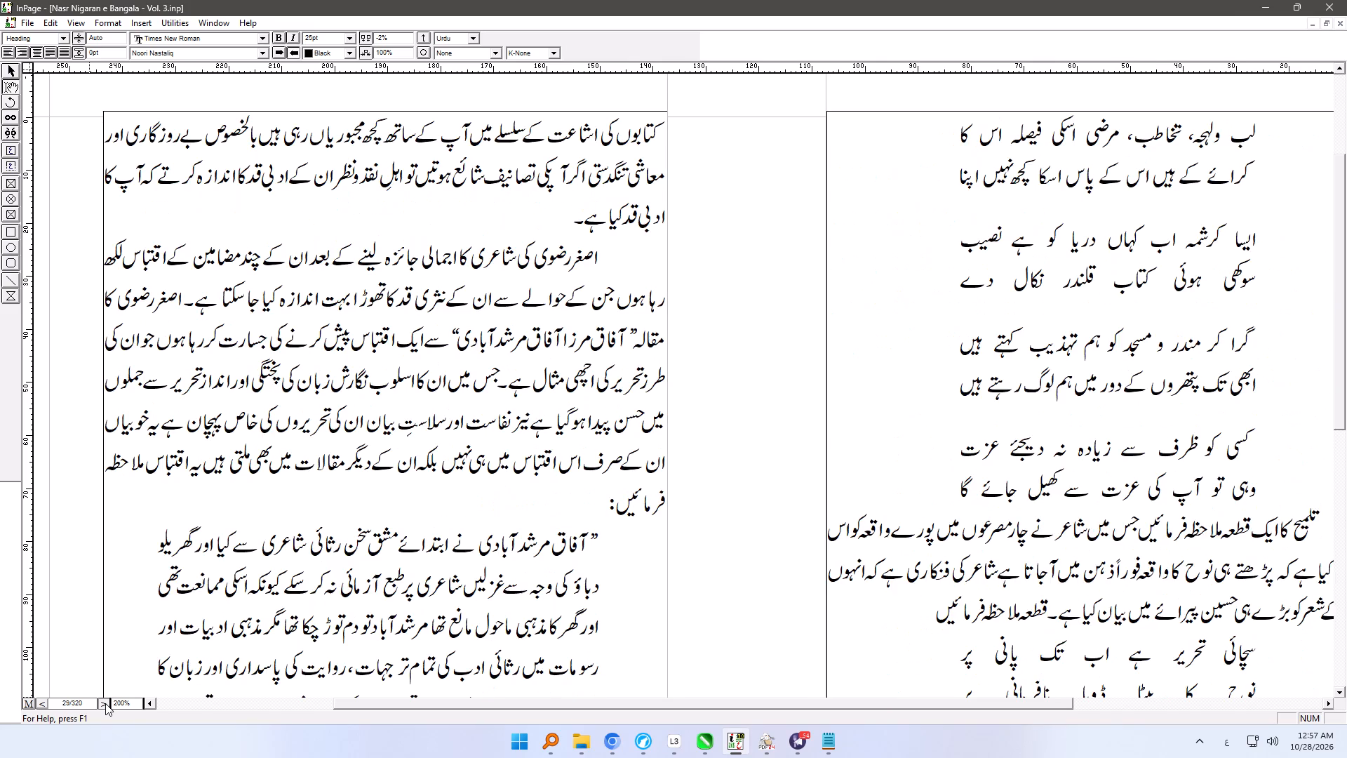
left_click(105, 703)
left_click(105, 703)
left_click(105, 703)
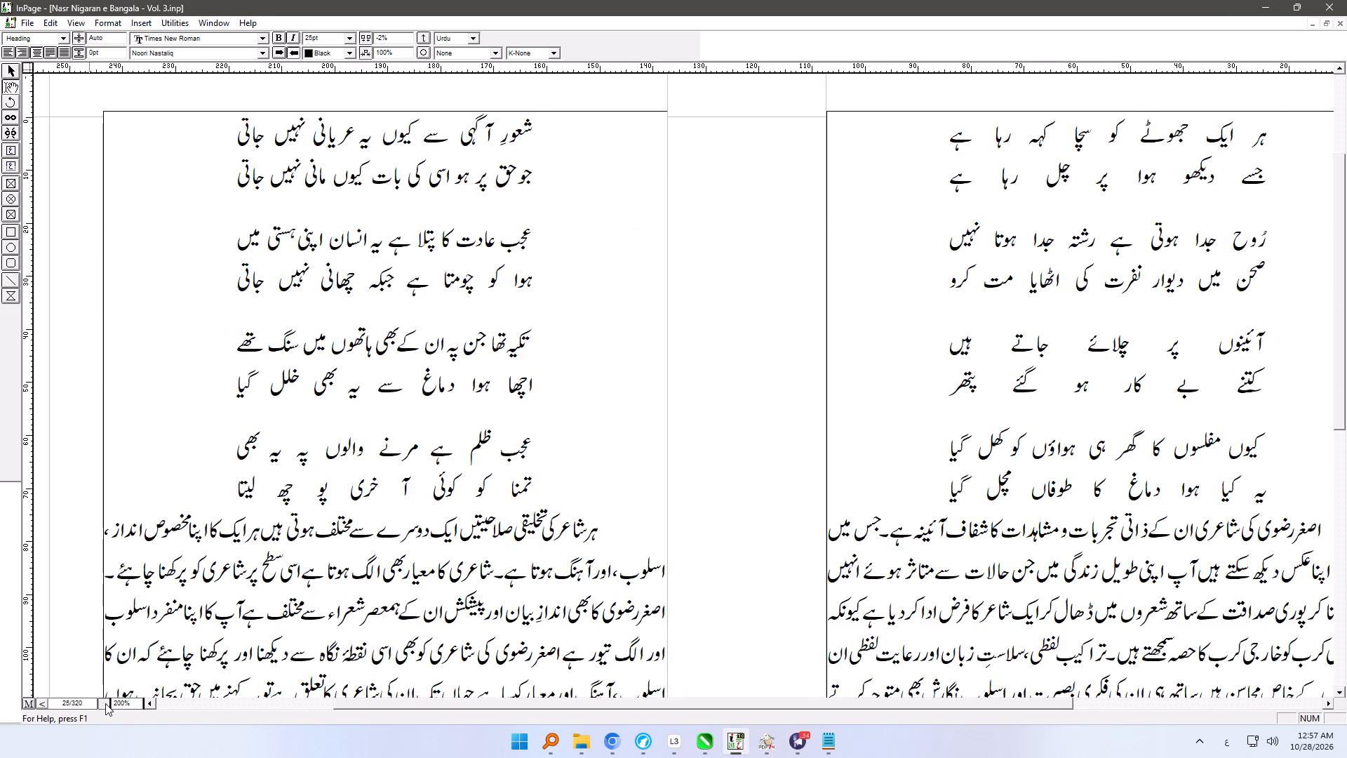
left_click(105, 703)
left_click(105, 703)
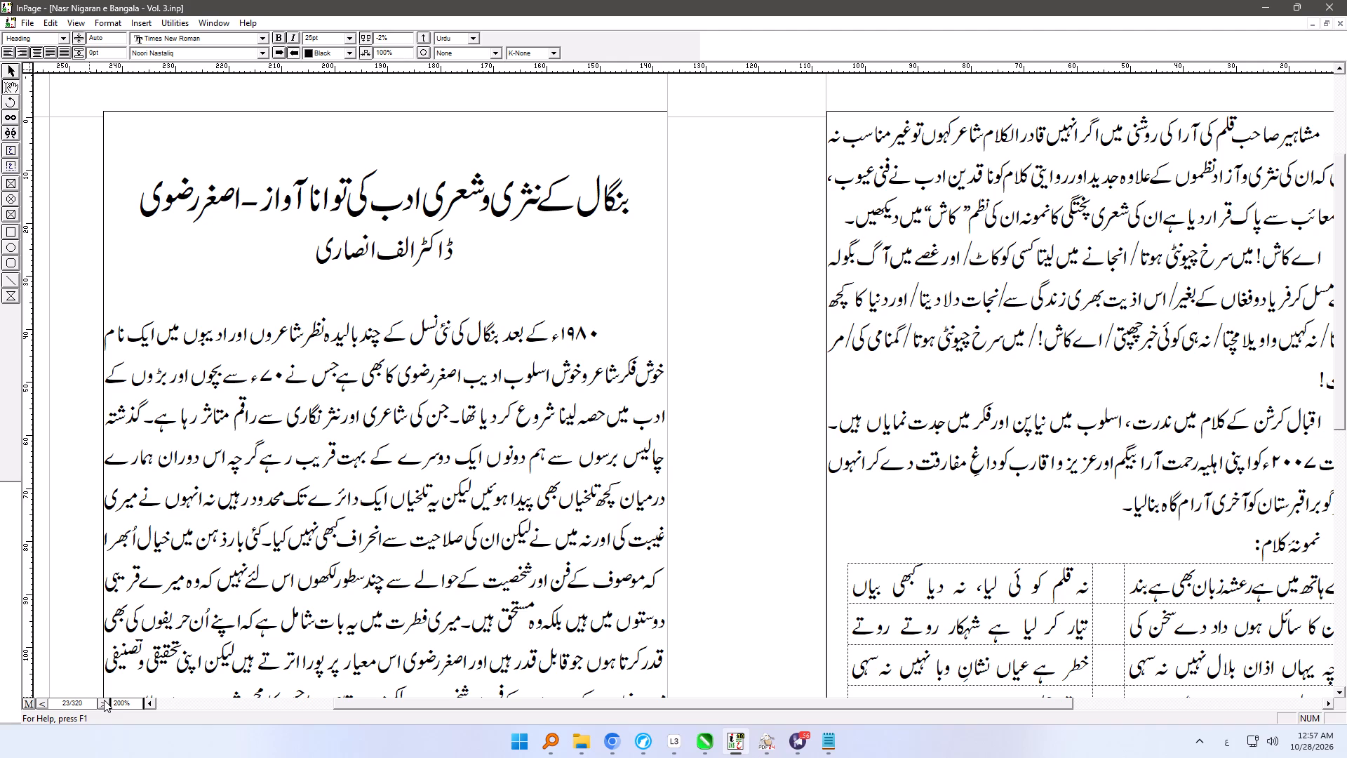
left_click(104, 700)
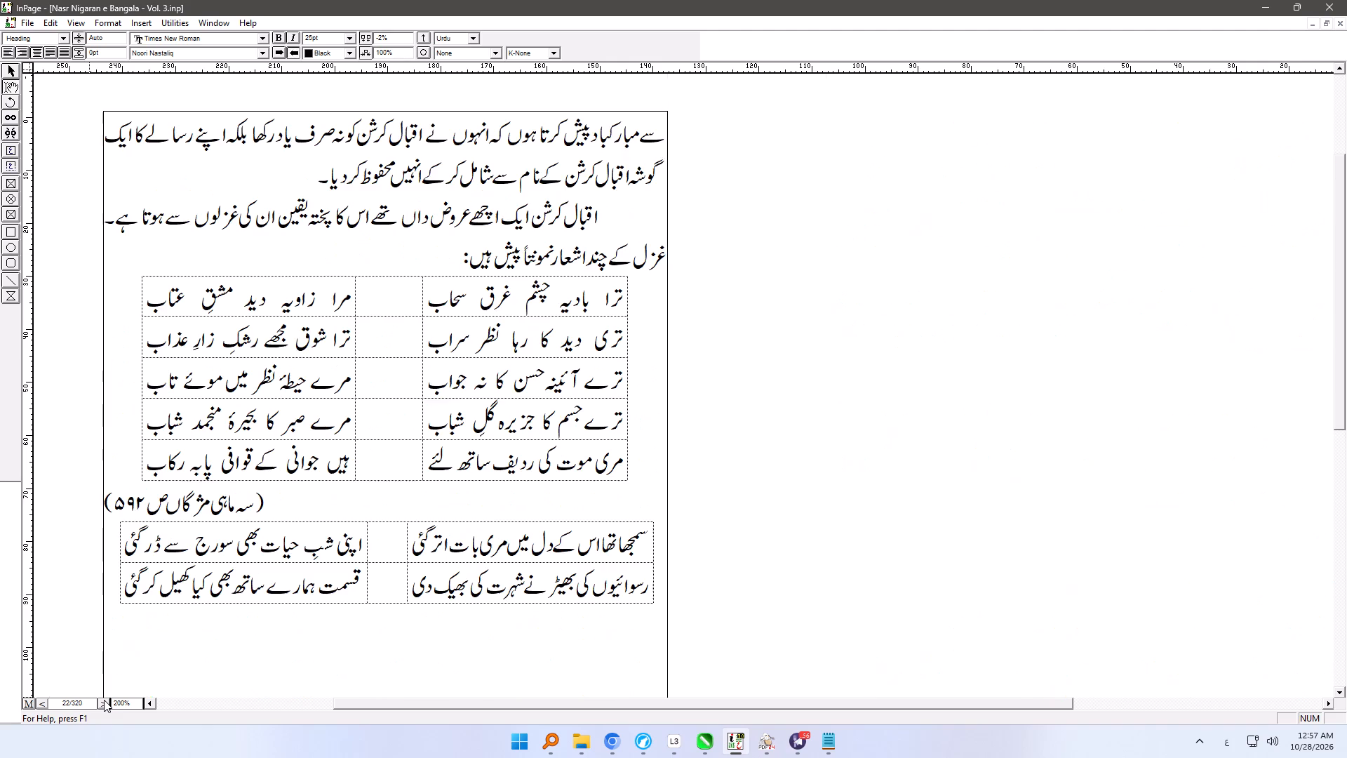
left_click(104, 700)
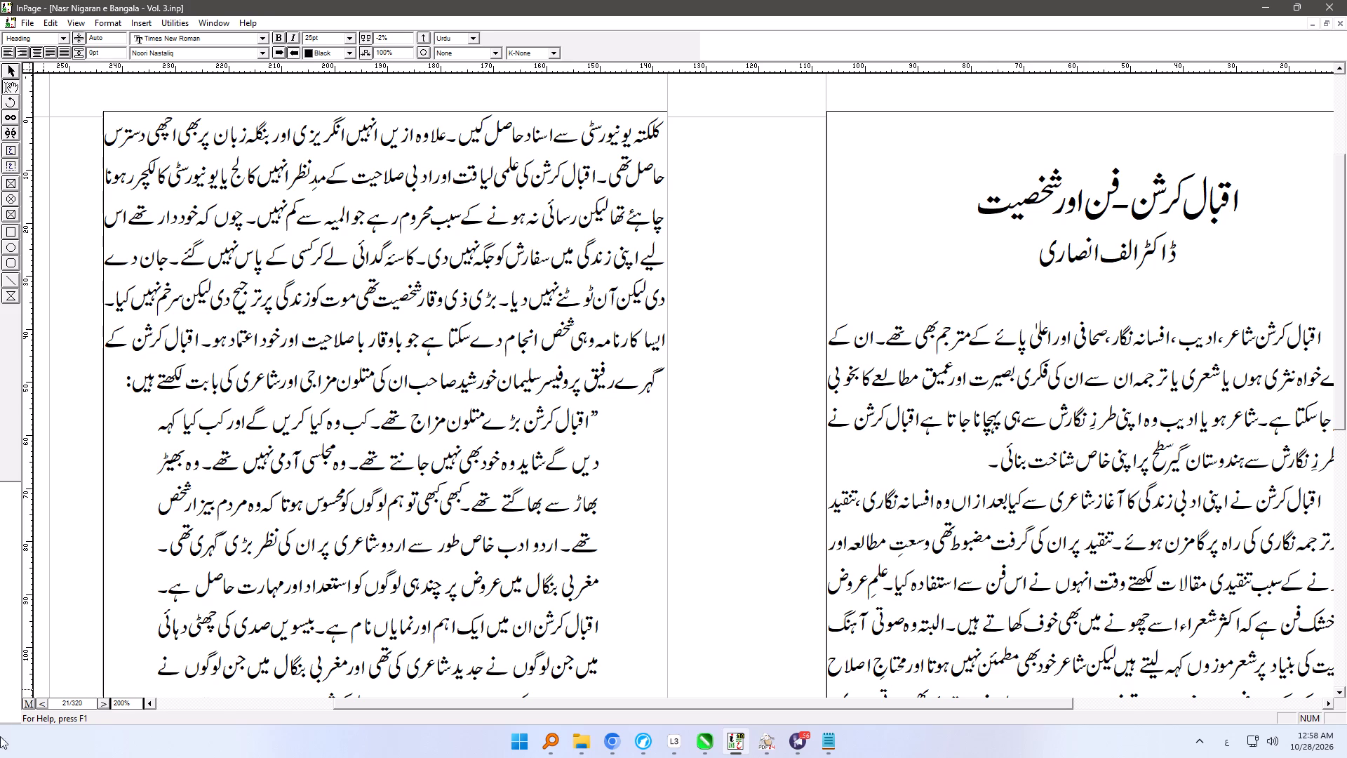
left_click(642, 746)
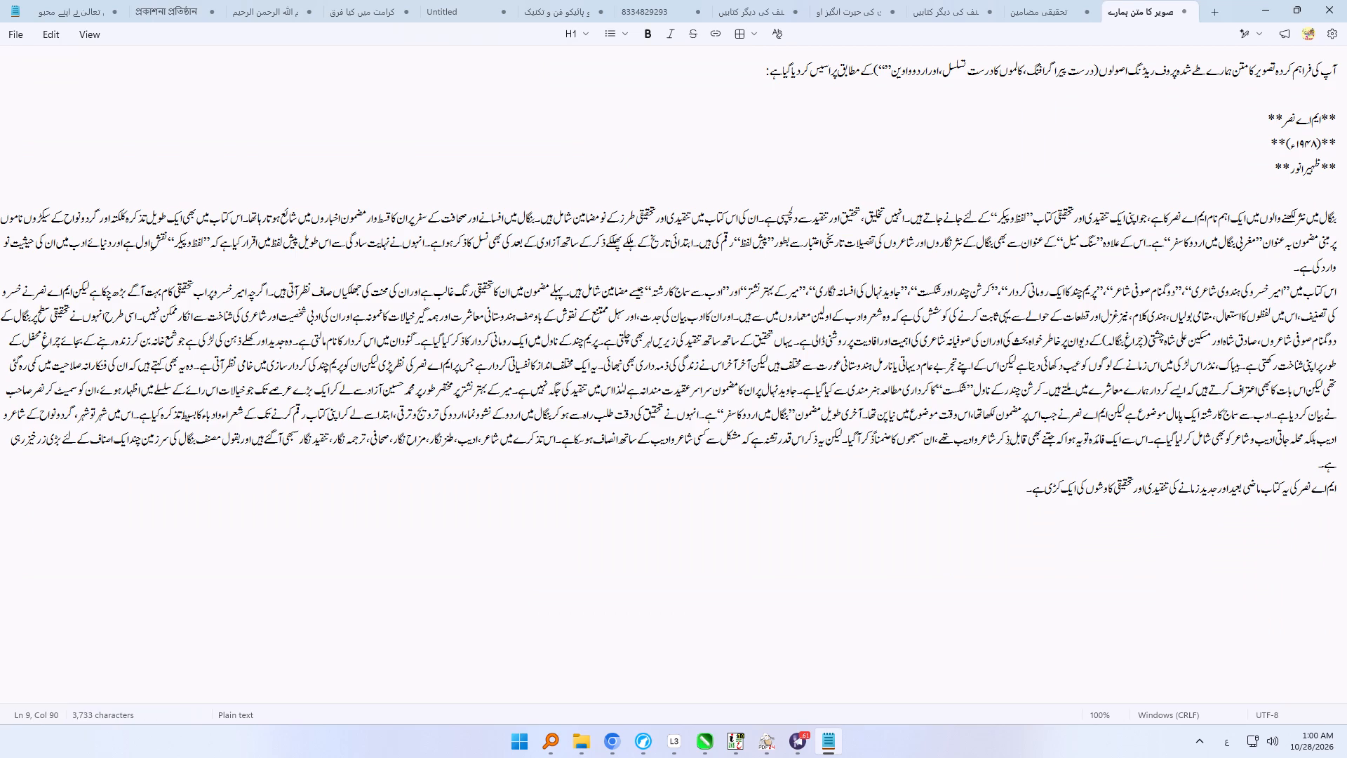
Delete the introductory sentence, strip the asterisks around the title ایم اے نصر, and add a takhallus mark (ؔ) at its end.
left_click_drag(1324, 121, 1346, 74)
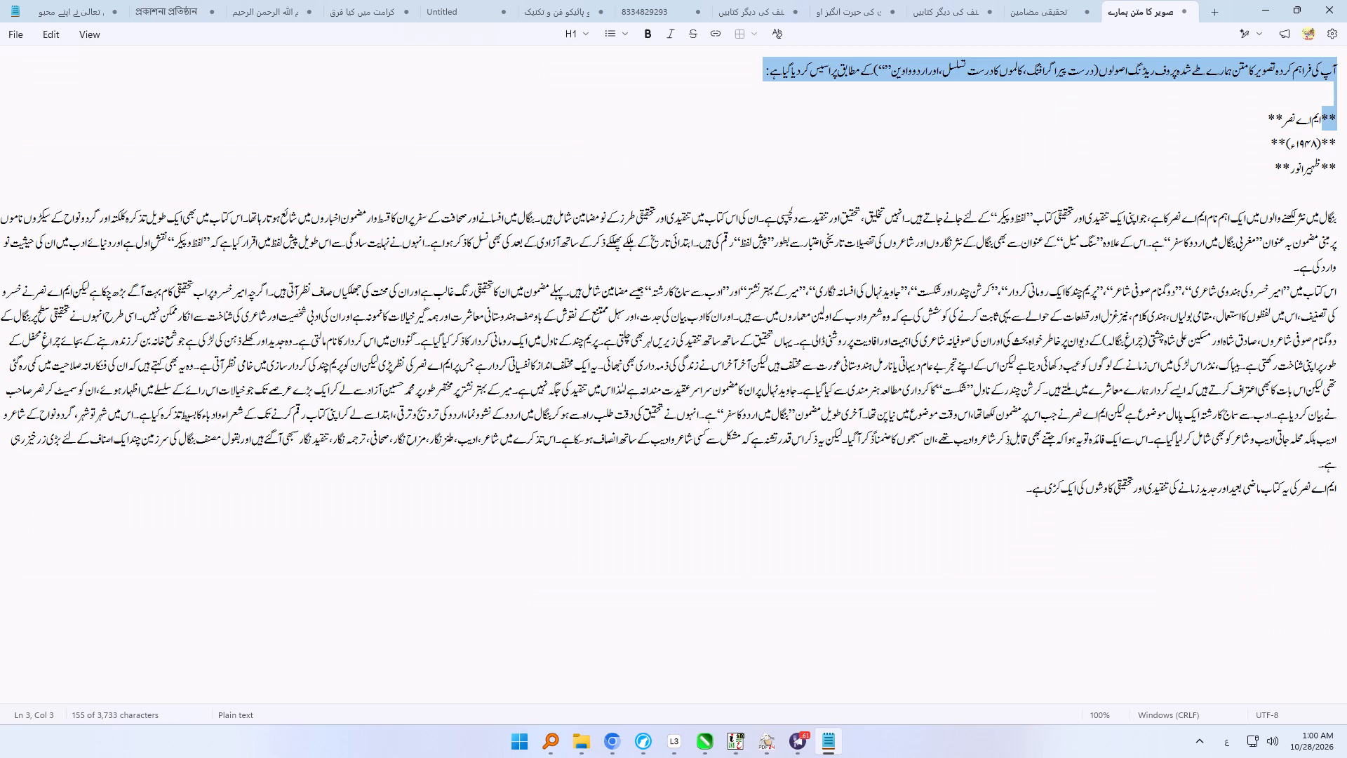
key("Delete")
left_click(1268, 66)
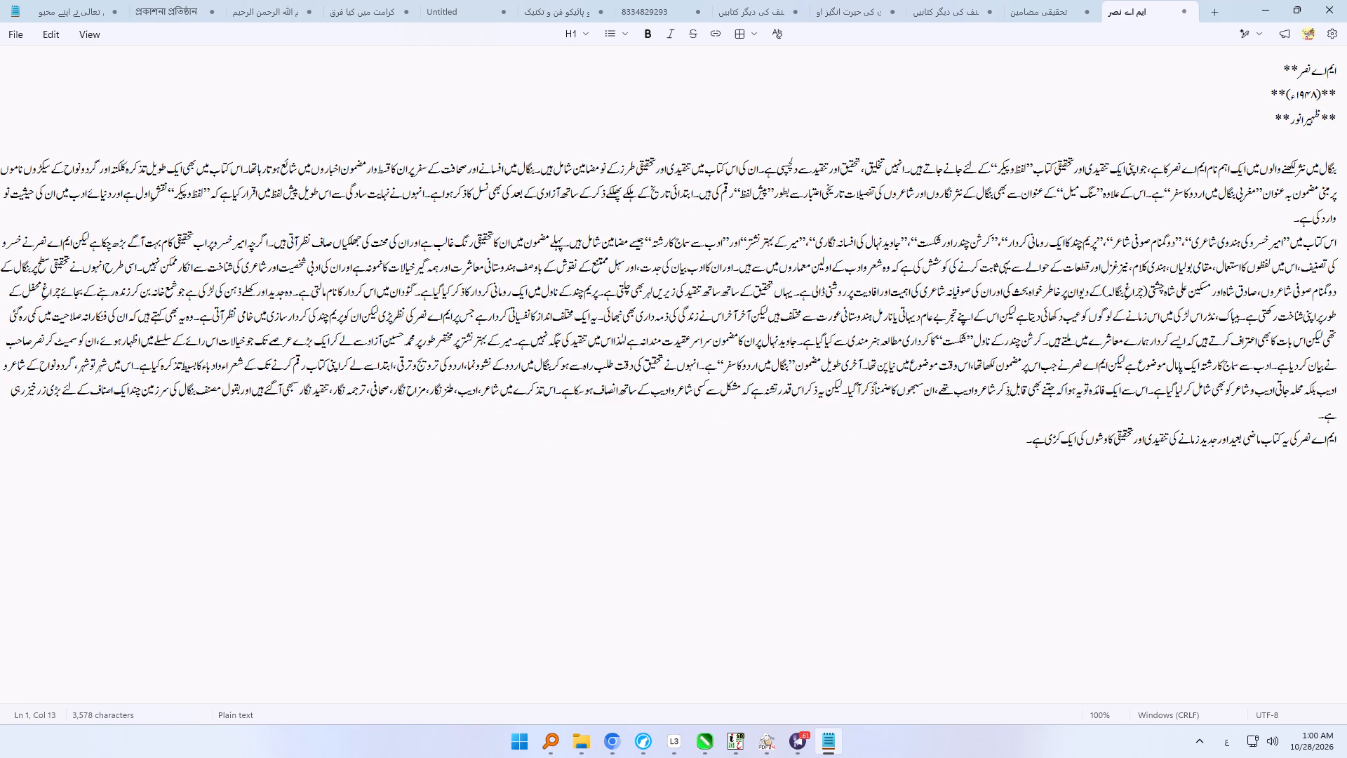
key("BackSpace")
key("BackSpace")
key("backslash")
Delete the year line (۱۹۴۸ء) below the title and strip the asterisks around the author's name.
left_click_drag(1255, 93, 1338, 93)
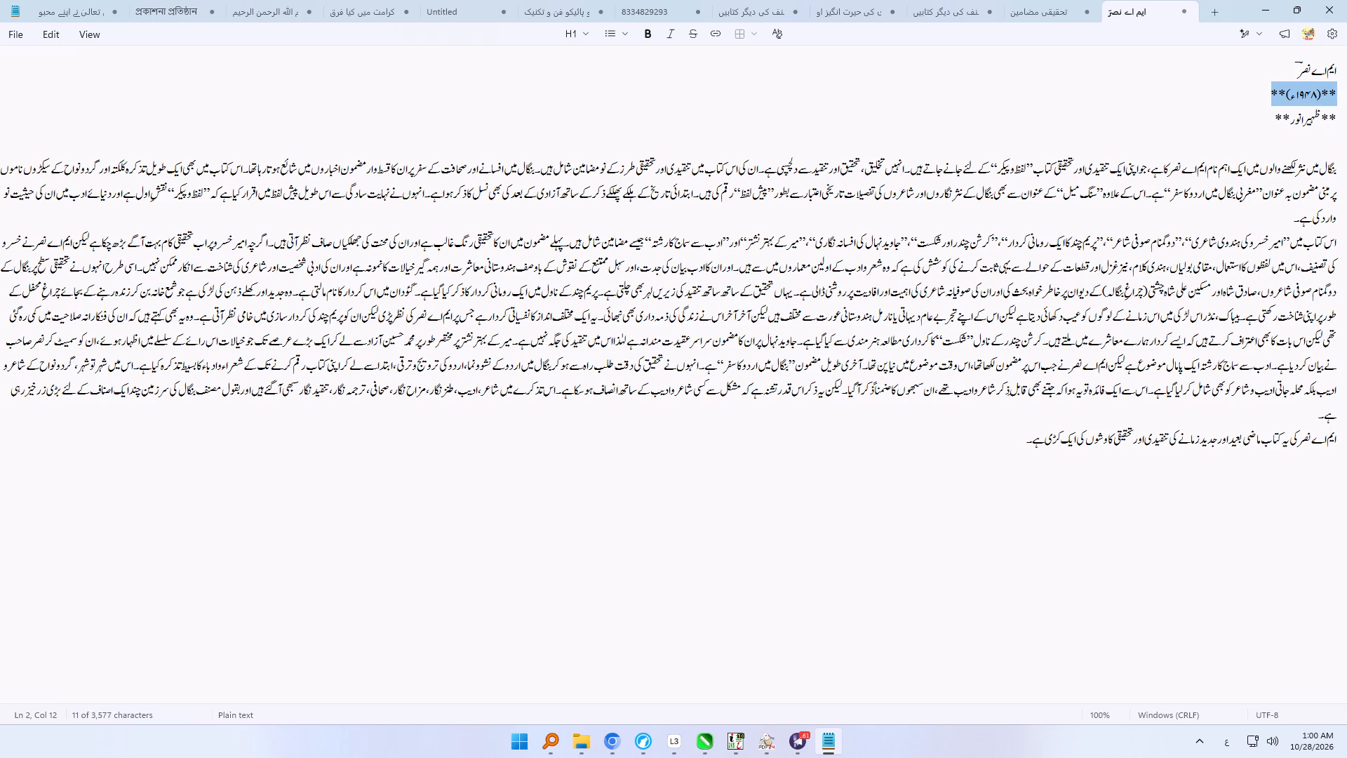
key("Delete")
key("Delete")
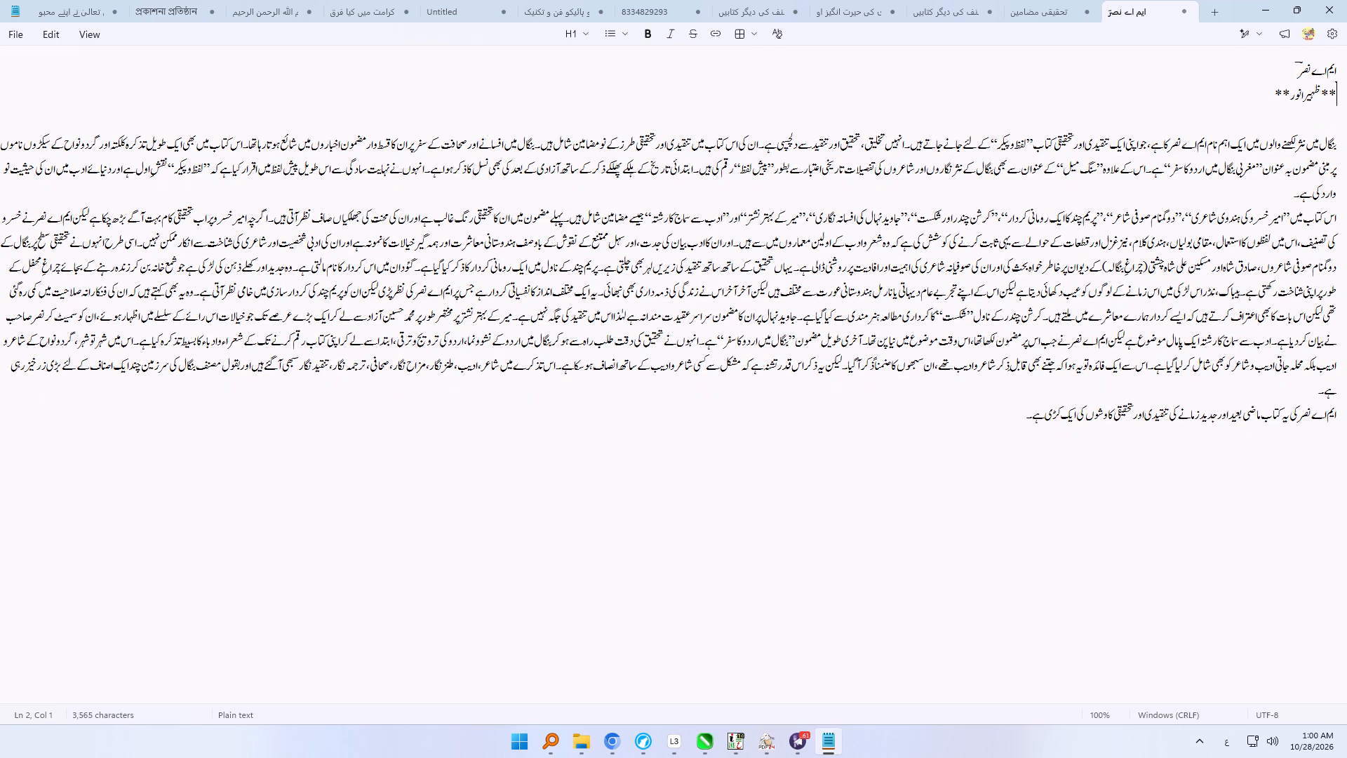
key("Delete")
key("Delete")
left_click(1254, 86)
key("BackSpace")
key("BackSpace")
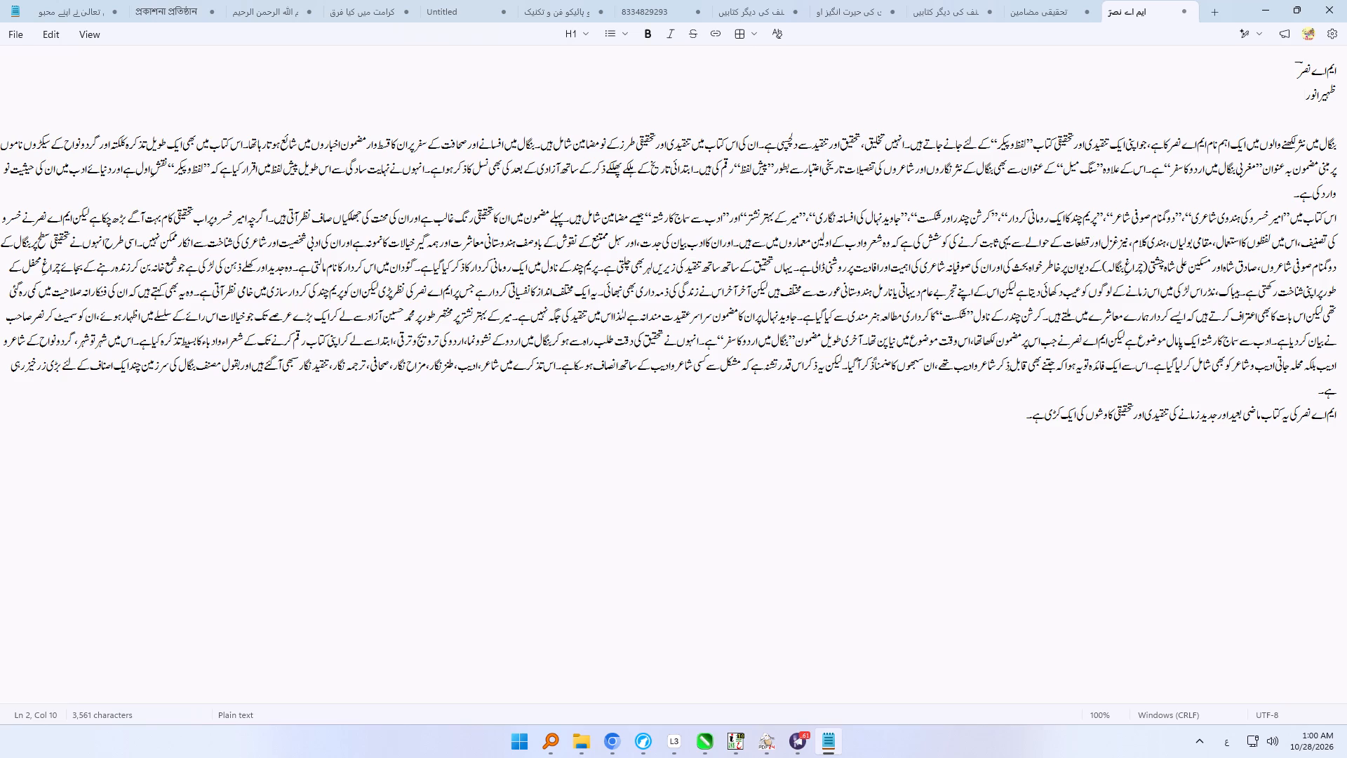
Copy the entire cleaned ایم اے نصرؔ article from Notepad and paste it into InPage at the indented blank line on page 23.
left_click(1037, 308)
key("ctrl+a")
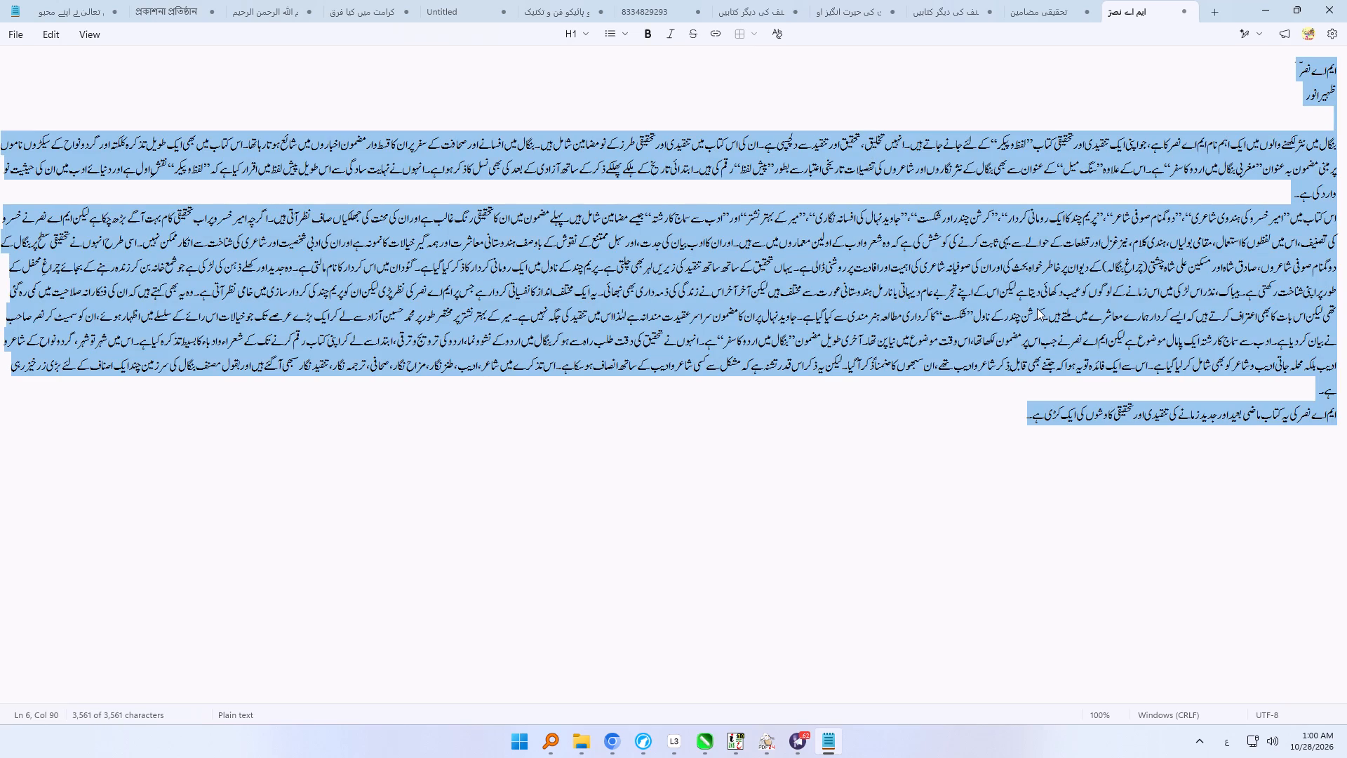
key("ctrl+c")
left_click(741, 744)
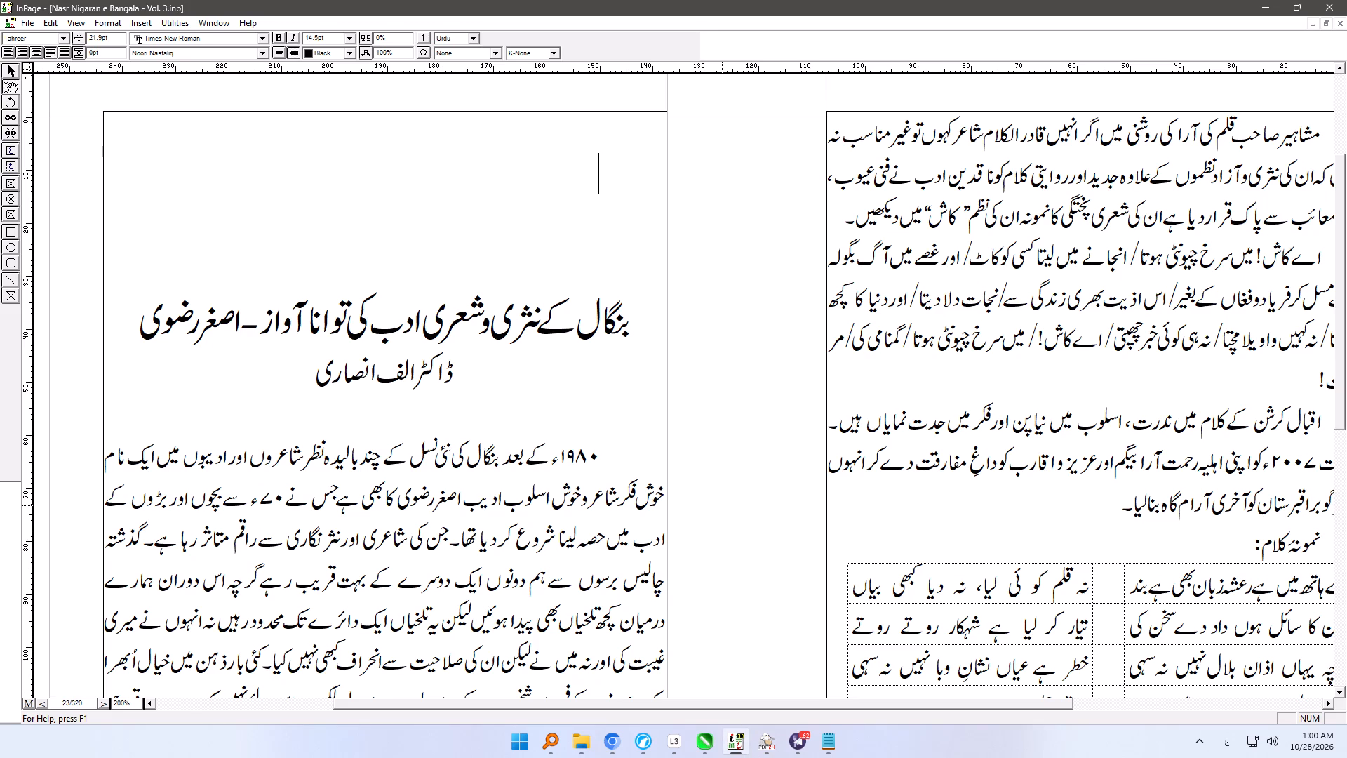
key("ctrl+v")
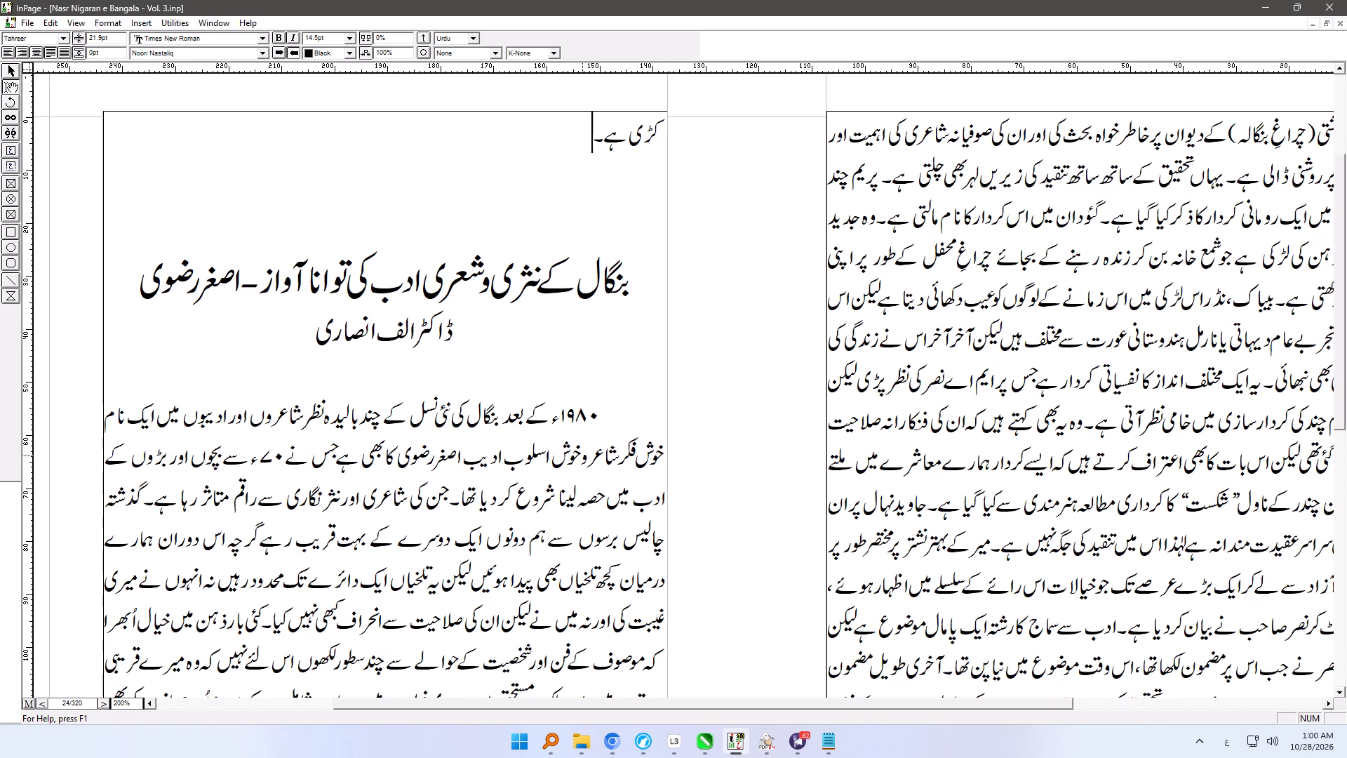
On page 23, style the title ایم اے نصرؔ as Heading, the author line as Musannif, and the blank line below as Heading Gap.
left_click(105, 704)
left_click(576, 169)
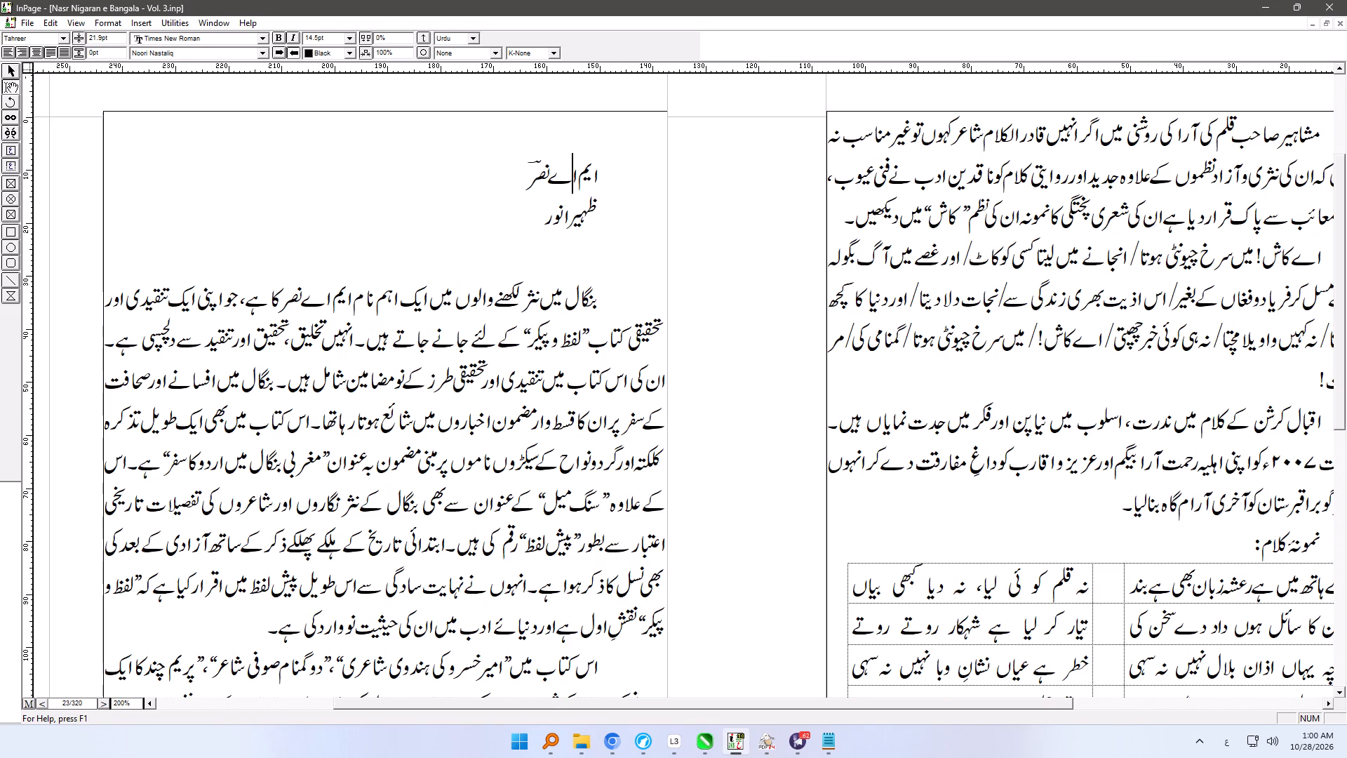
key("ctrl+shift+h")
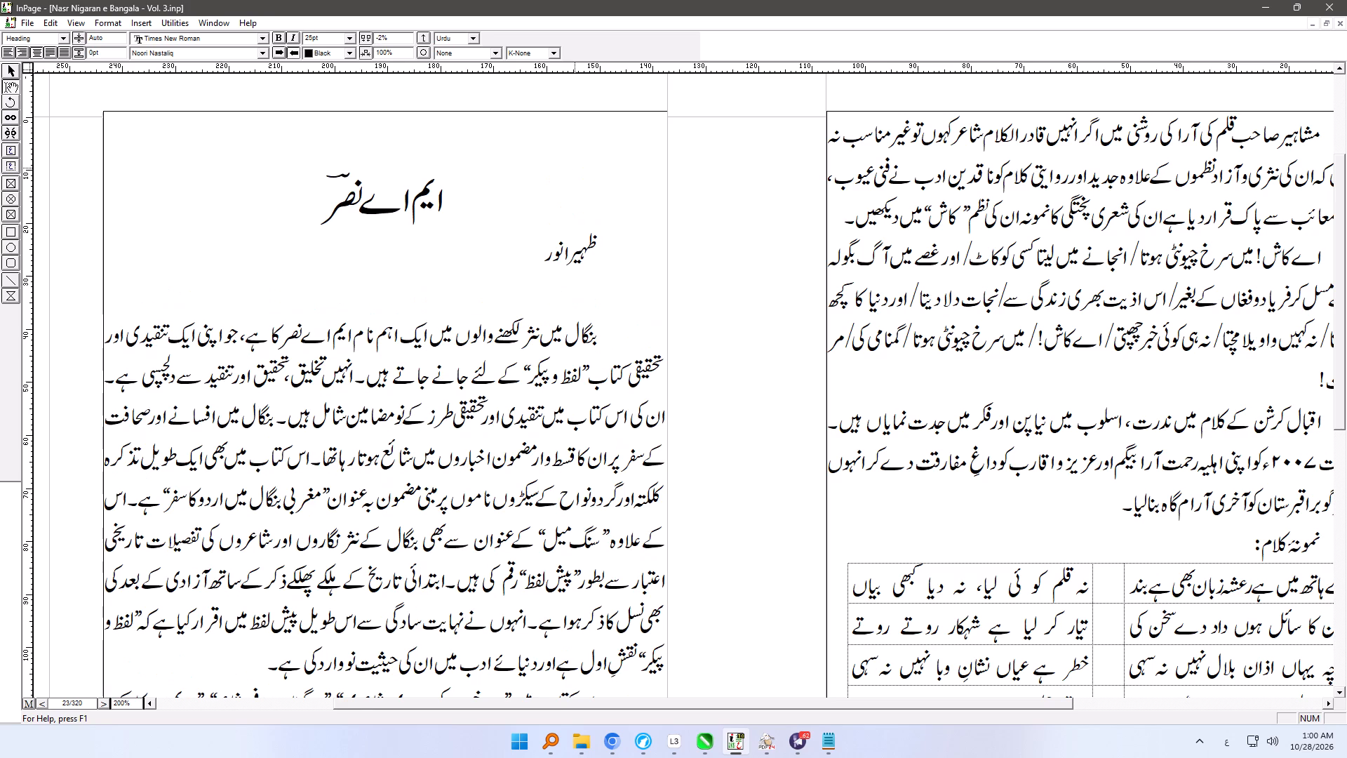
left_click(573, 262)
key("ctrl+alt+m")
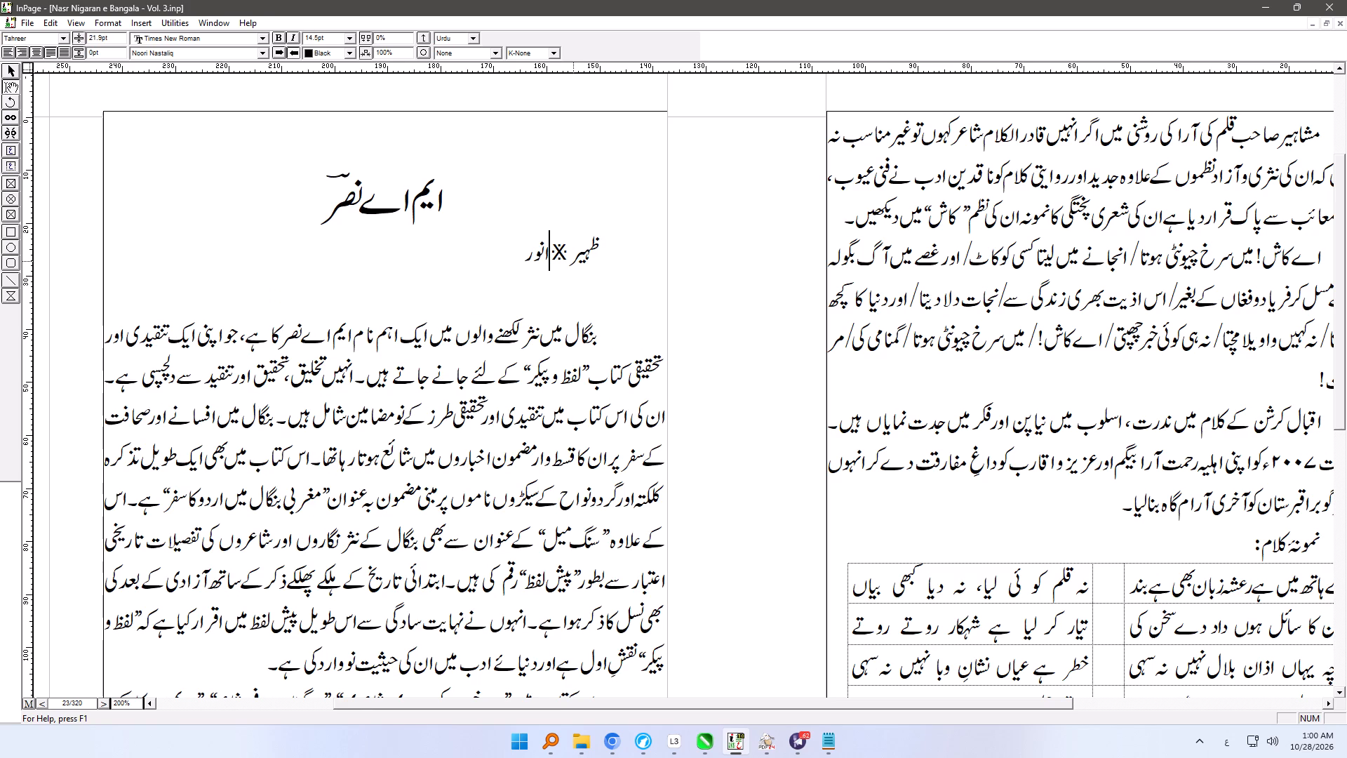
key("BackSpace")
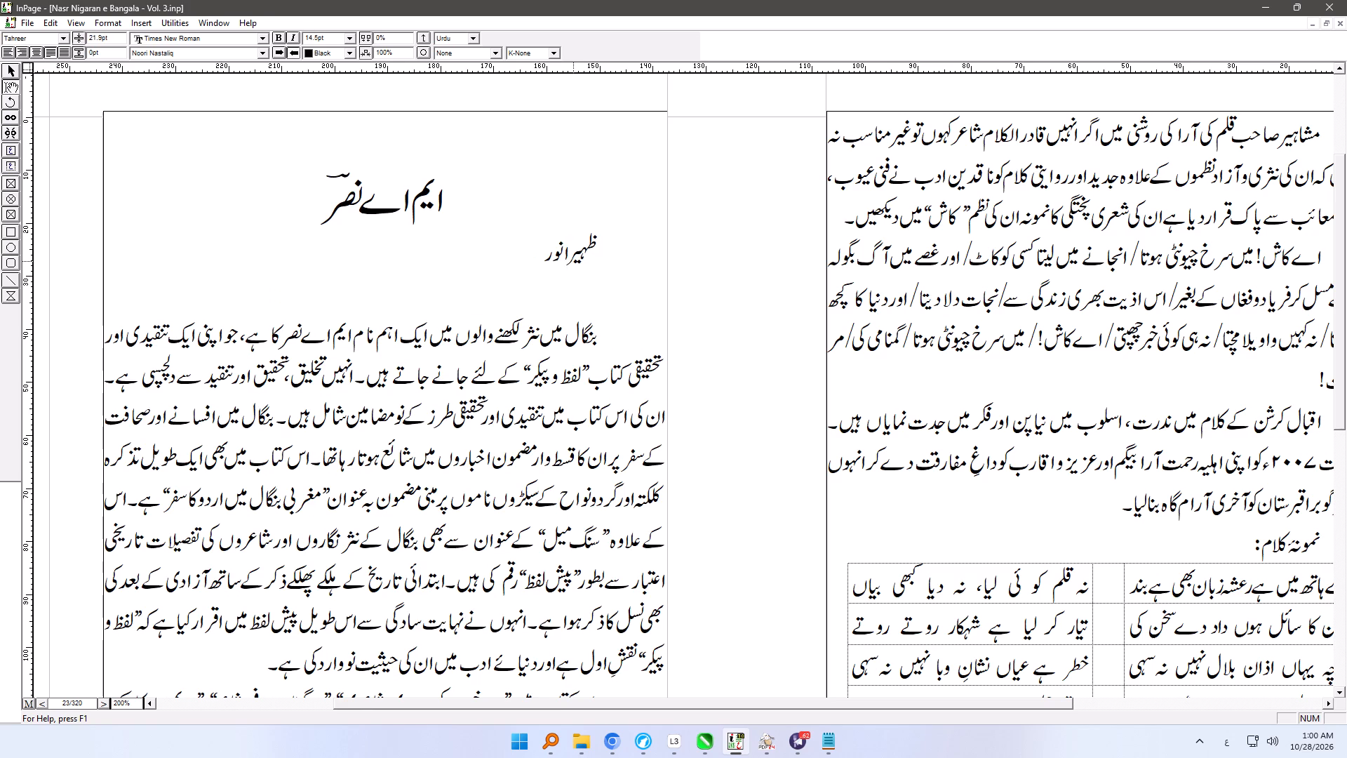
key("ctrl+shift+m")
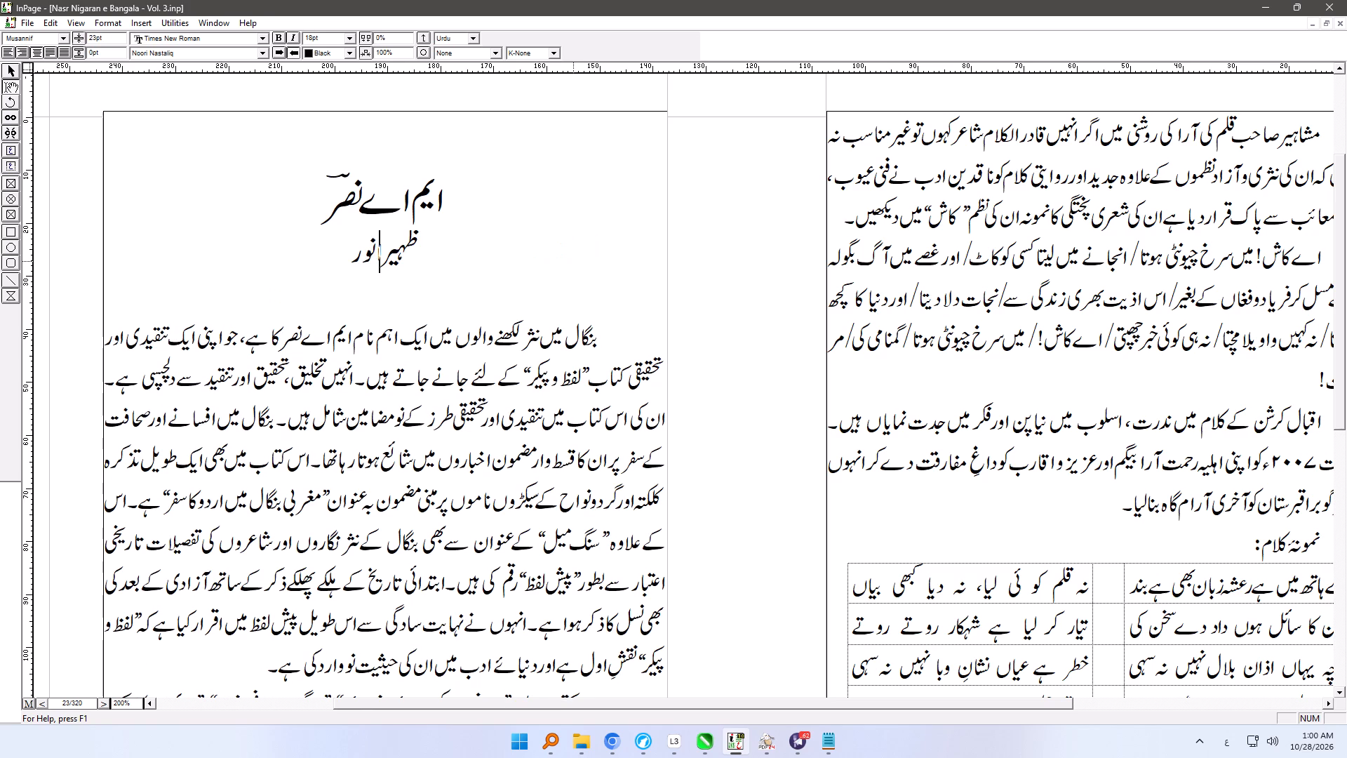
left_click(588, 300)
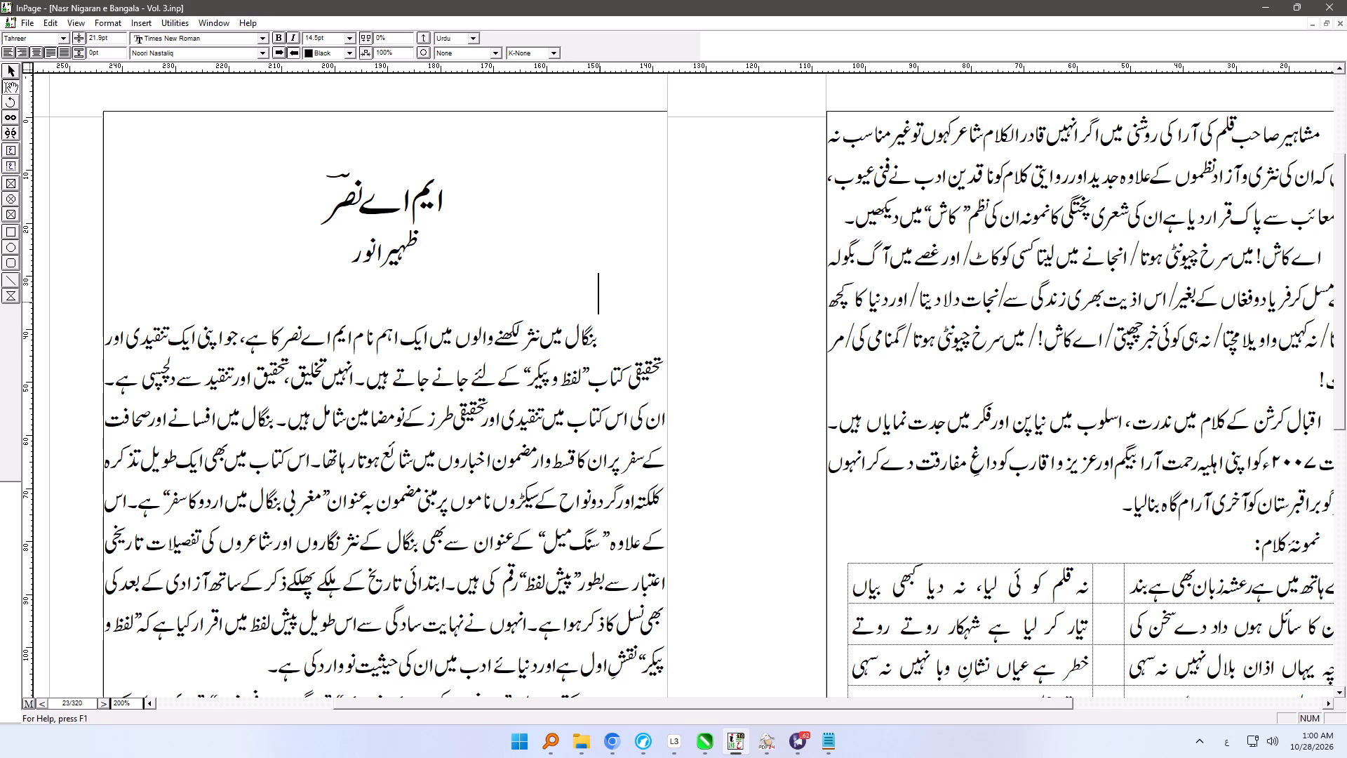
key("ctrl+shift+l")
Follow the article onto page 24 and add a takhallus mark (ؔ) over نصر at the start of its closing paragraph.
left_click(457, 438)
right_click_drag(457, 552, 464, 317, "ctrl")
right_click_drag(480, 550, 477, 503, "ctrl")
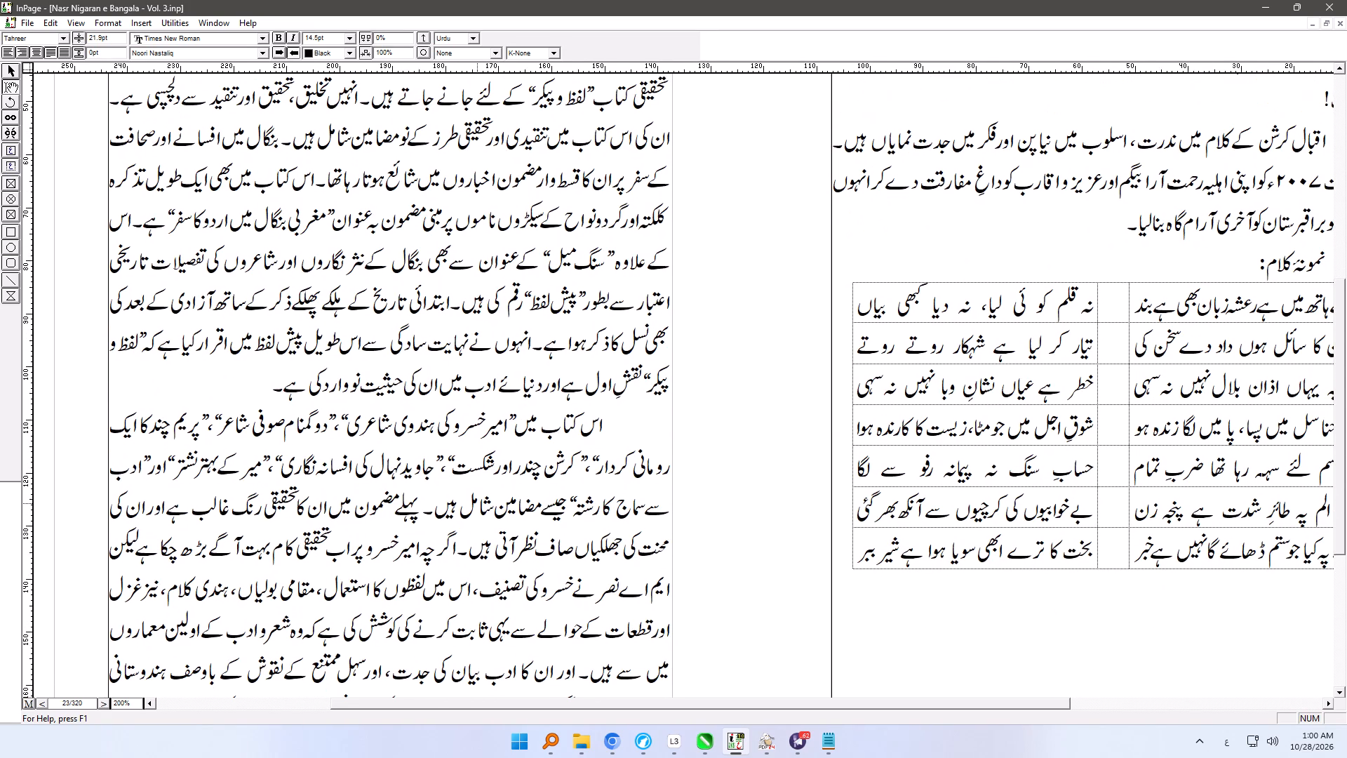
right_click_drag(477, 503, 474, 470, "ctrl")
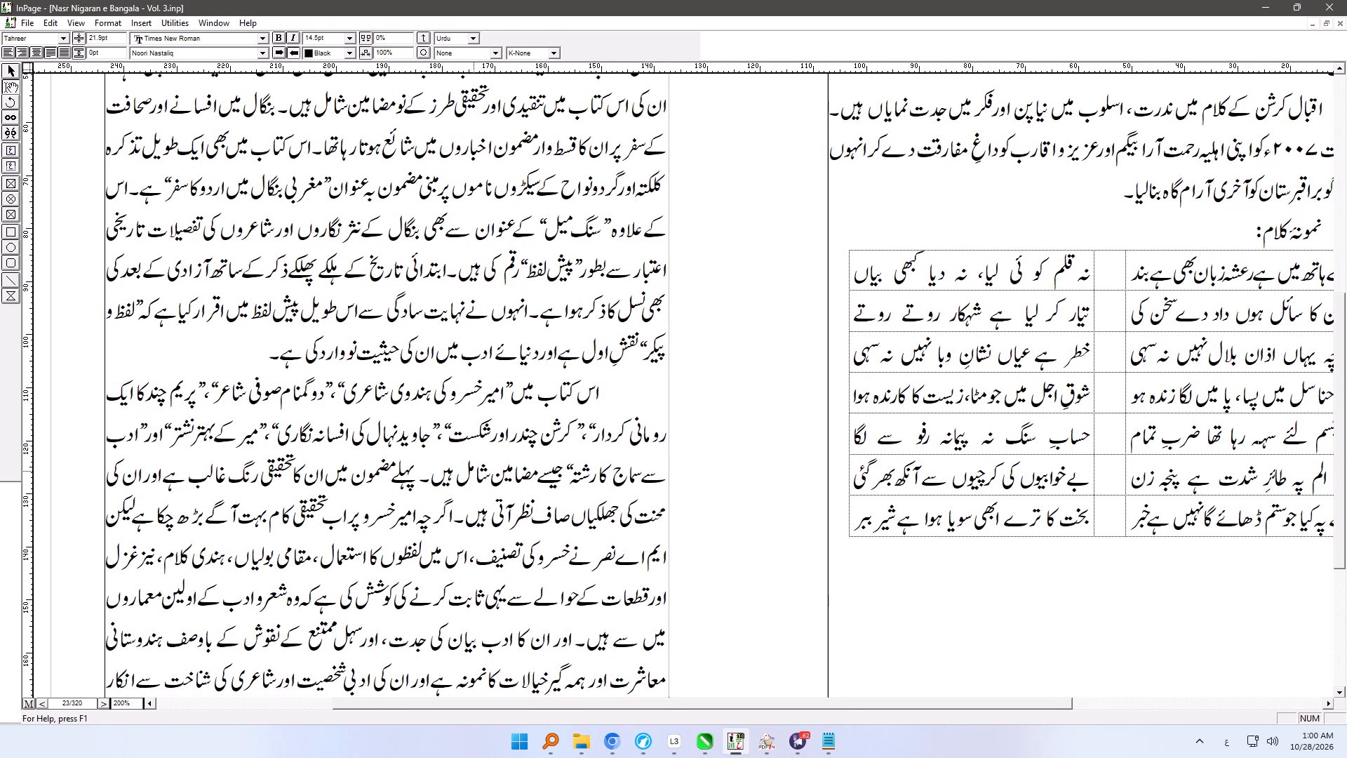
right_click_drag(474, 470, 477, 434, "ctrl")
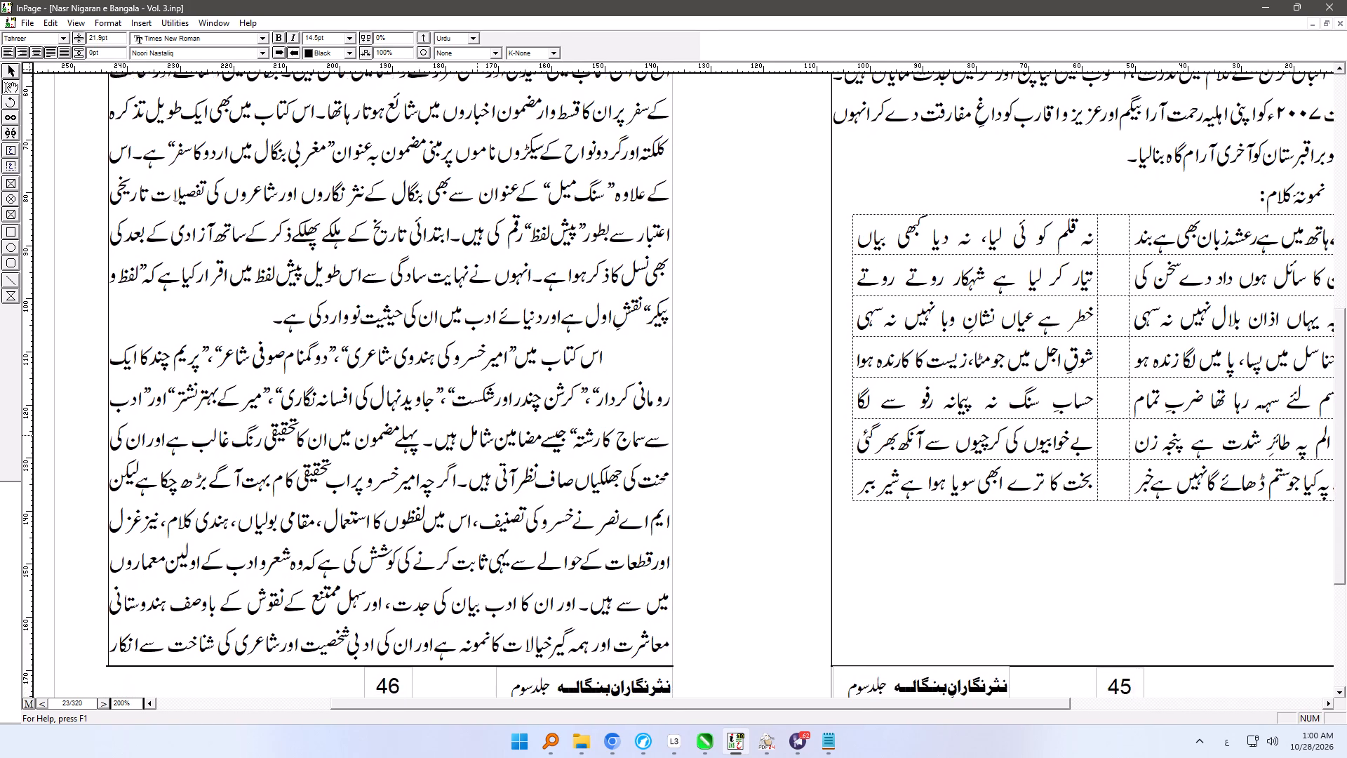
right_click_drag(477, 434, 479, 343, "ctrl")
left_click(485, 535)
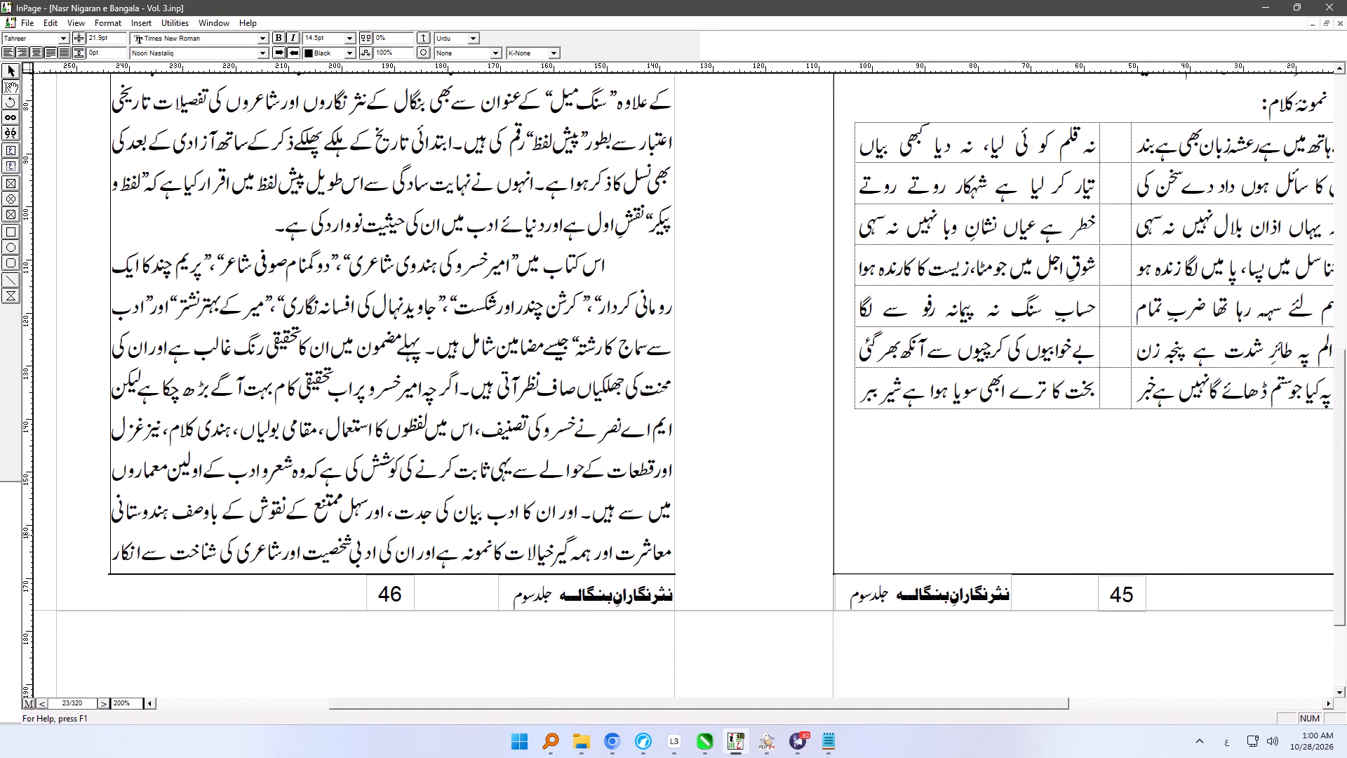
key("Down")
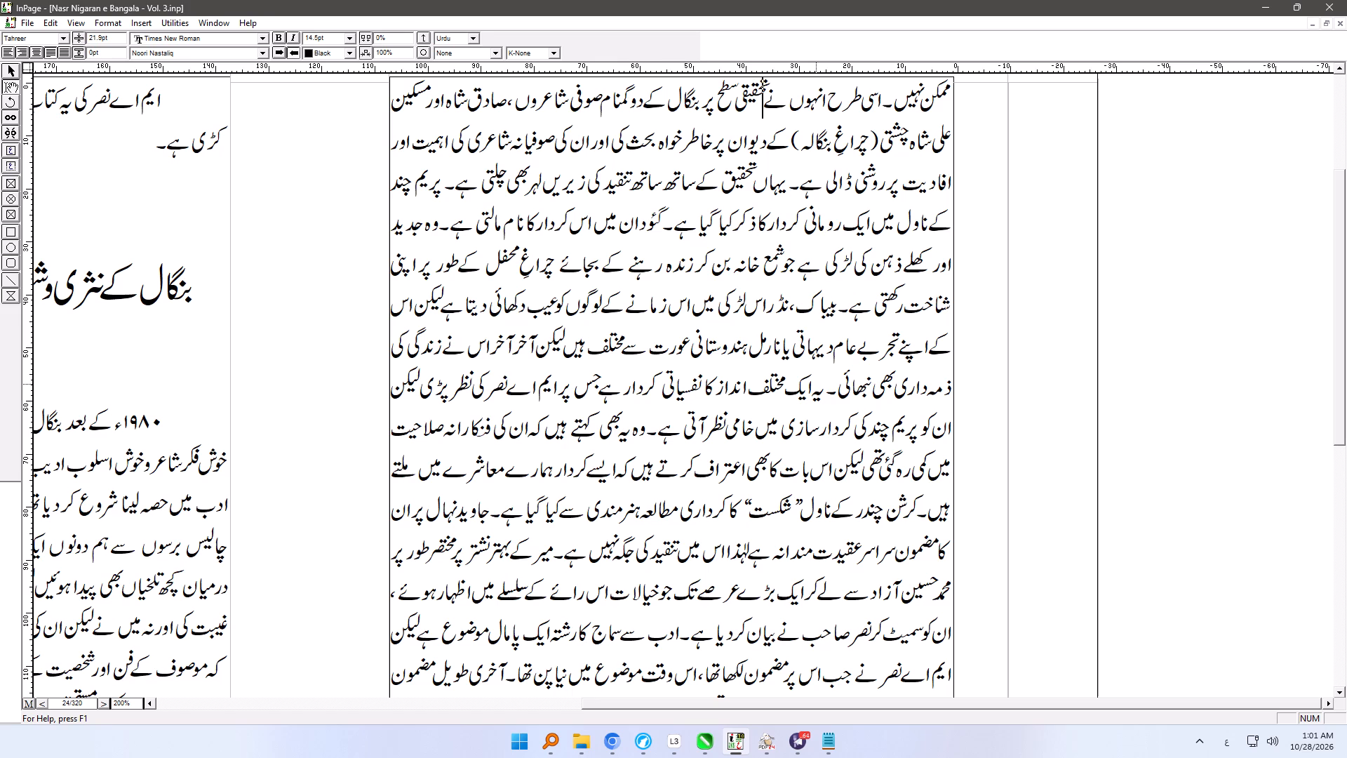
right_click_drag(711, 258, 747, 306, "ctrl")
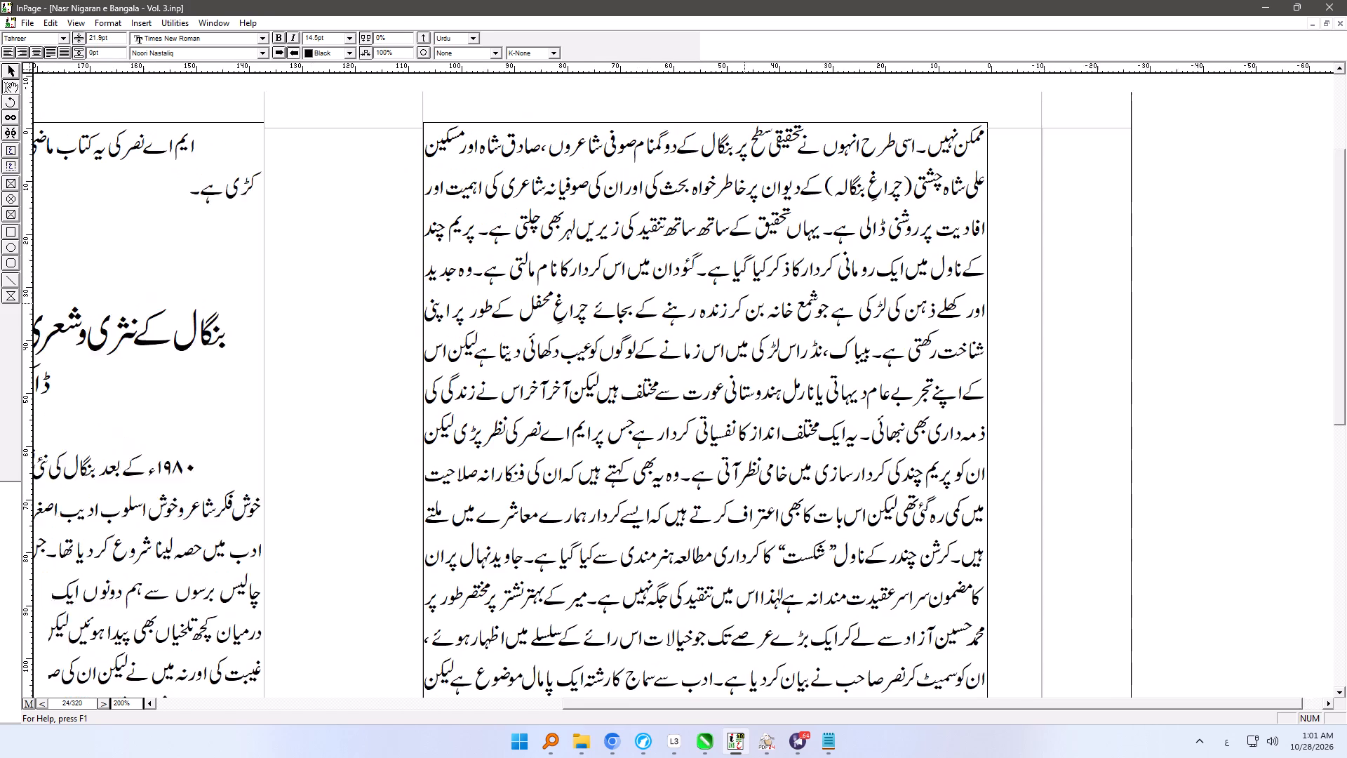
right_click_drag(747, 306, 1001, 364, "ctrl")
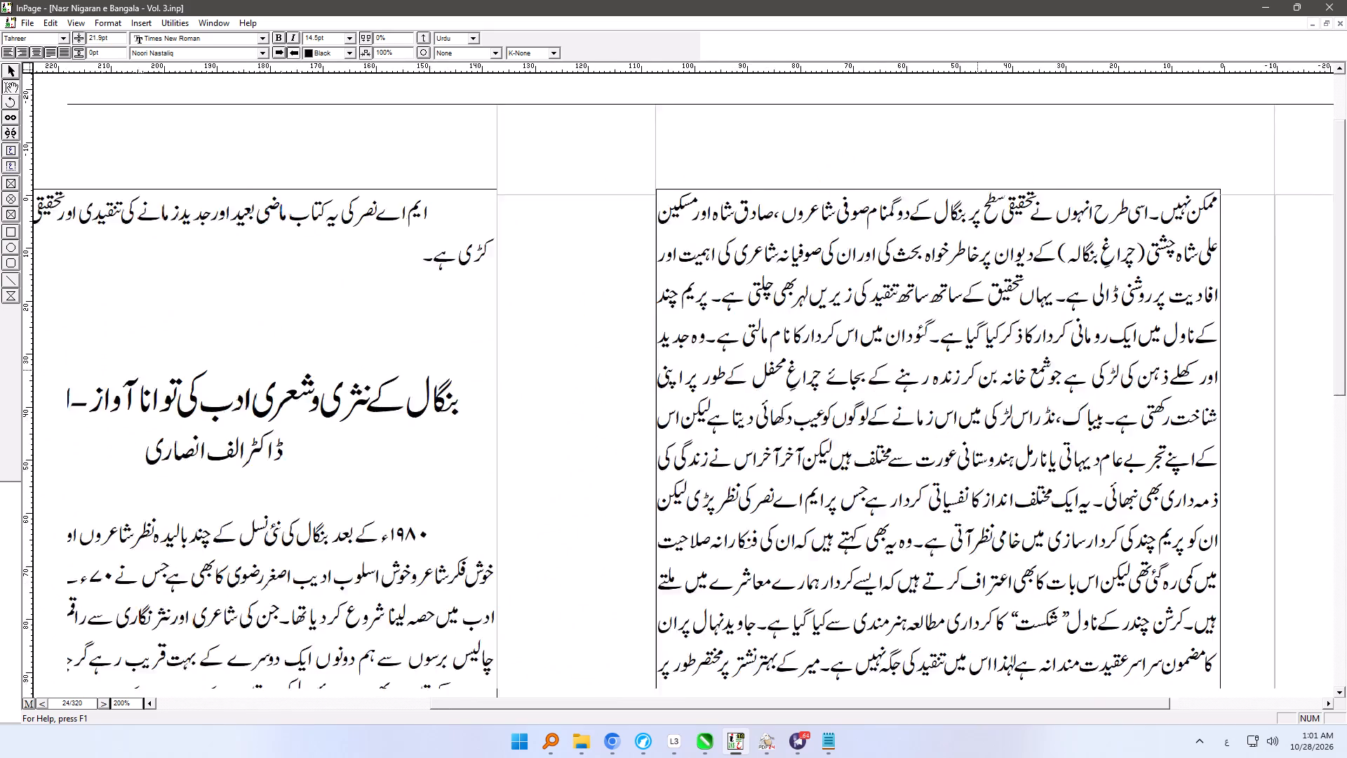
right_click_drag(1001, 364, 1201, 430, "ctrl")
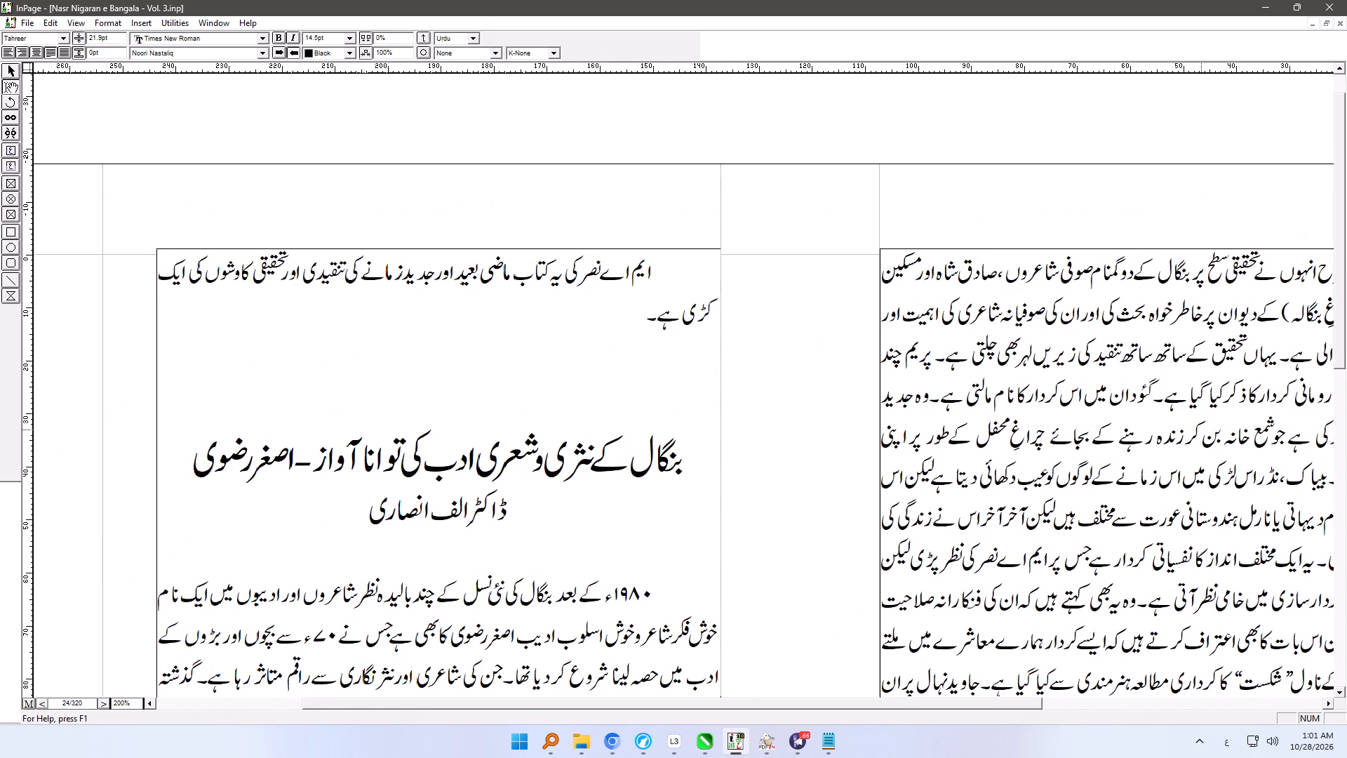
right_click_drag(1201, 430, 1191, 404, "ctrl")
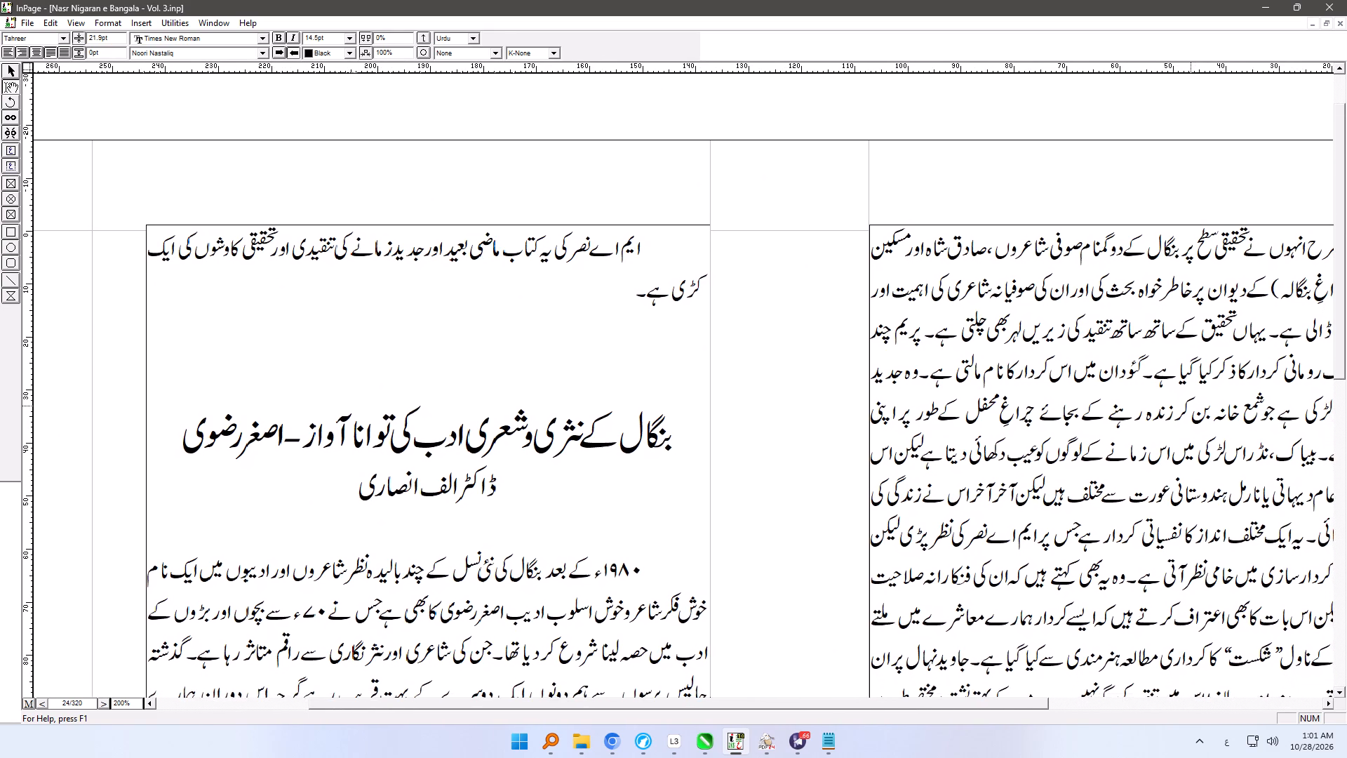
right_click_drag(1191, 404, 1141, 364, "ctrl")
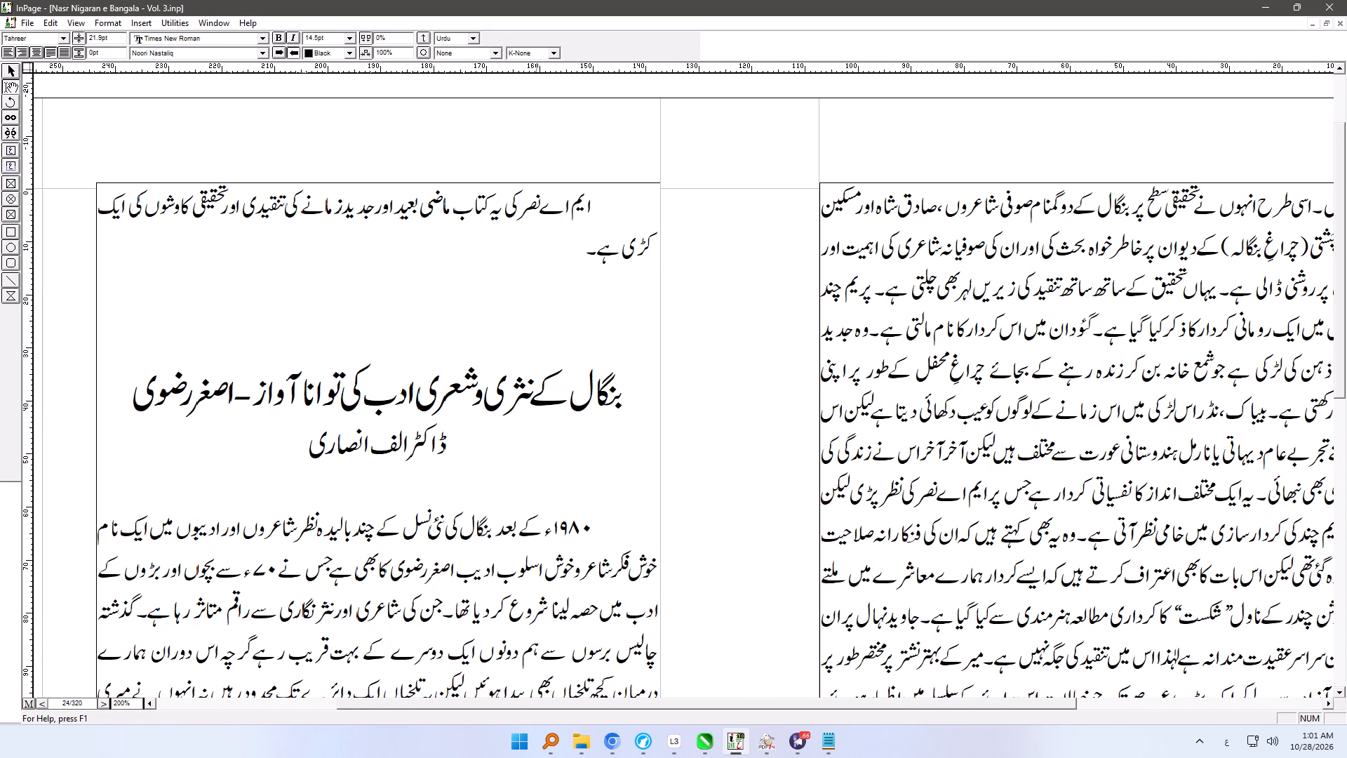
left_click(526, 203)
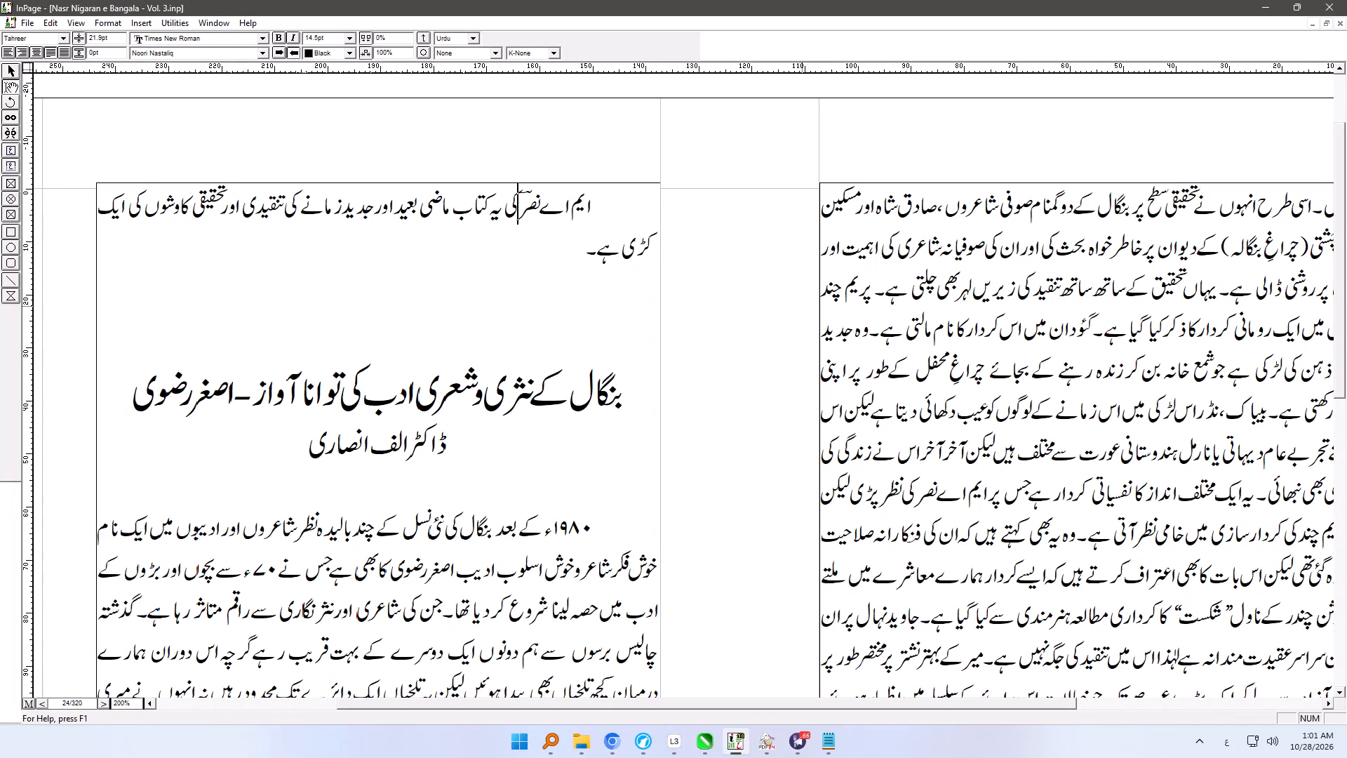
Set the character spacing to 2% for the article's body text, from its opening paragraph on page 23 through the closing line on page 24.
left_click(101, 706)
right_click_drag(547, 615, 553, 281, "ctrl")
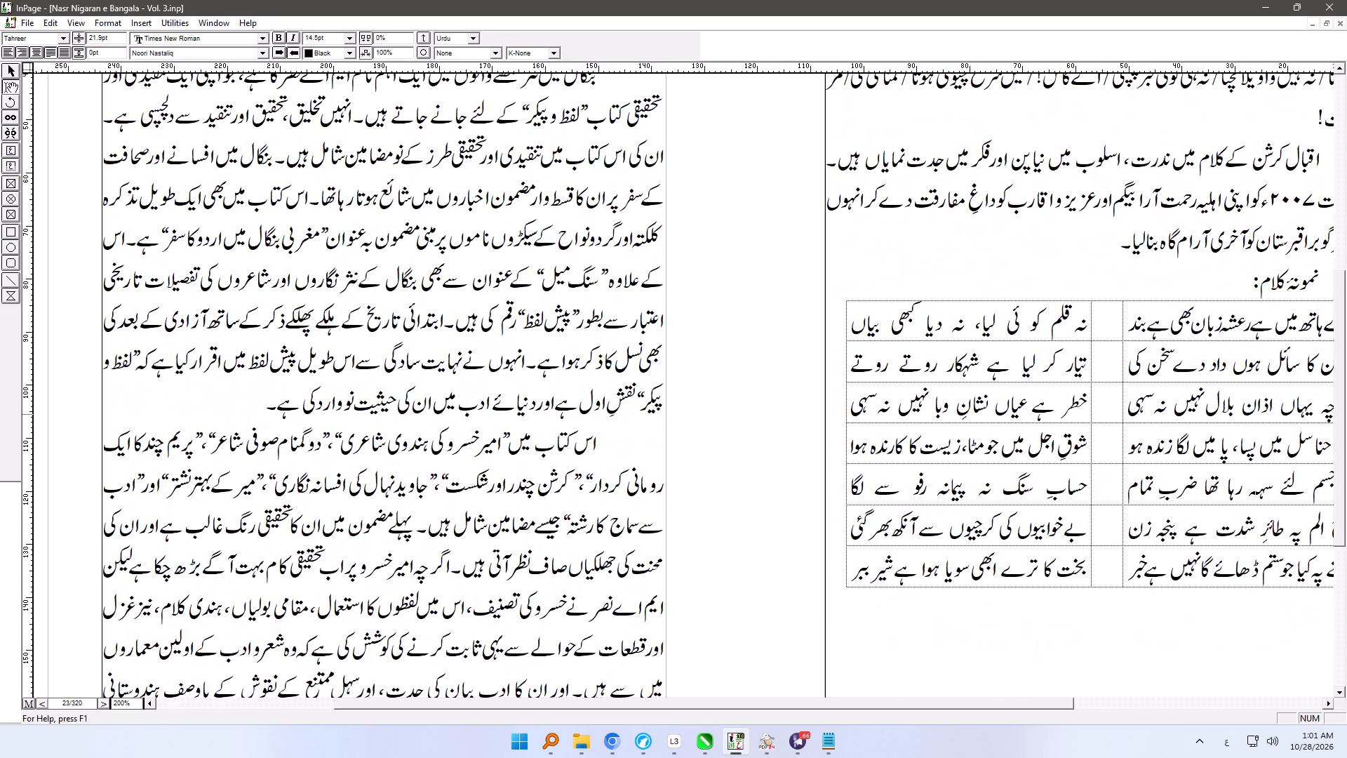
right_click_drag(552, 561, 561, 331, "ctrl")
left_click(550, 496)
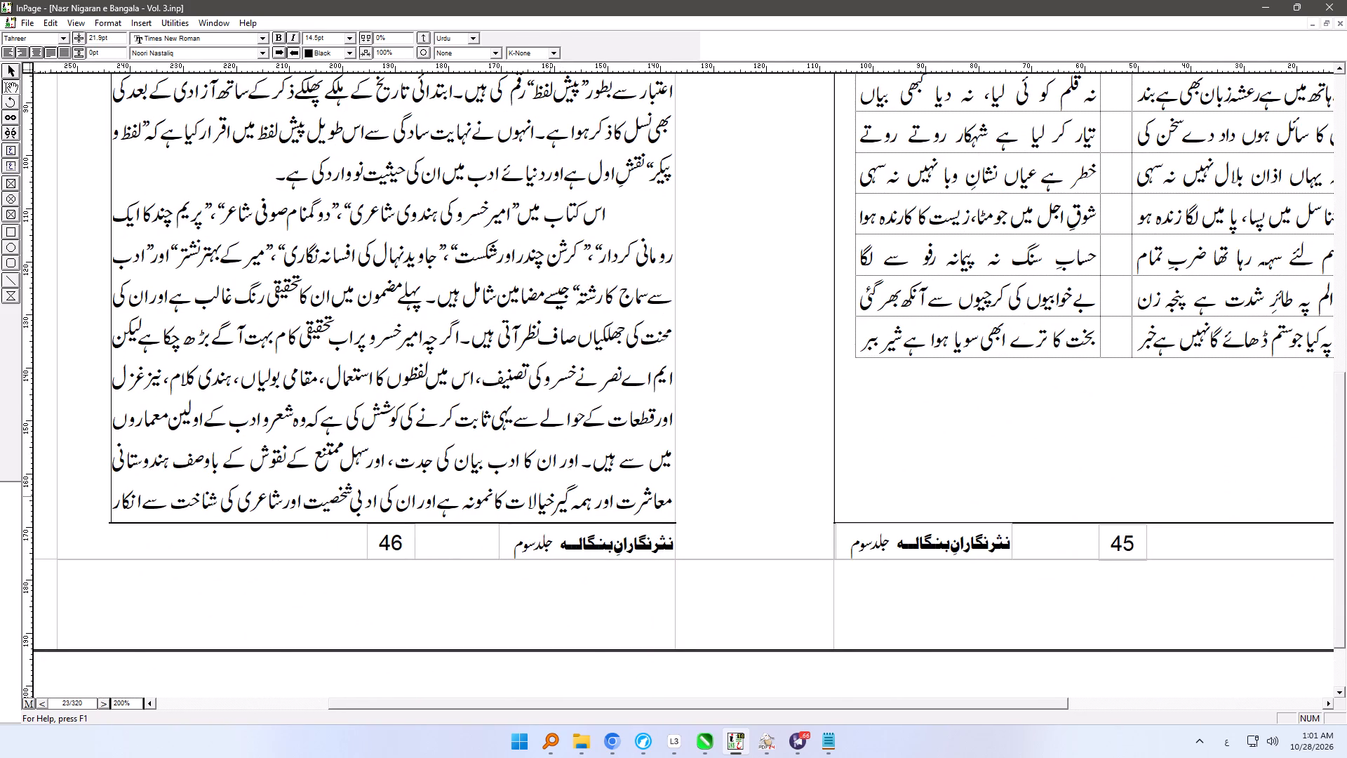
key("Down")
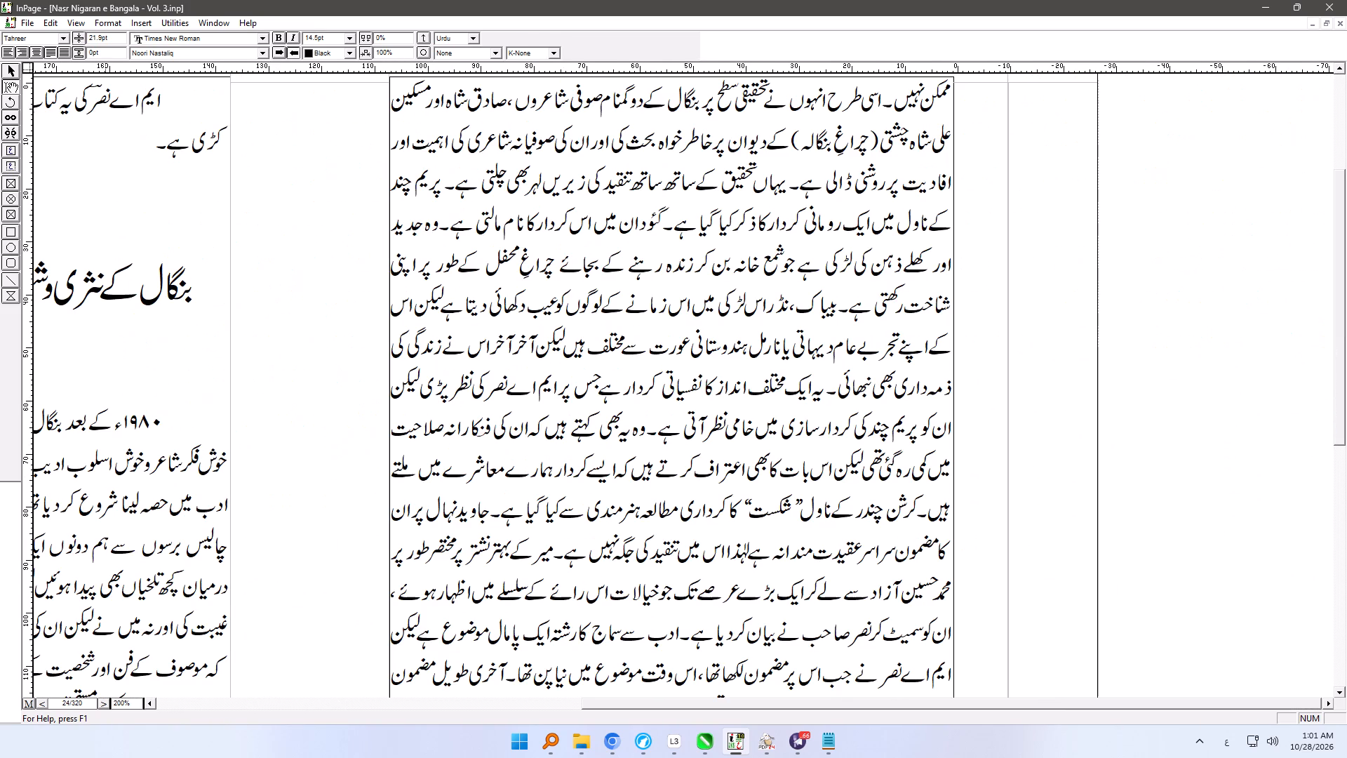
left_click(145, 147)
left_click(105, 700)
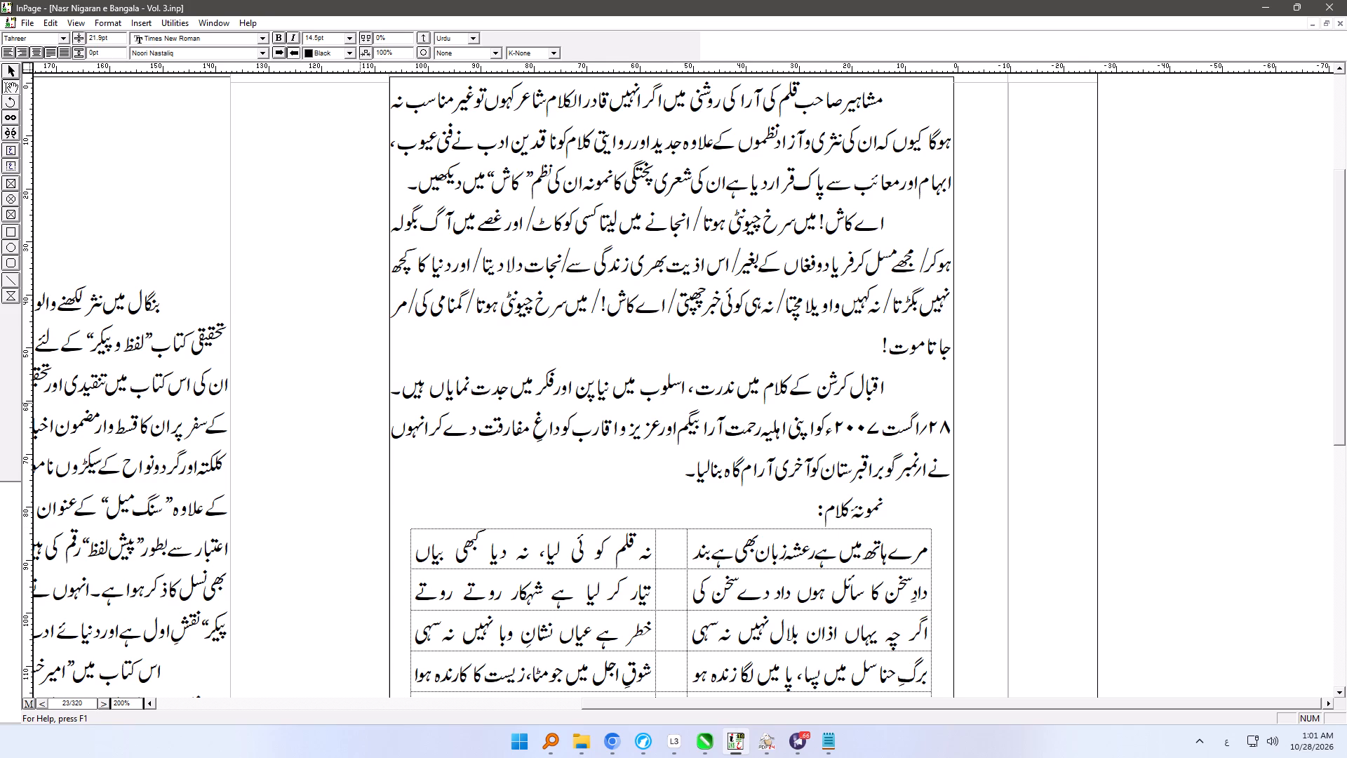
left_click(180, 297, "shift")
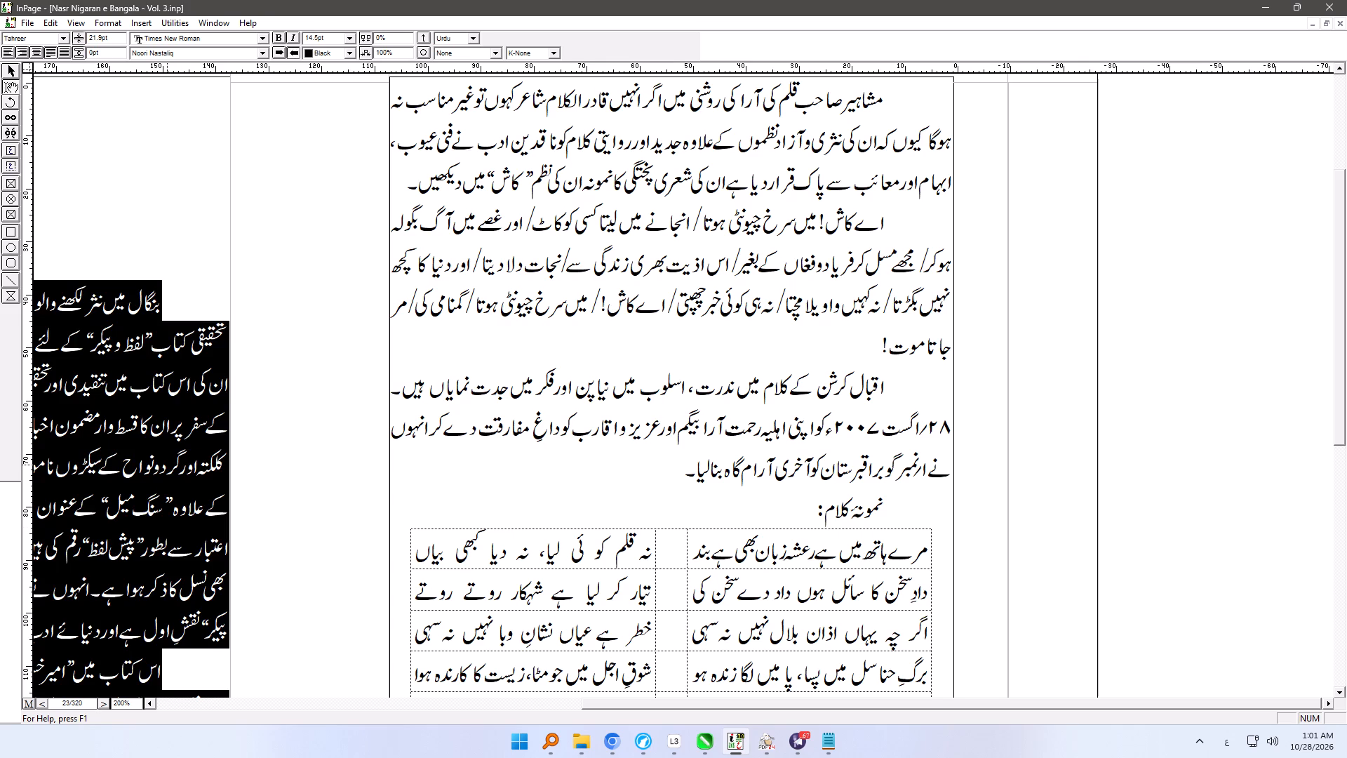
right_click_drag(169, 465, 543, 502)
right_click_drag(246, 372, 680, 387, "ctrl")
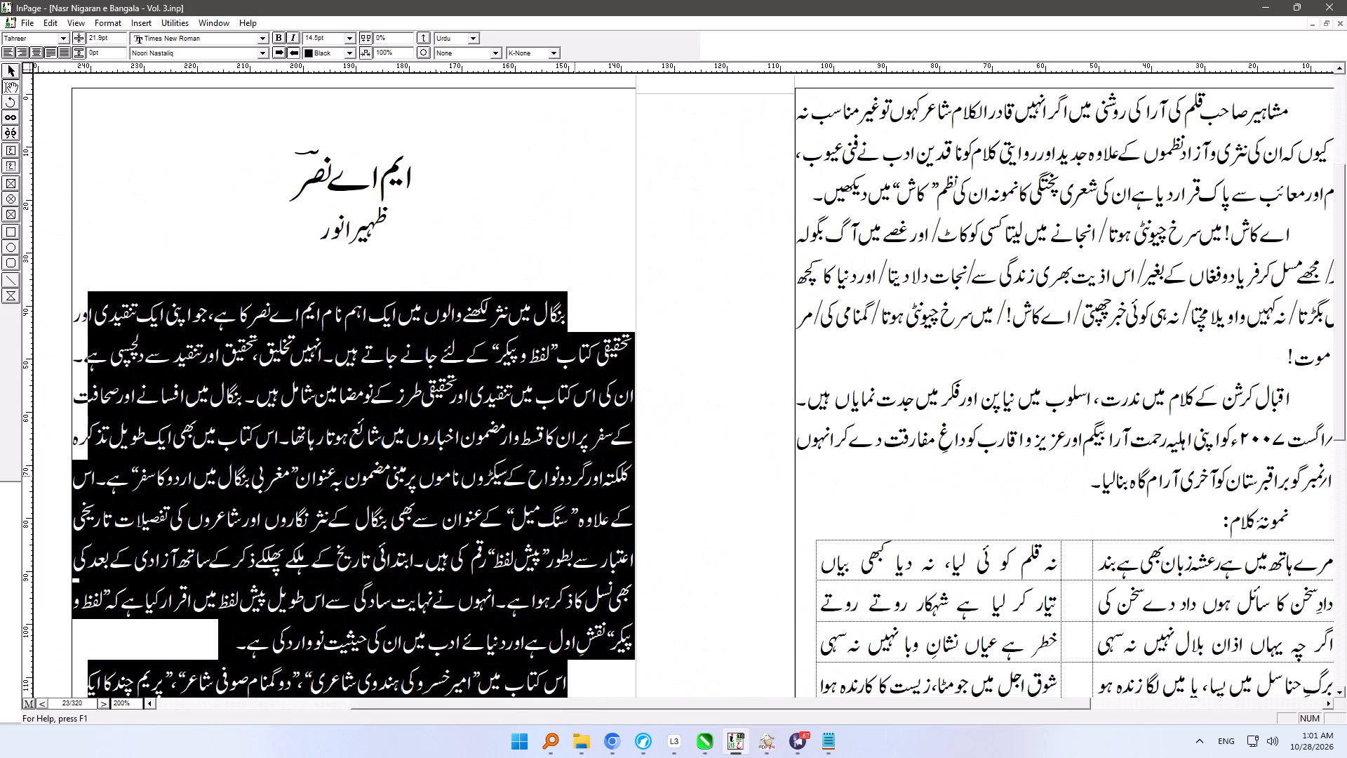
right_click_drag(680, 387, 697, 390, "ctrl")
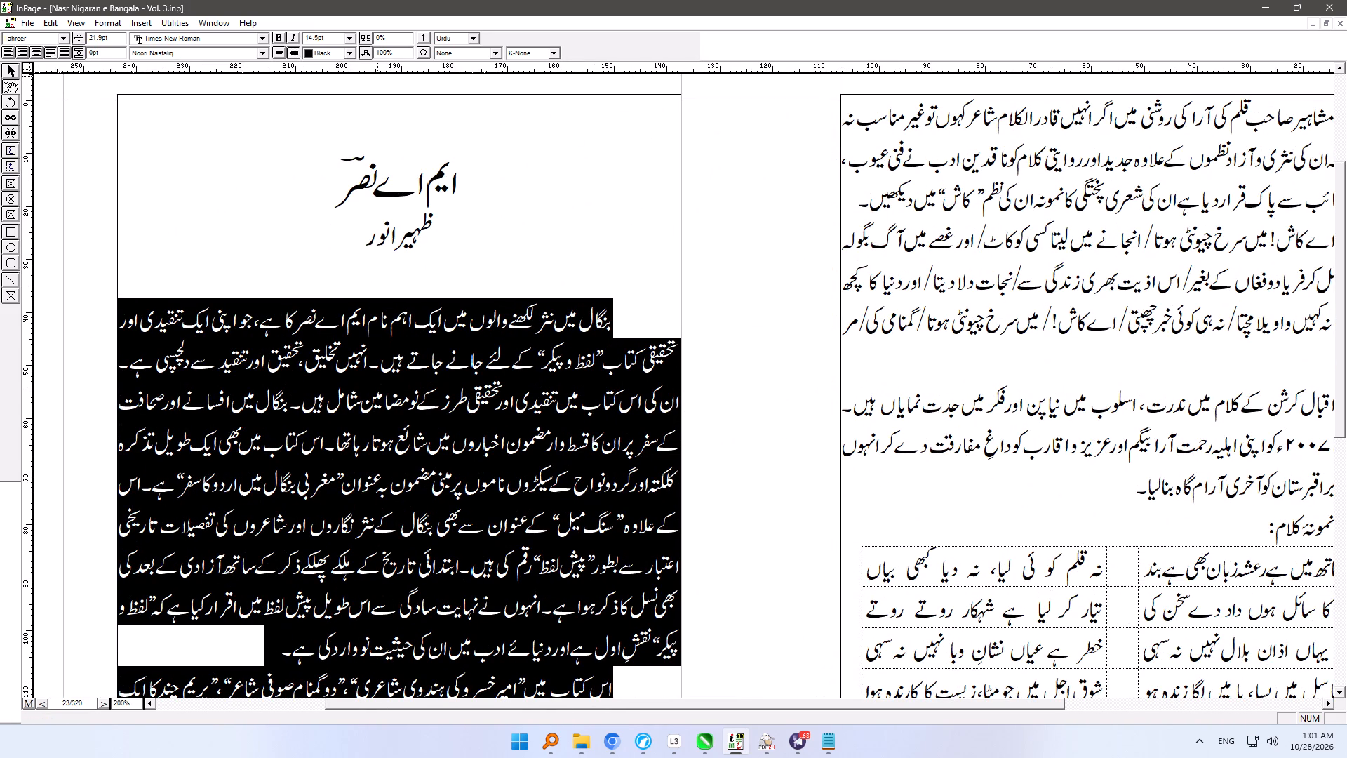
left_click_drag(400, 39, 335, 46)
key("2")
key("Return")
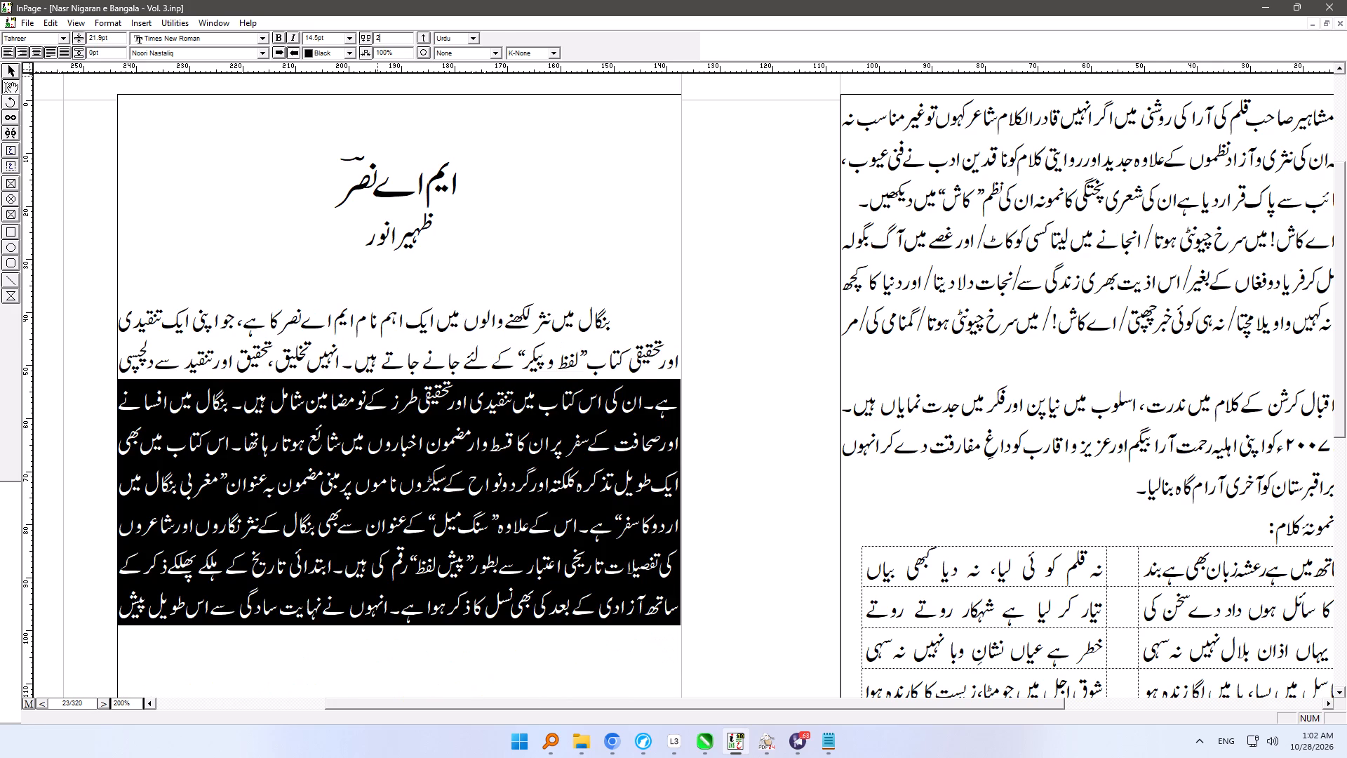
Set the selected body text's character spacing to 3%.
left_click_drag(384, 41, 356, 45)
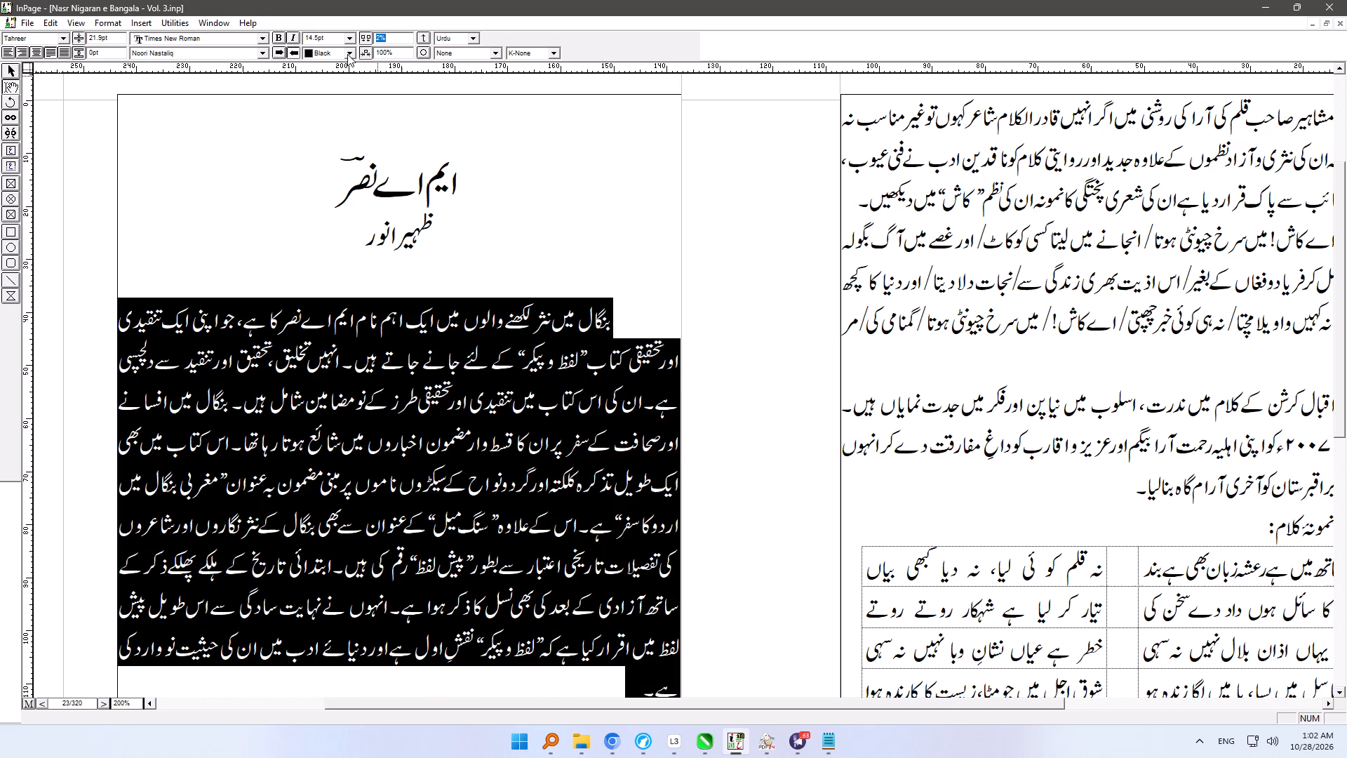
key("3")
key("Return")
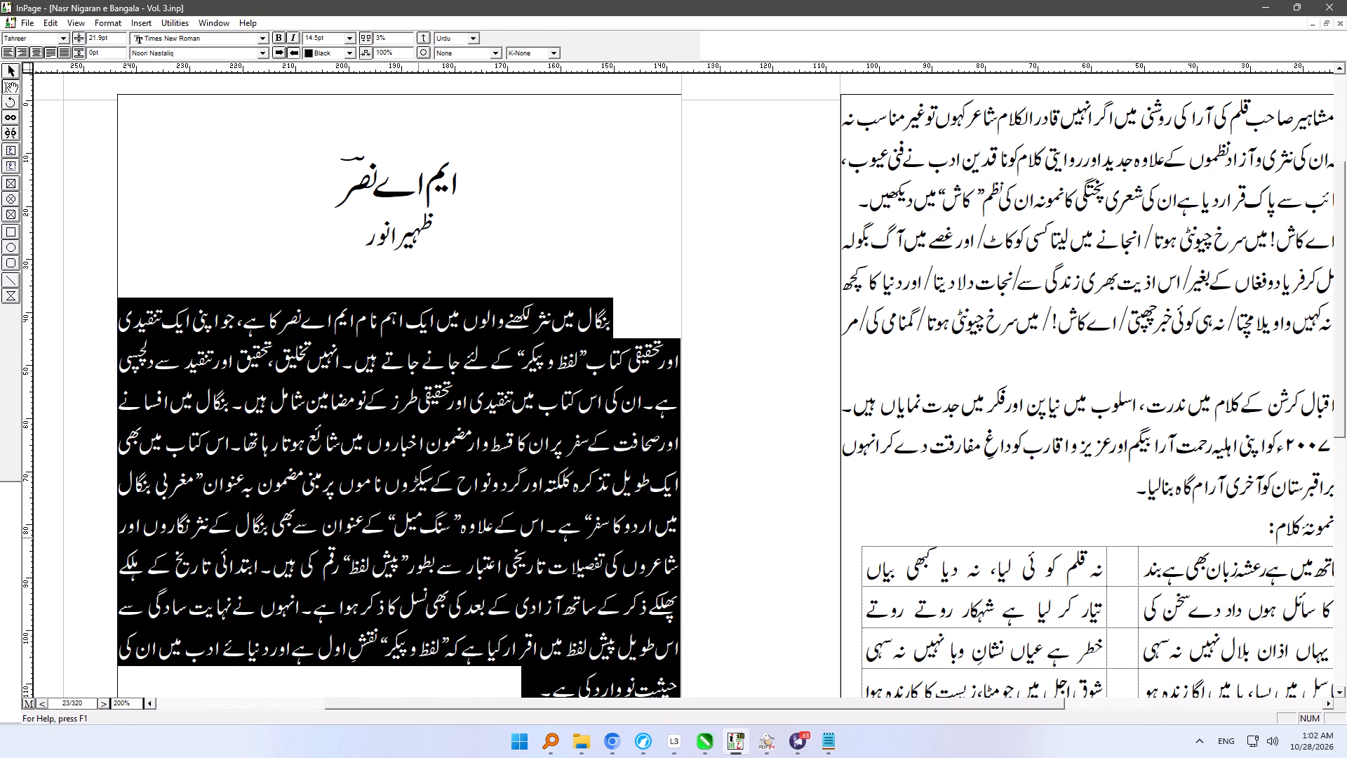
Review the respaced ایم اے نصرؔ article from page 23 through its closing lines on page 24.
left_click(418, 543)
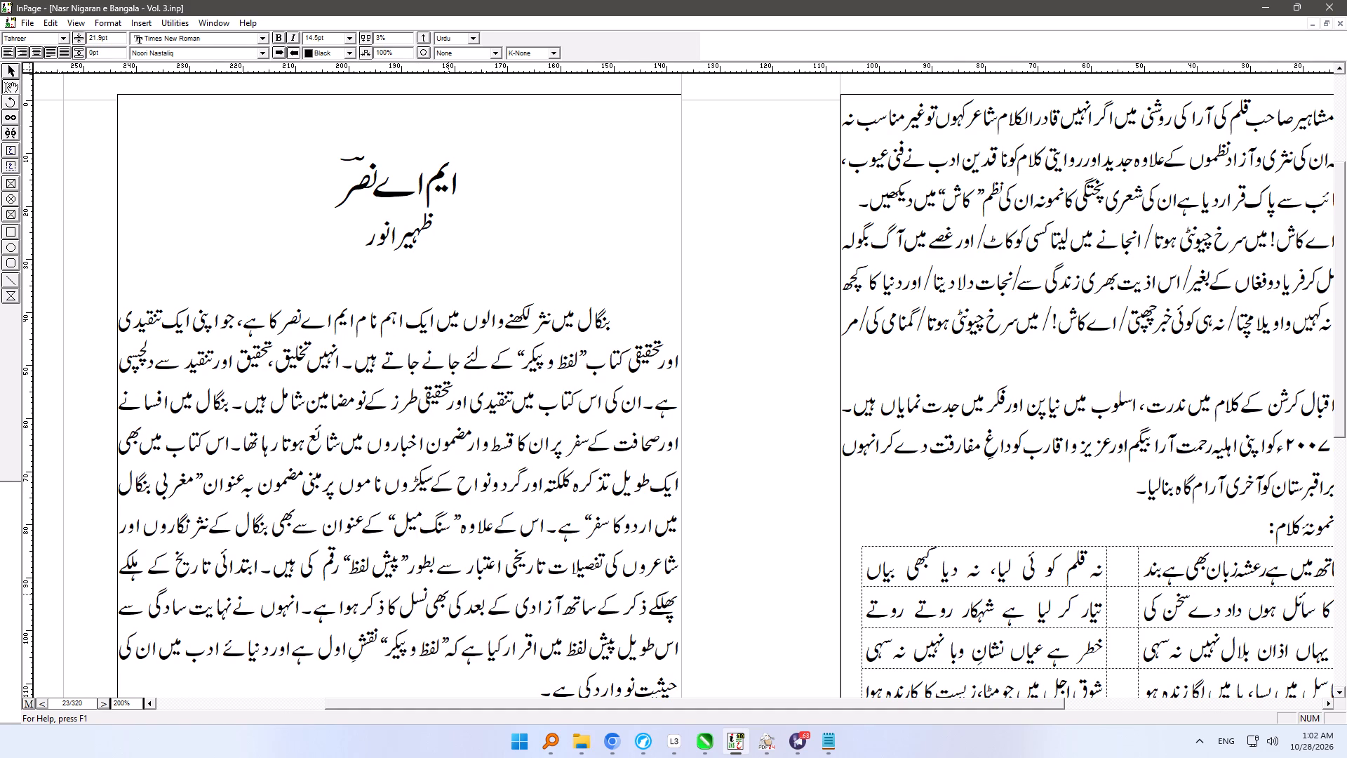
right_click_drag(450, 589, 434, 202, "ctrl")
left_click(455, 561)
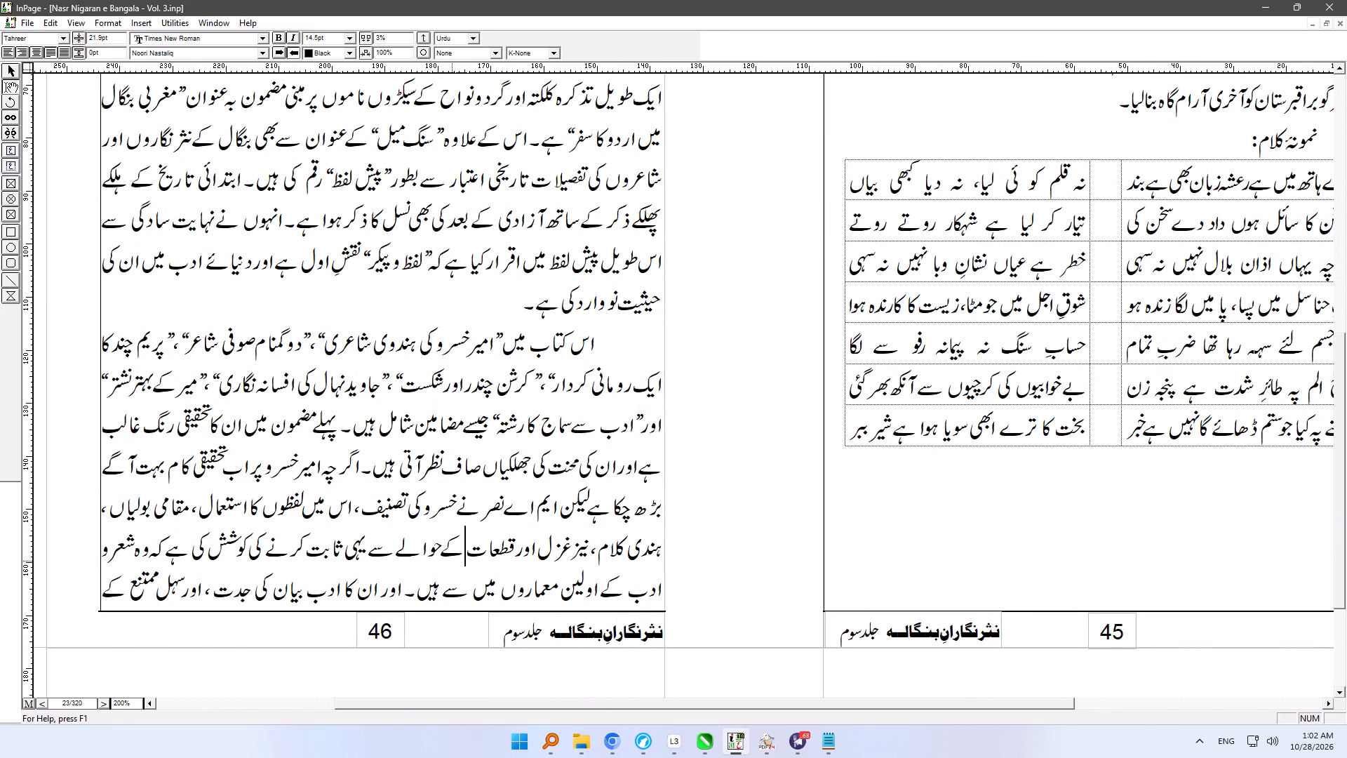
key("Down")
key("Down")
key("Down")
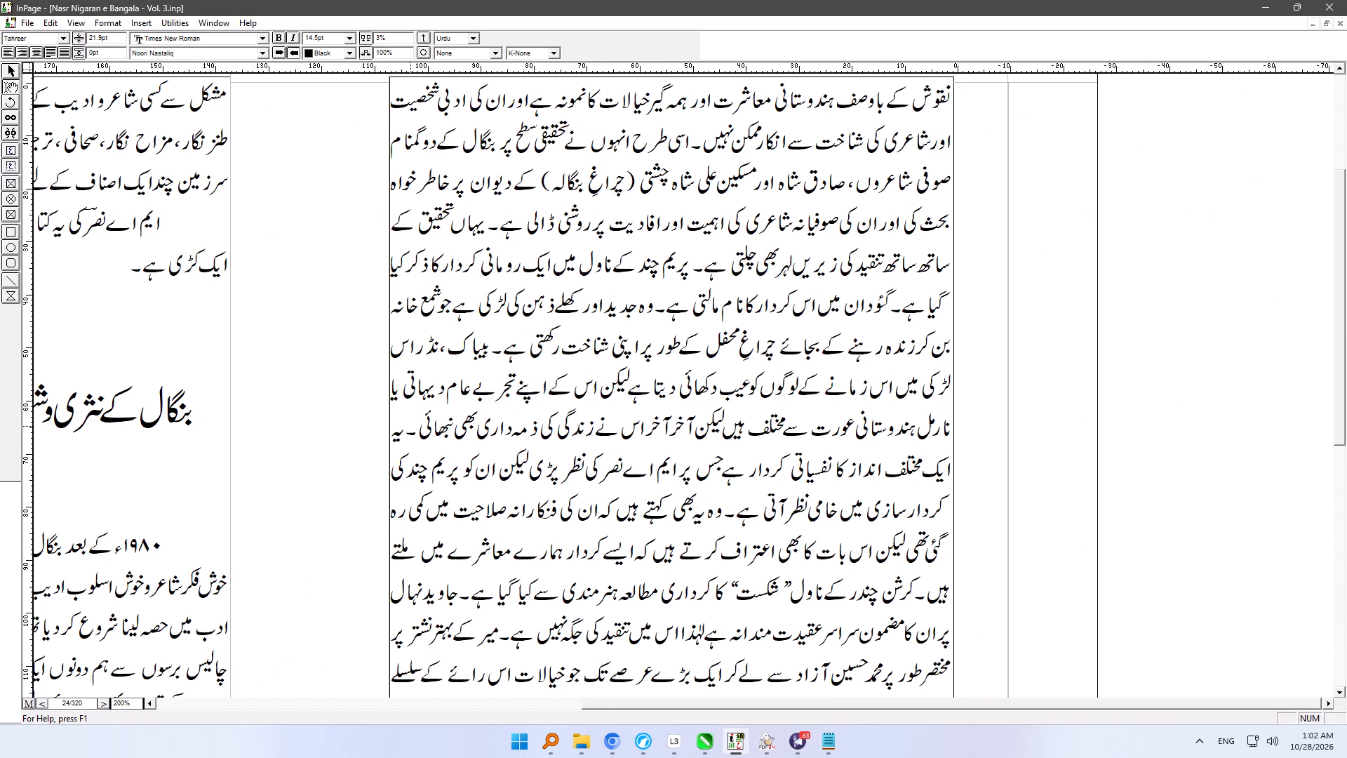
right_click_drag(361, 411, 769, 409)
left_click(424, 331)
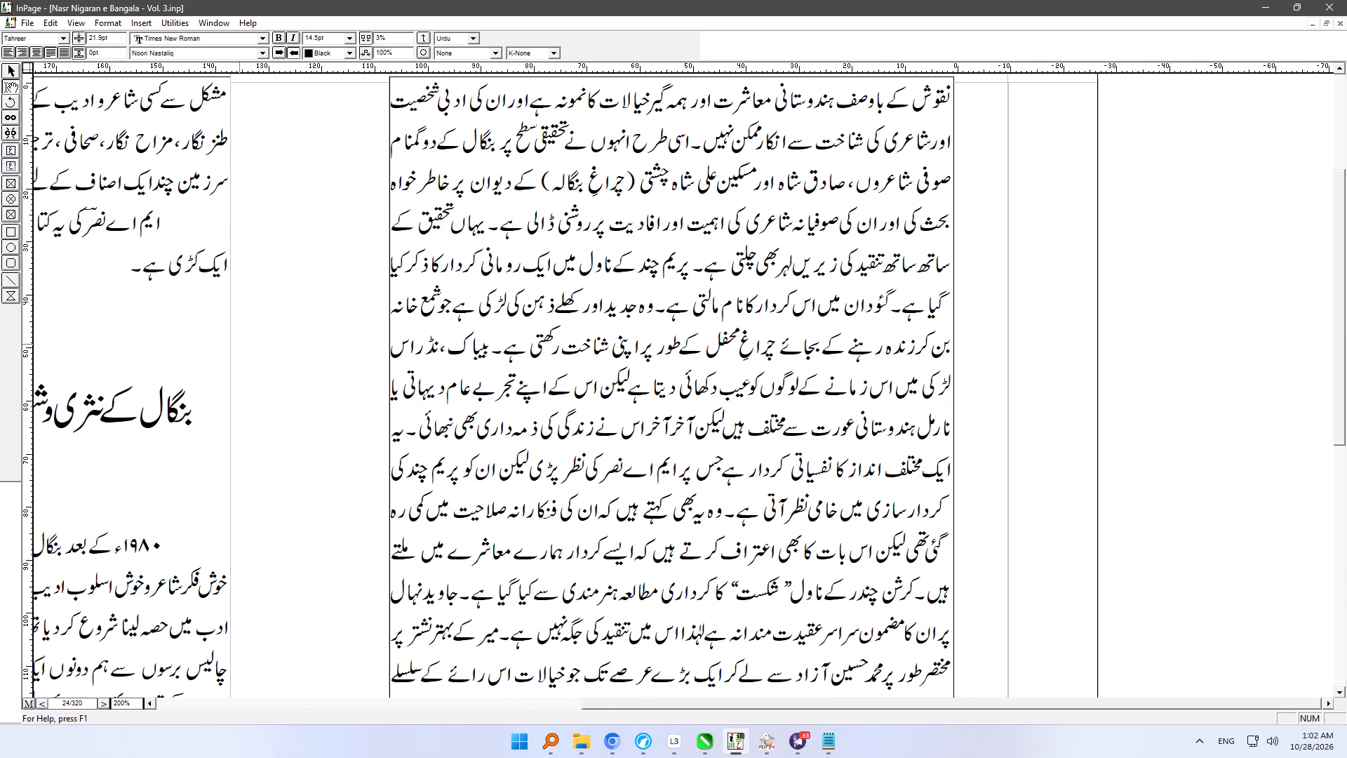
right_click_drag(230, 341, 746, 325, "ctrl")
left_click(703, 348)
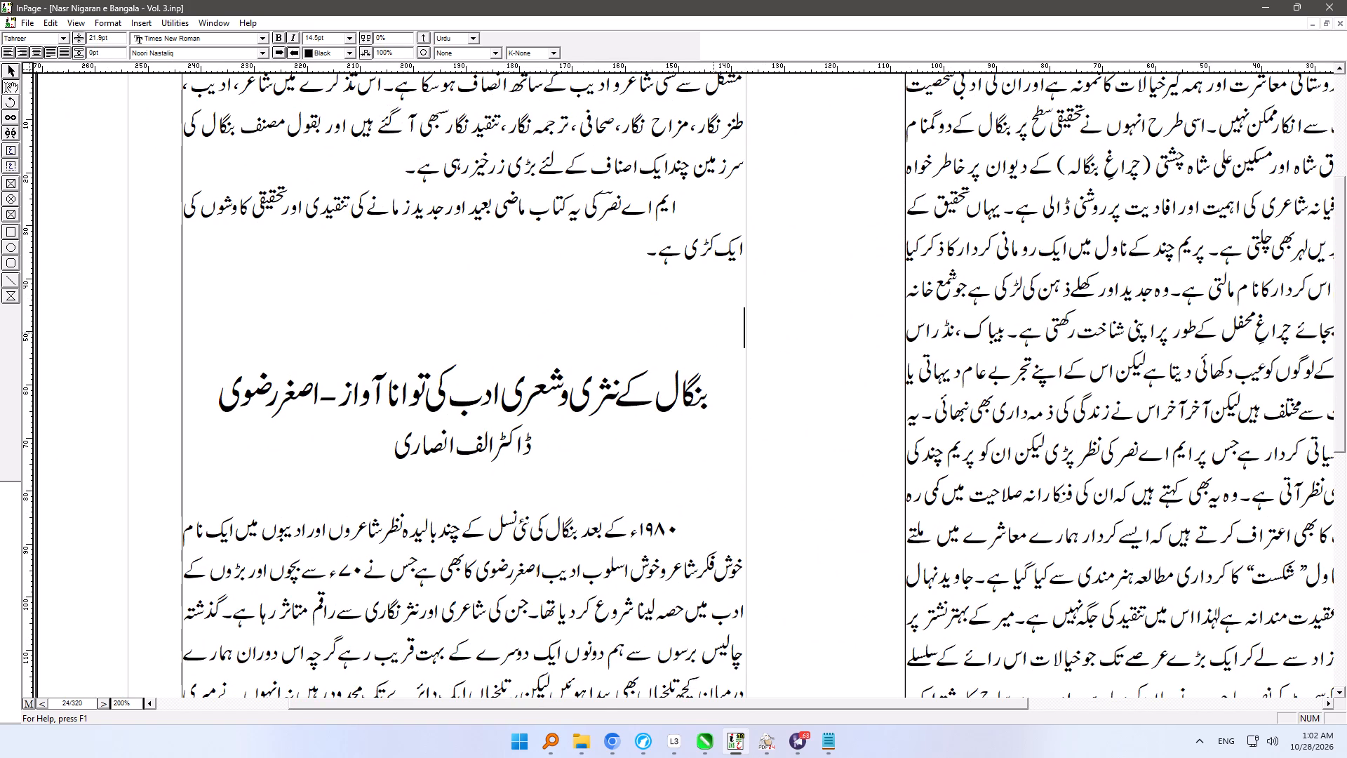
left_click(720, 288)
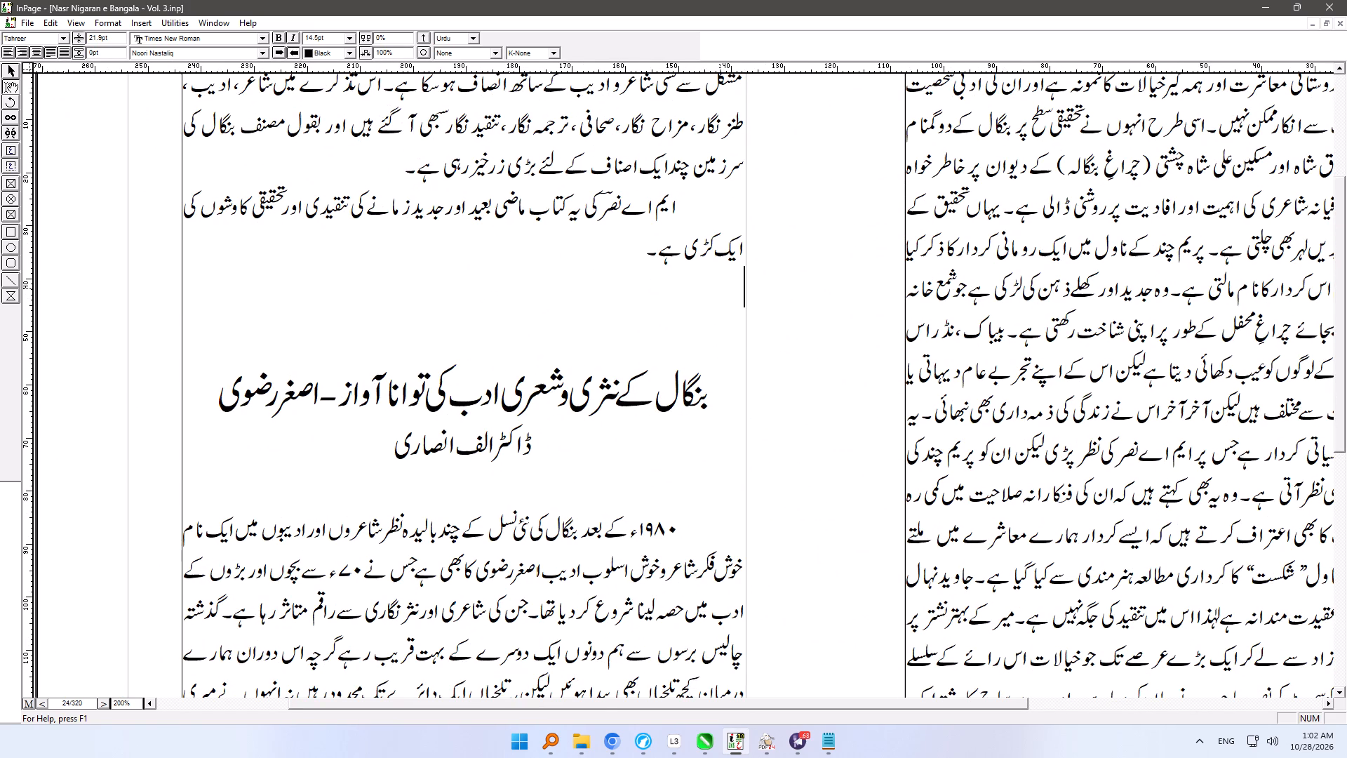
key("Return")
key("Return")
key("Return")
key("Return")
key("Return")
key("Return")
key("Return")
key("Return")
key("Return")
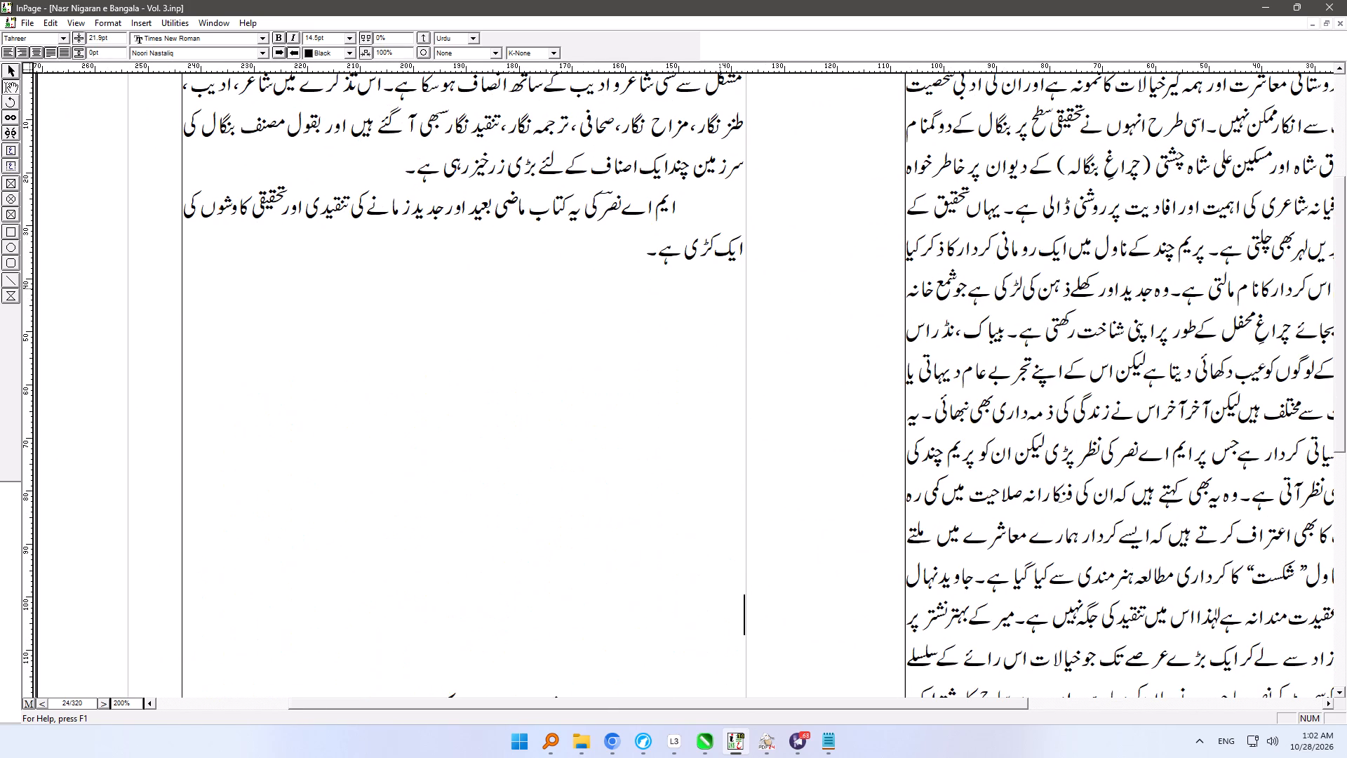
key("Return")
key("Return")
key("Return")
key("Return")
key("Return")
key("Return")
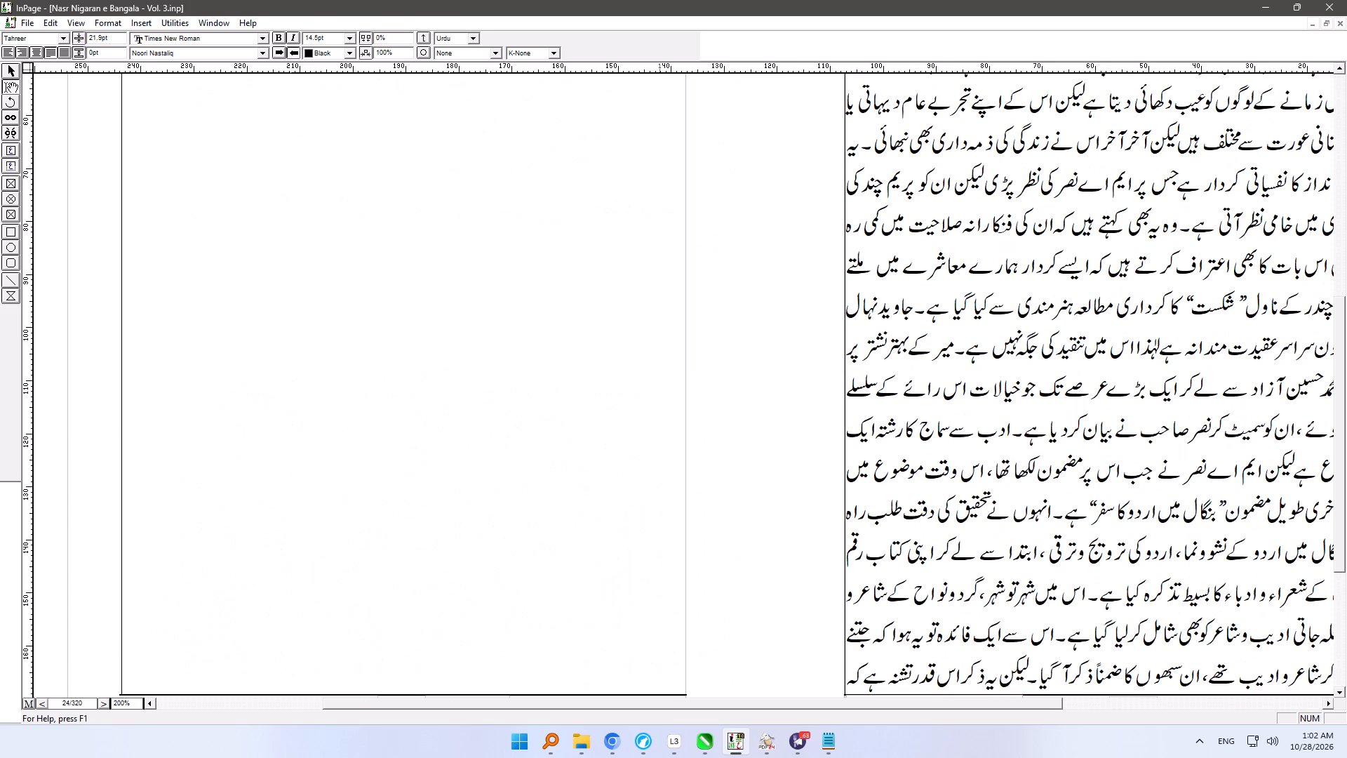
key("Return")
key("Down")
left_click(708, 370)
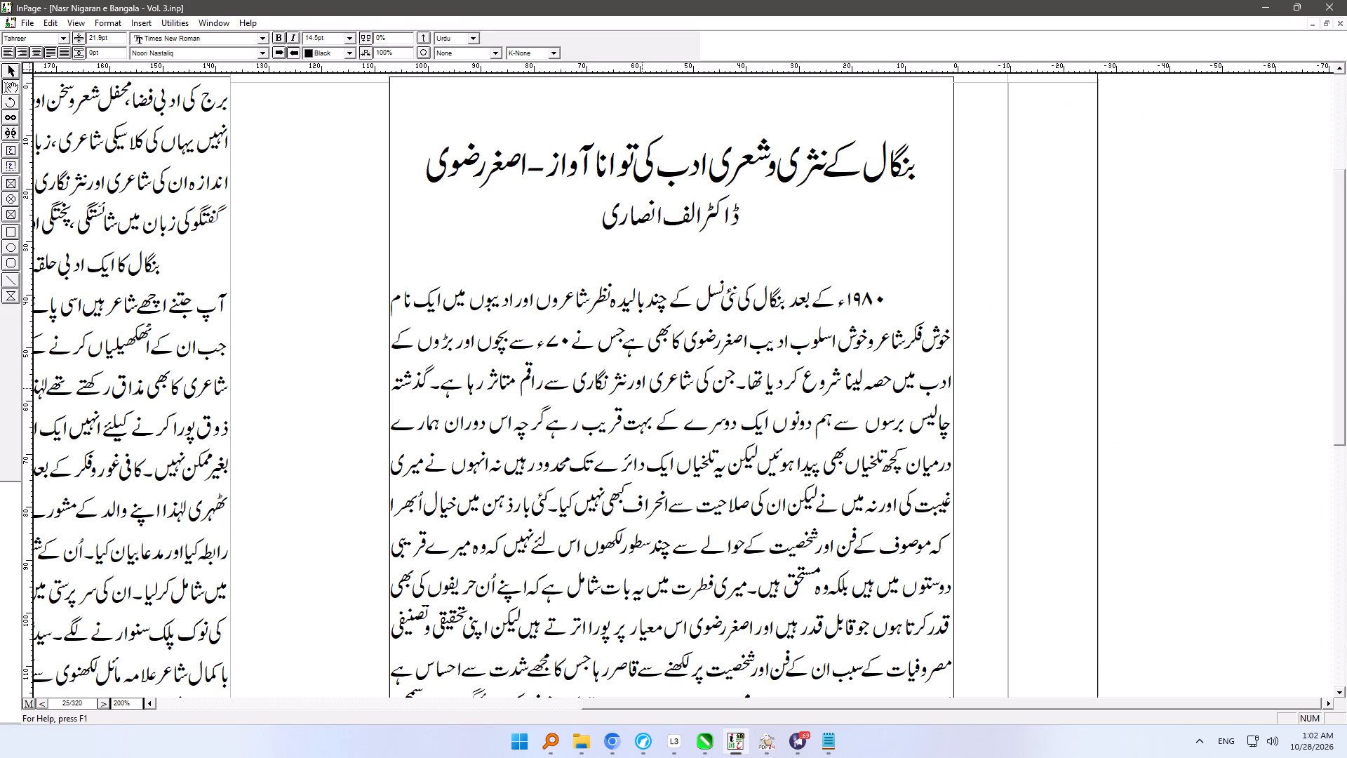
In the couplet on page 26, insert a space between چلو and انا in the first line.
left_click(595, 465)
right_click_drag(434, 501, 831, 471, "ctrl")
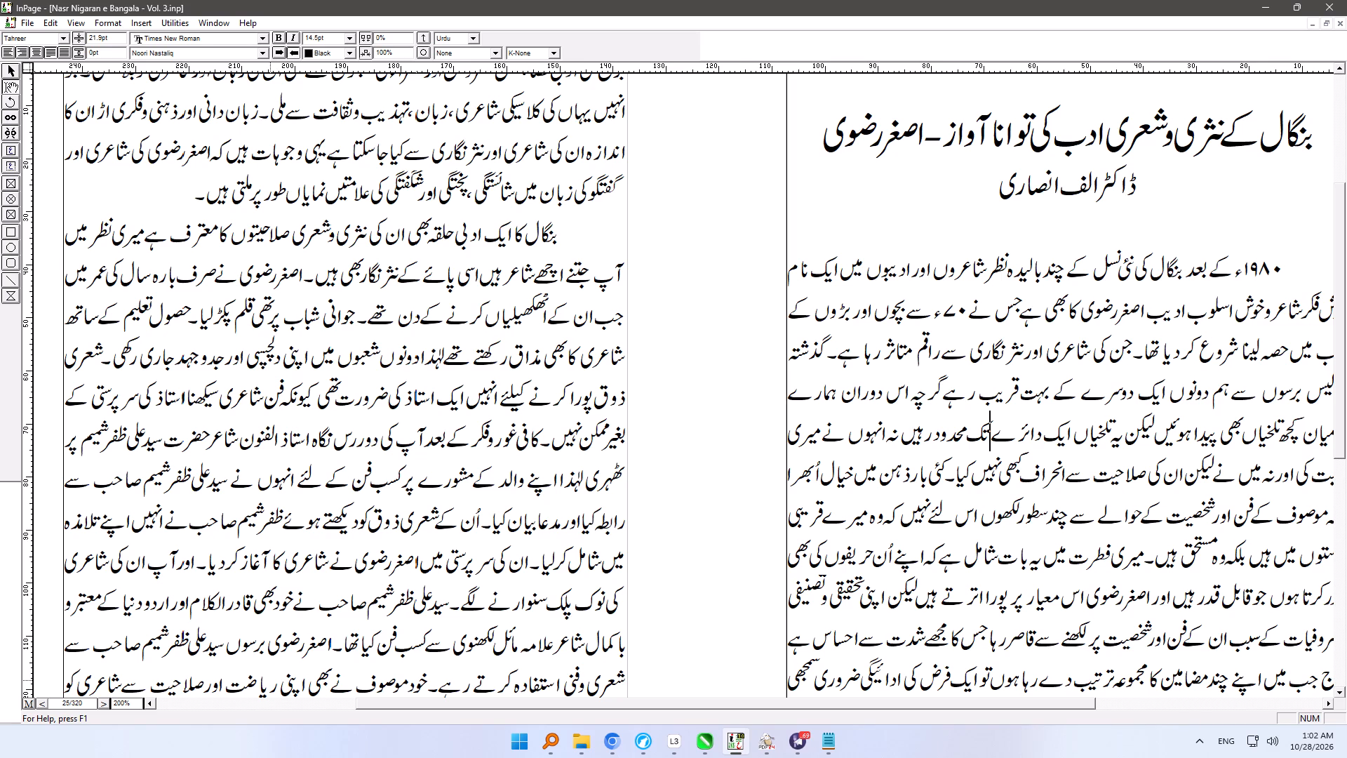
left_click(44, 705)
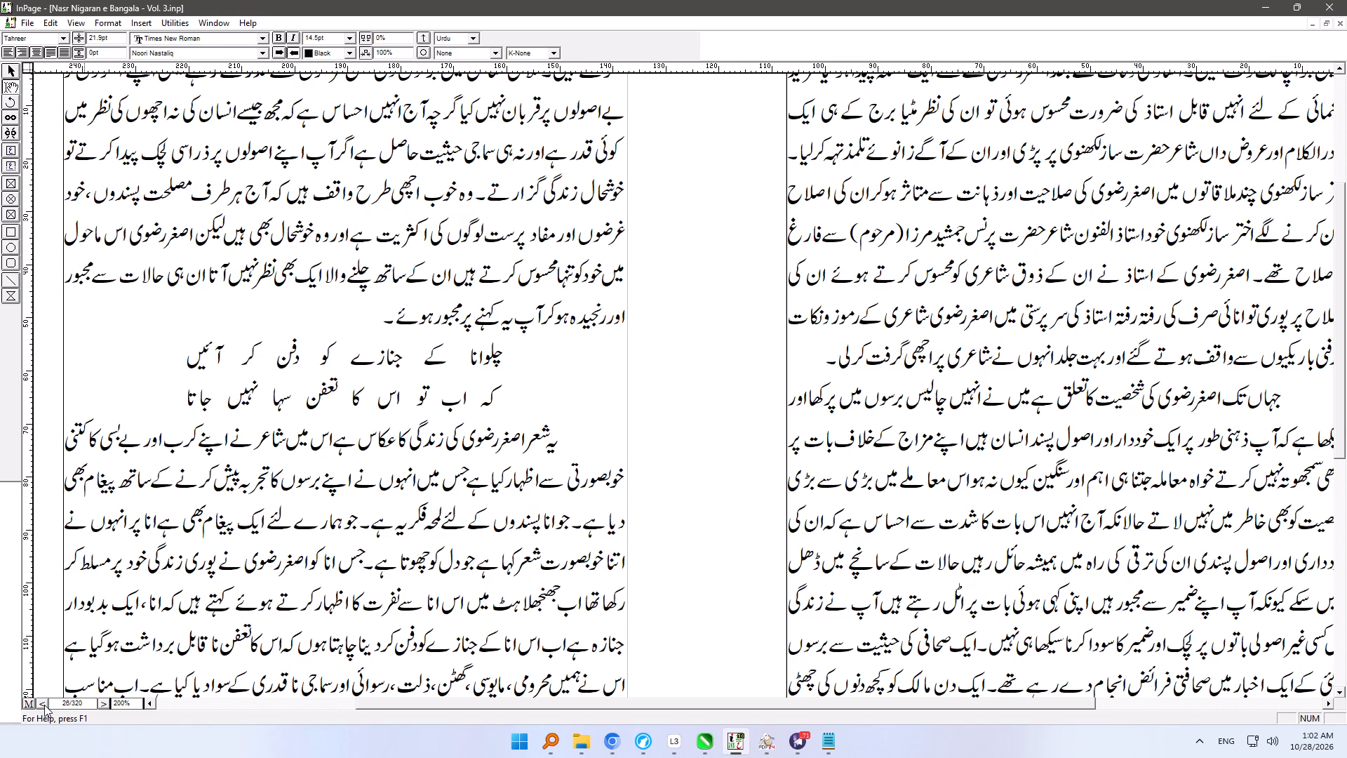
left_click(484, 355)
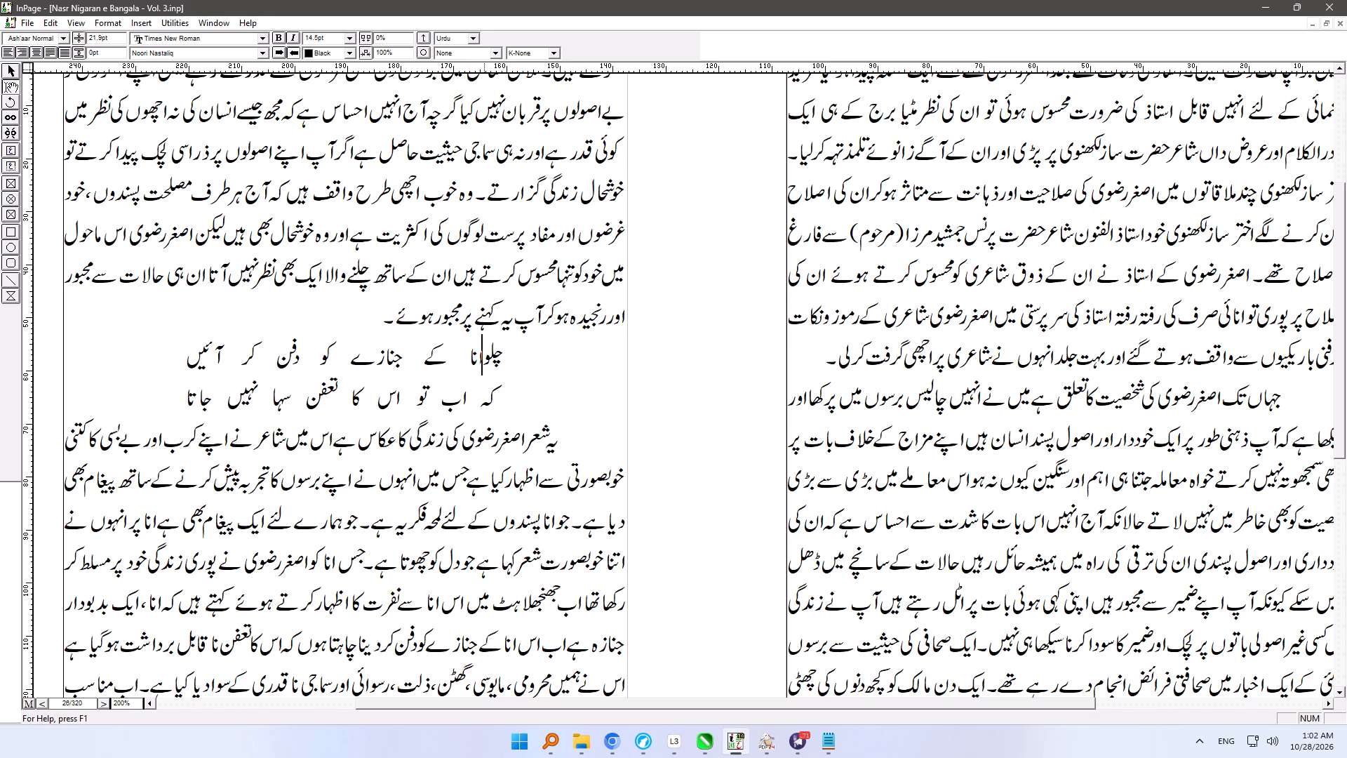
key("space")
Look over the rest of page 26, and page forward to page 40 to check the layout of the following articles.
left_click(567, 515)
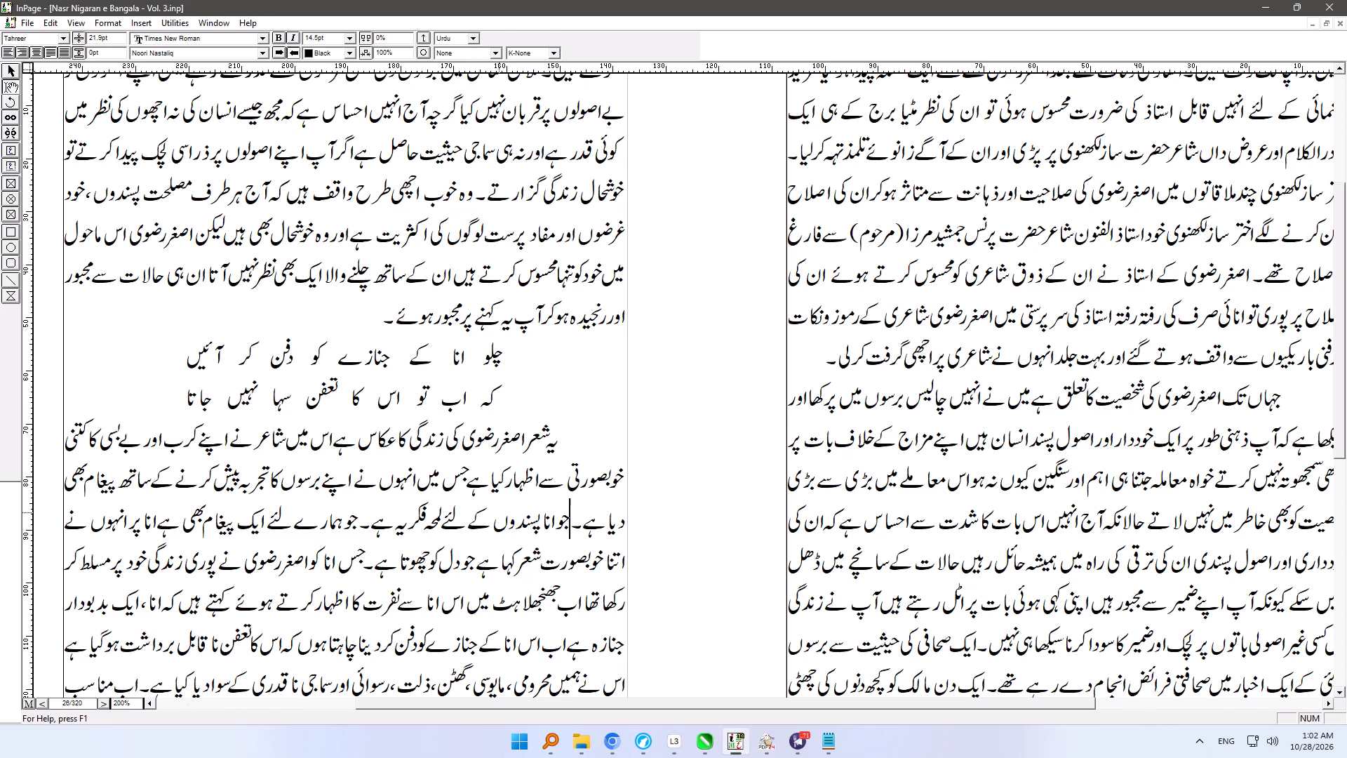
right_click_drag(355, 573, 358, 343, "ctrl")
right_click_drag(375, 546, 377, 512, "ctrl")
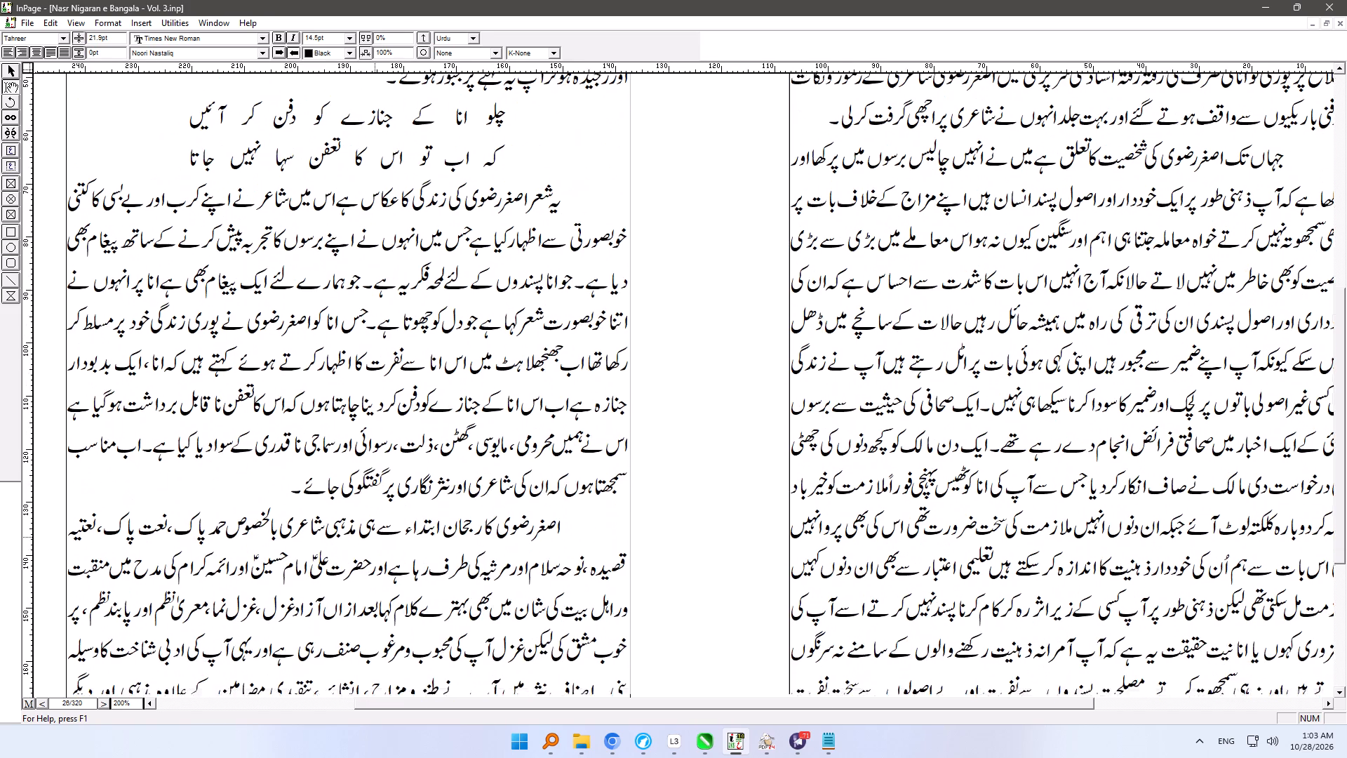
right_click_drag(377, 512, 577, 397, "ctrl")
left_click(572, 566)
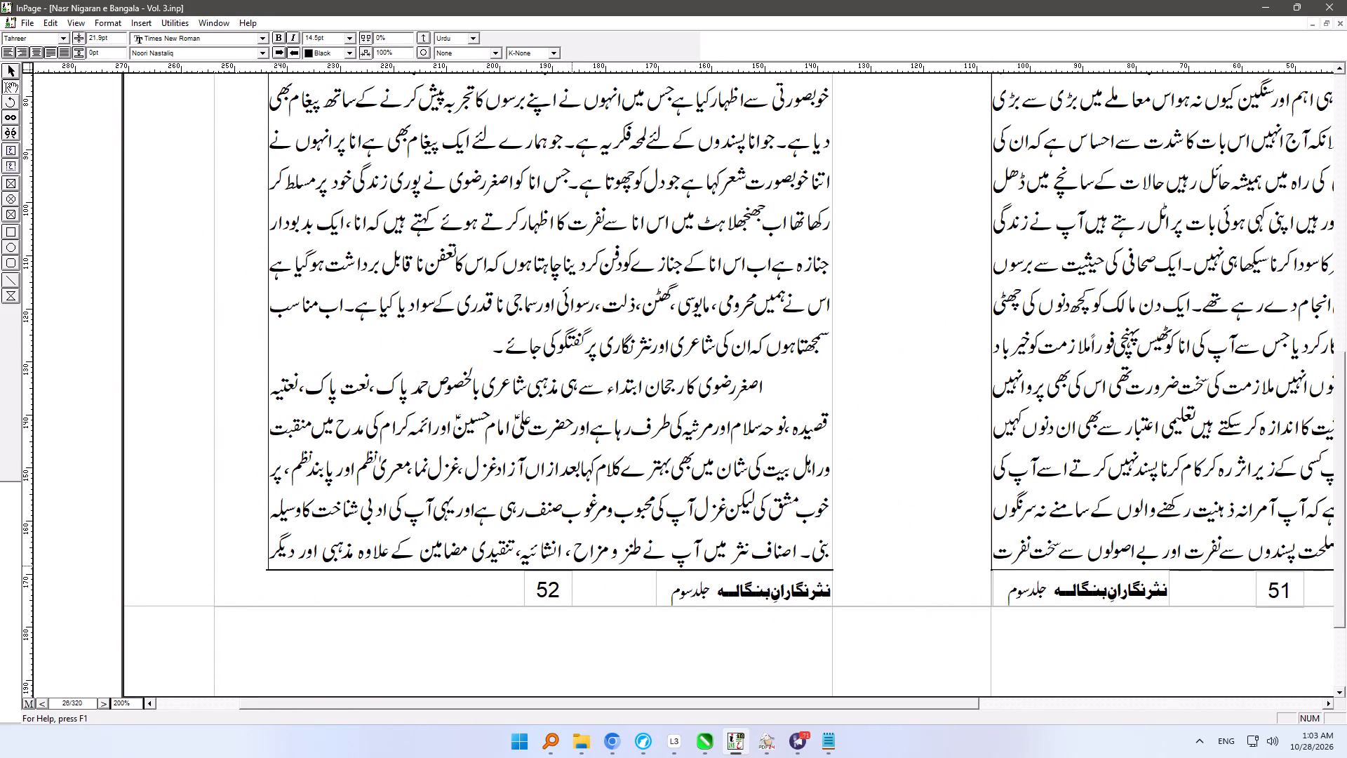
key("Down")
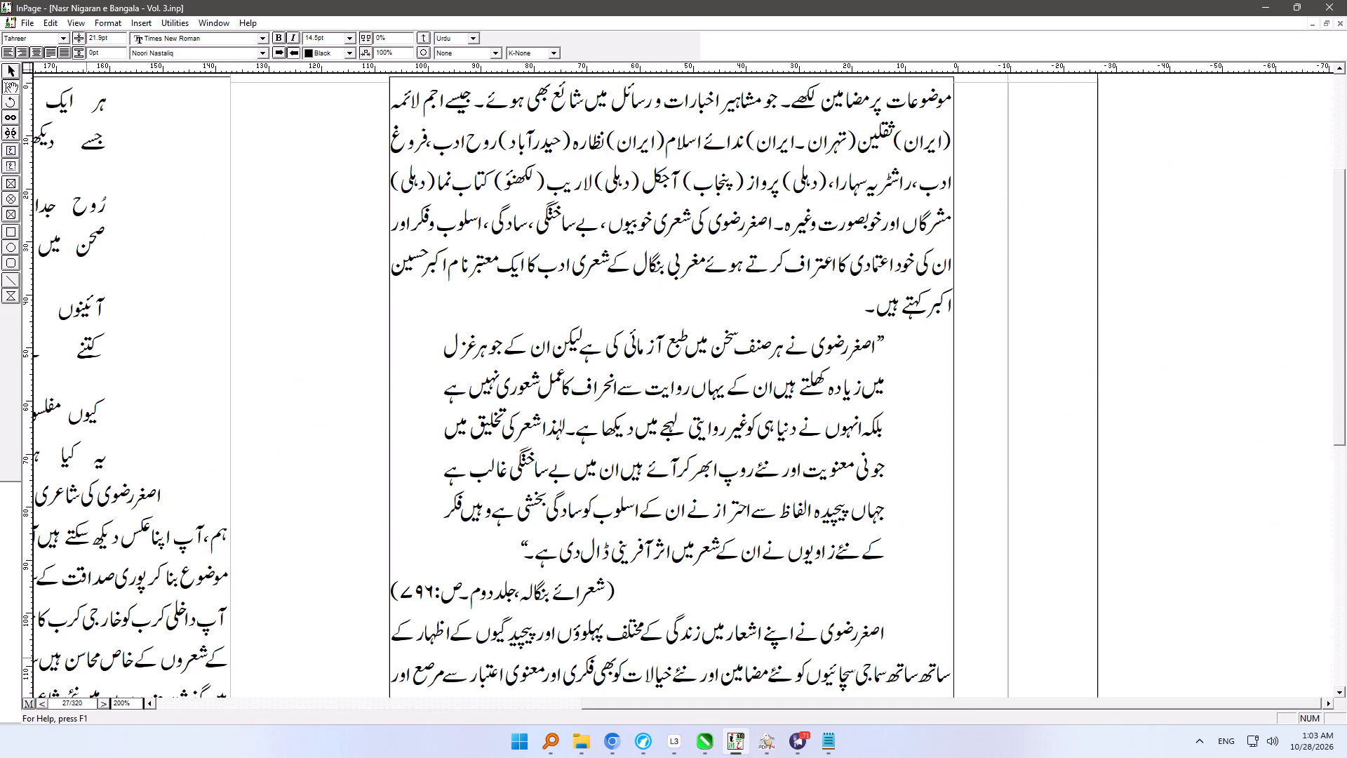
left_click(44, 703)
left_click(44, 703)
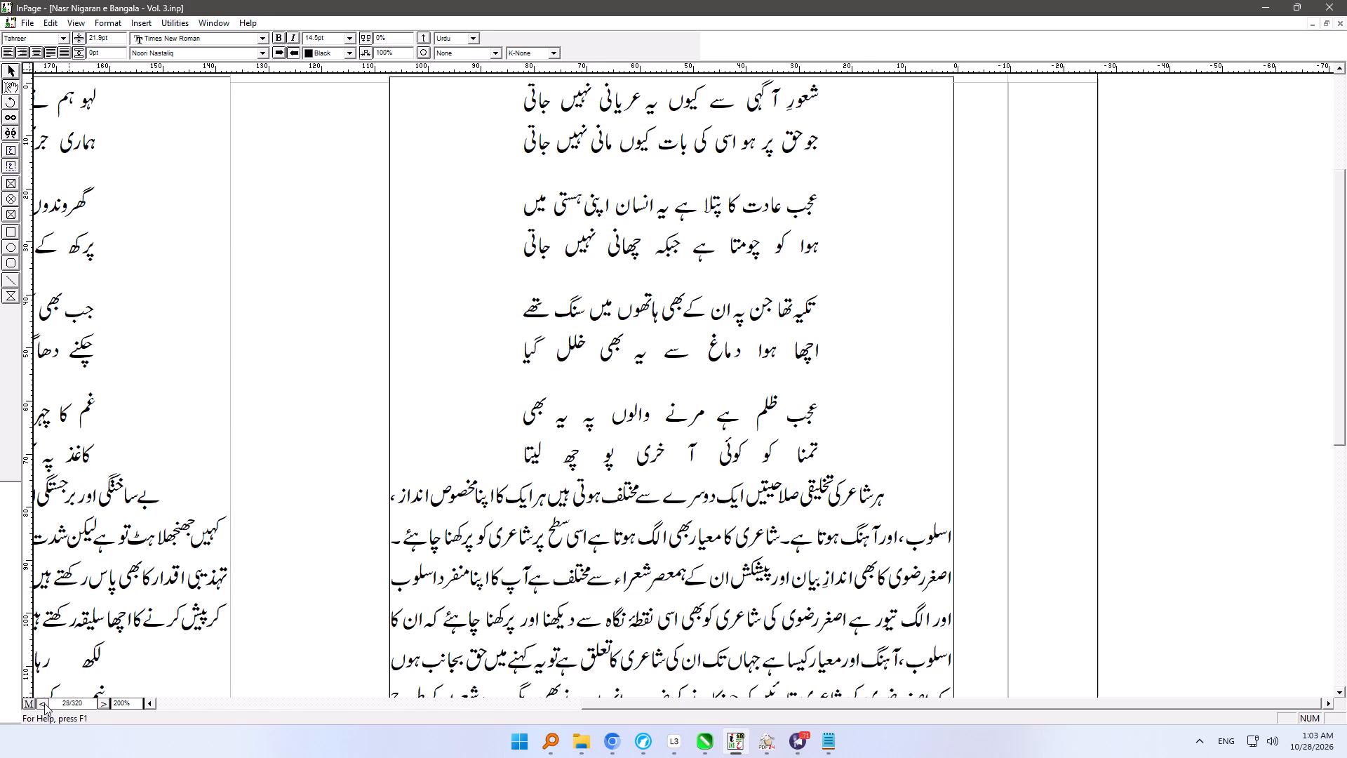
left_click(44, 703)
left_click(44, 703)
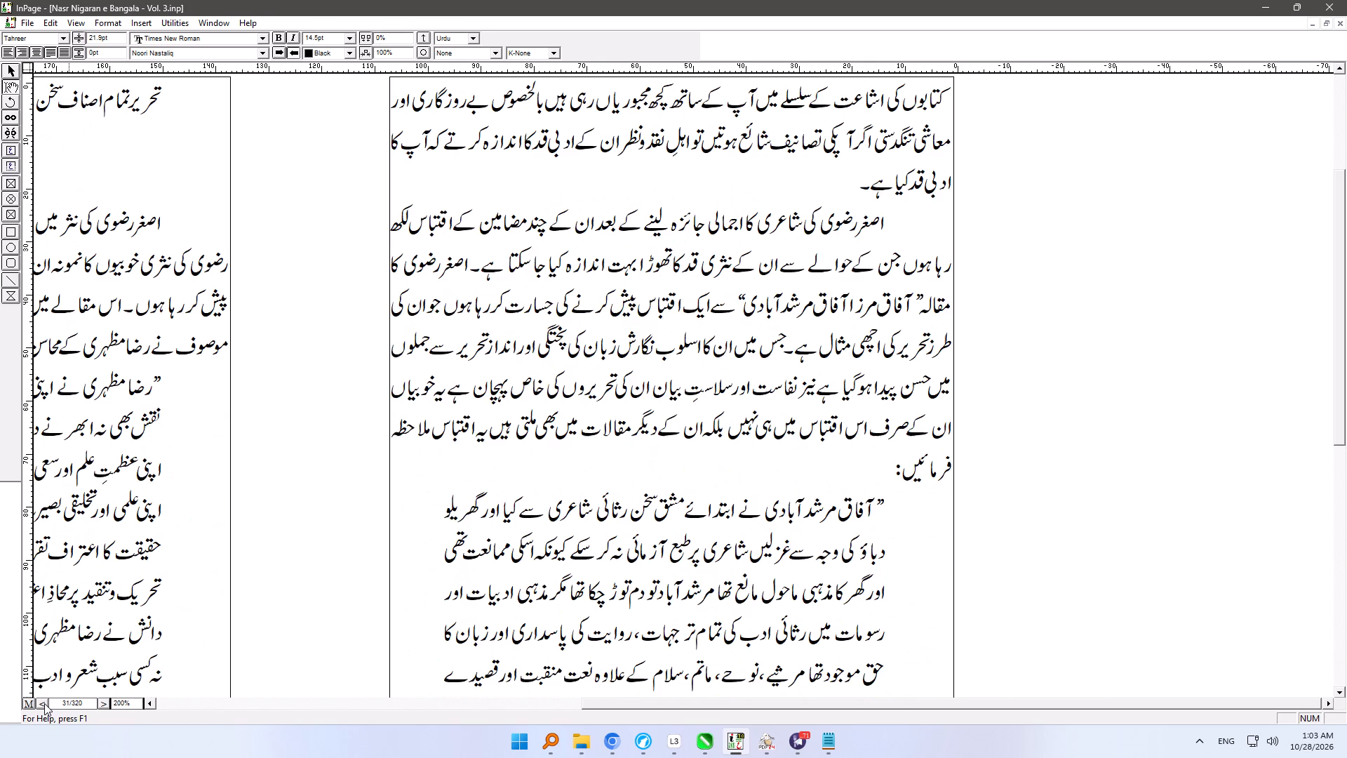
left_click(44, 703)
left_click(44, 703)
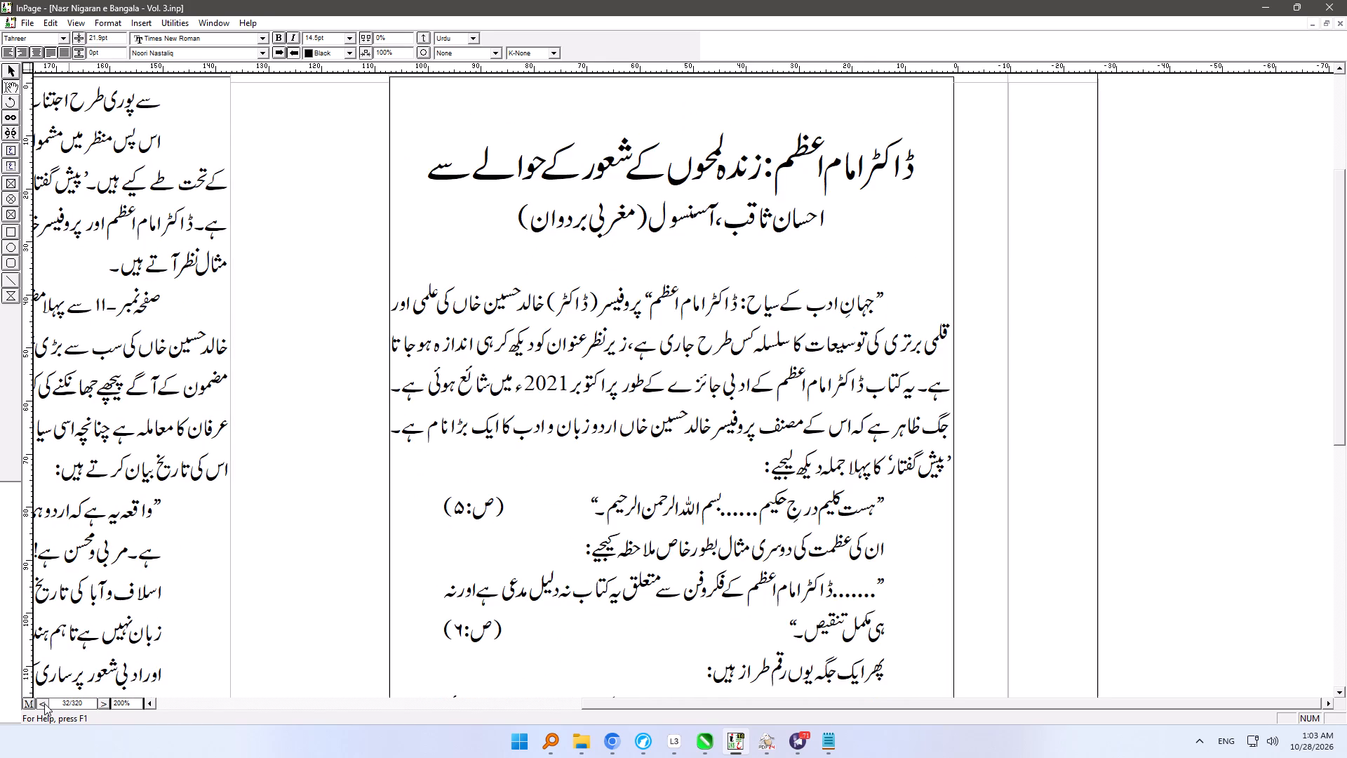
left_click(44, 703)
left_click(44, 703)
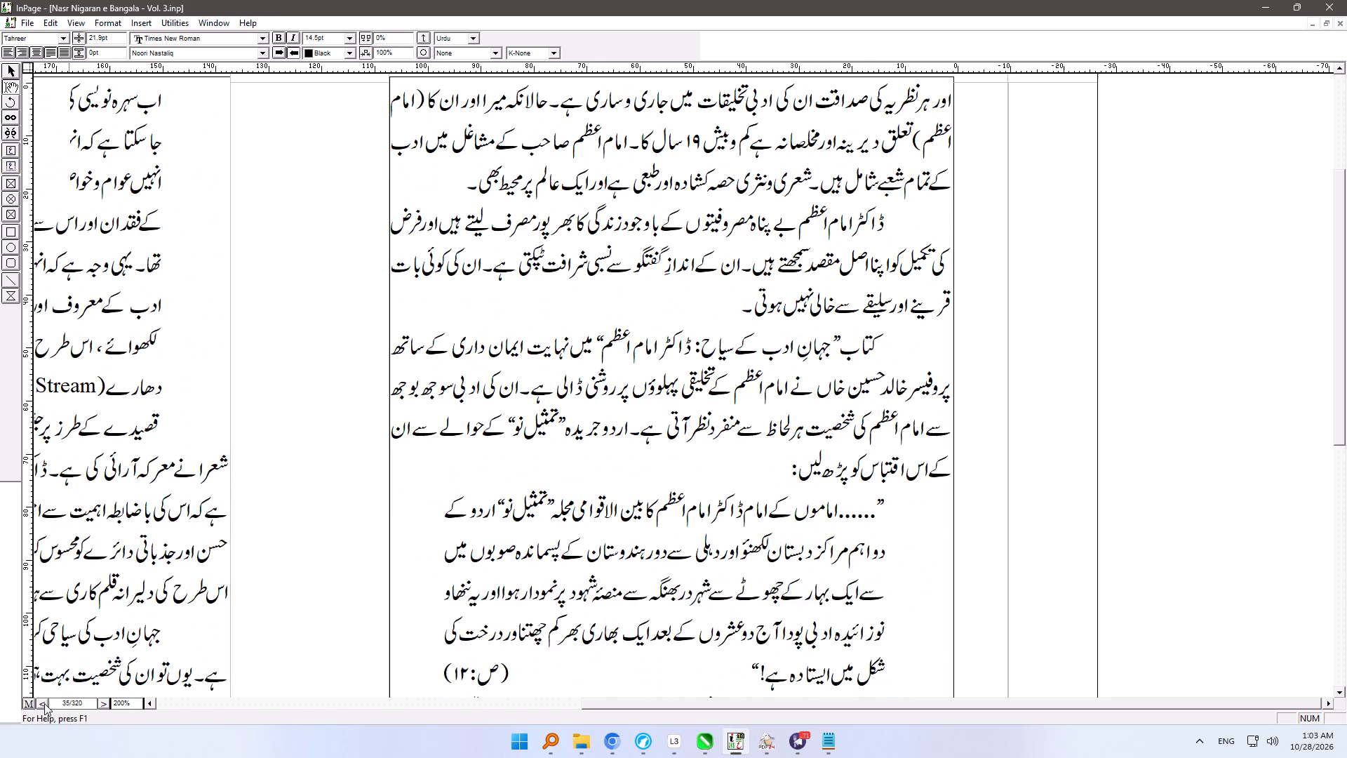
left_click(44, 703)
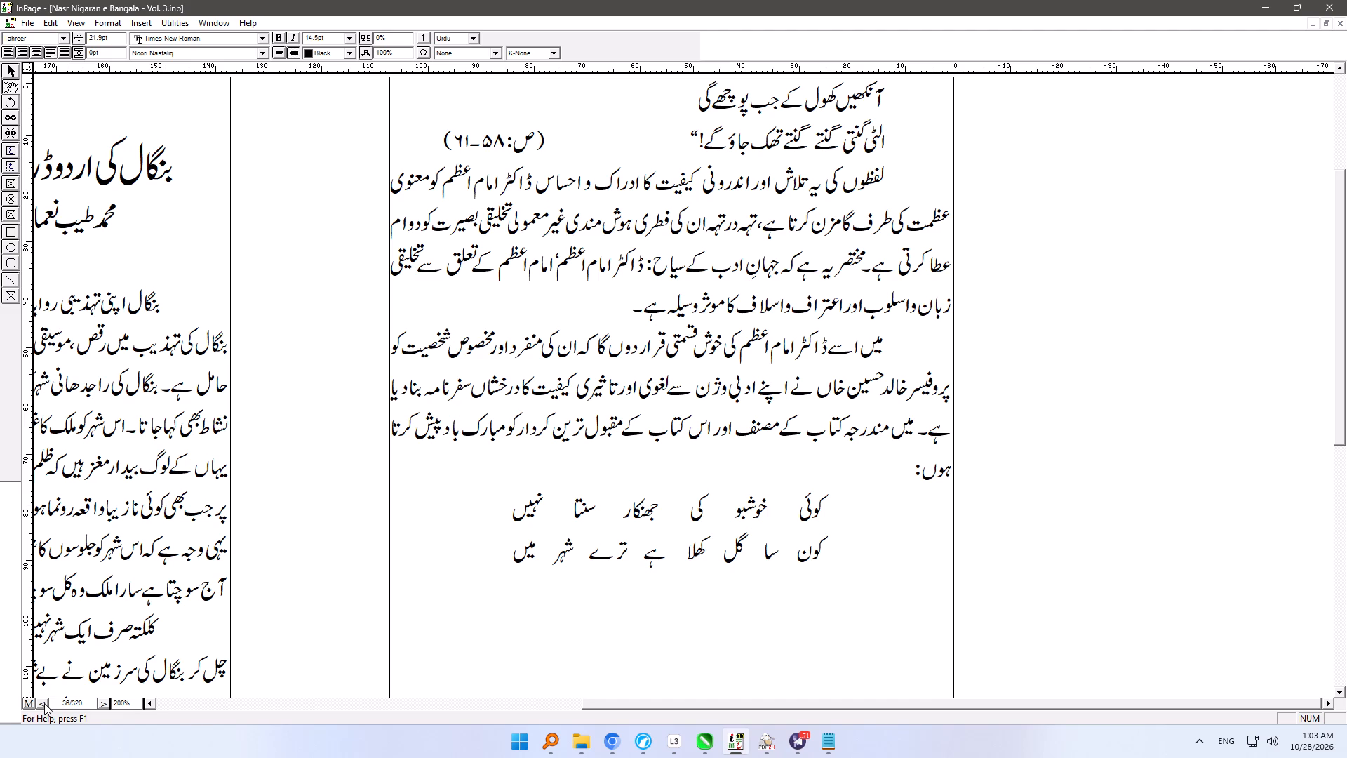
left_click(44, 703)
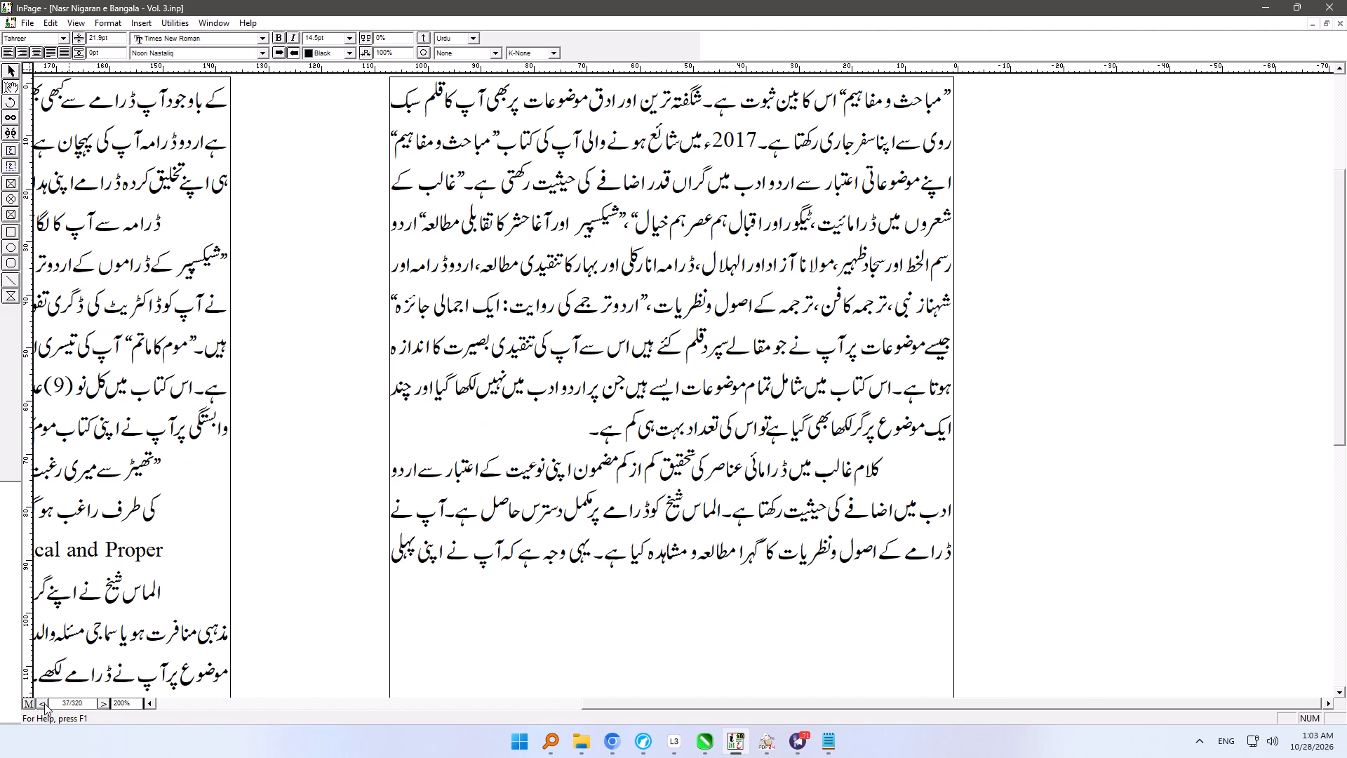
left_click(44, 703)
left_click(44, 703)
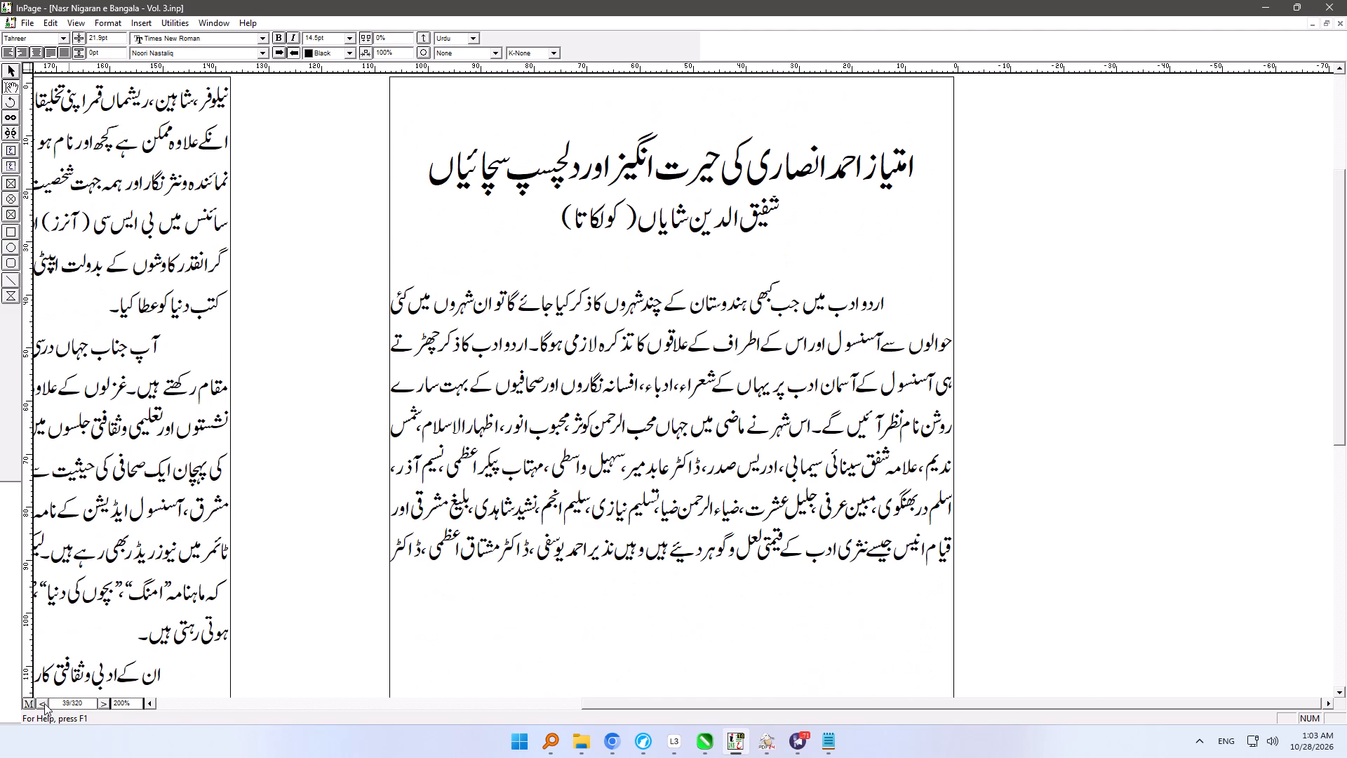
left_click(44, 703)
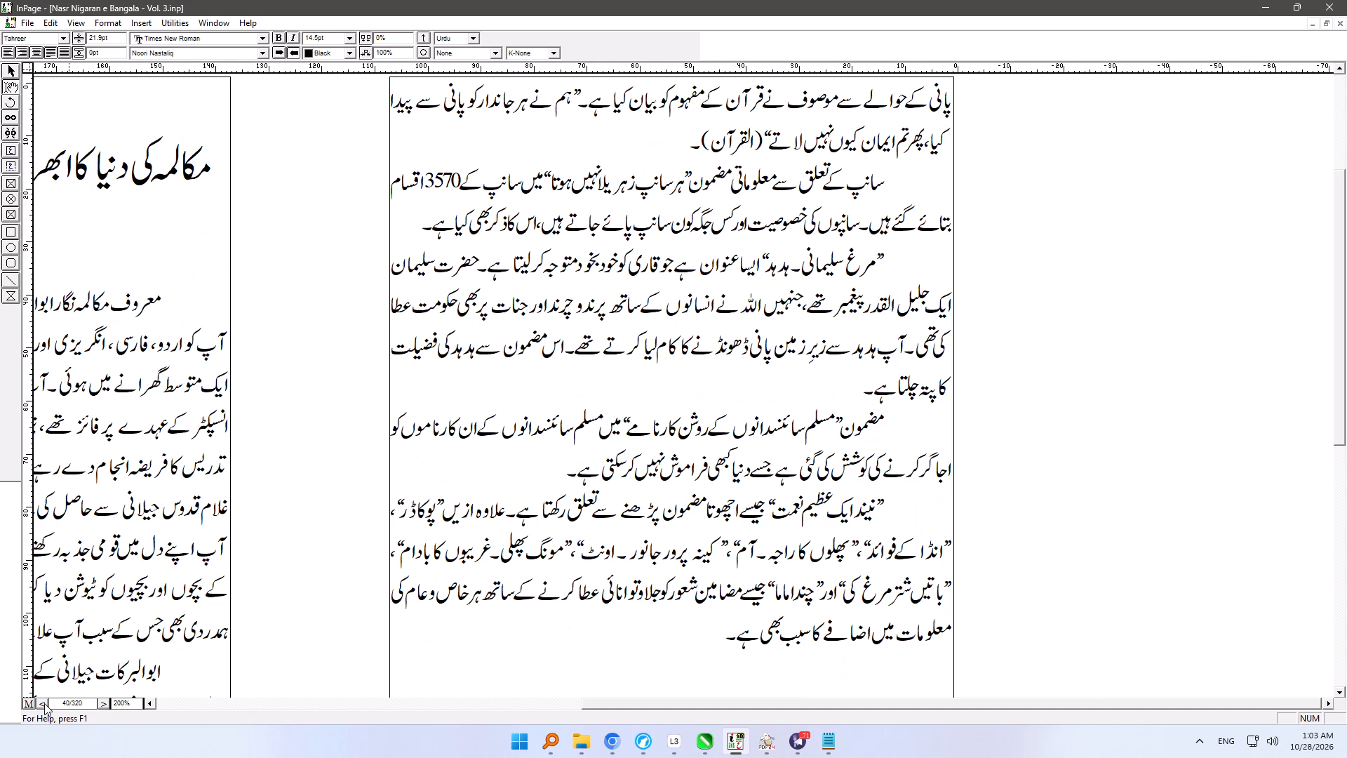
left_click(105, 700)
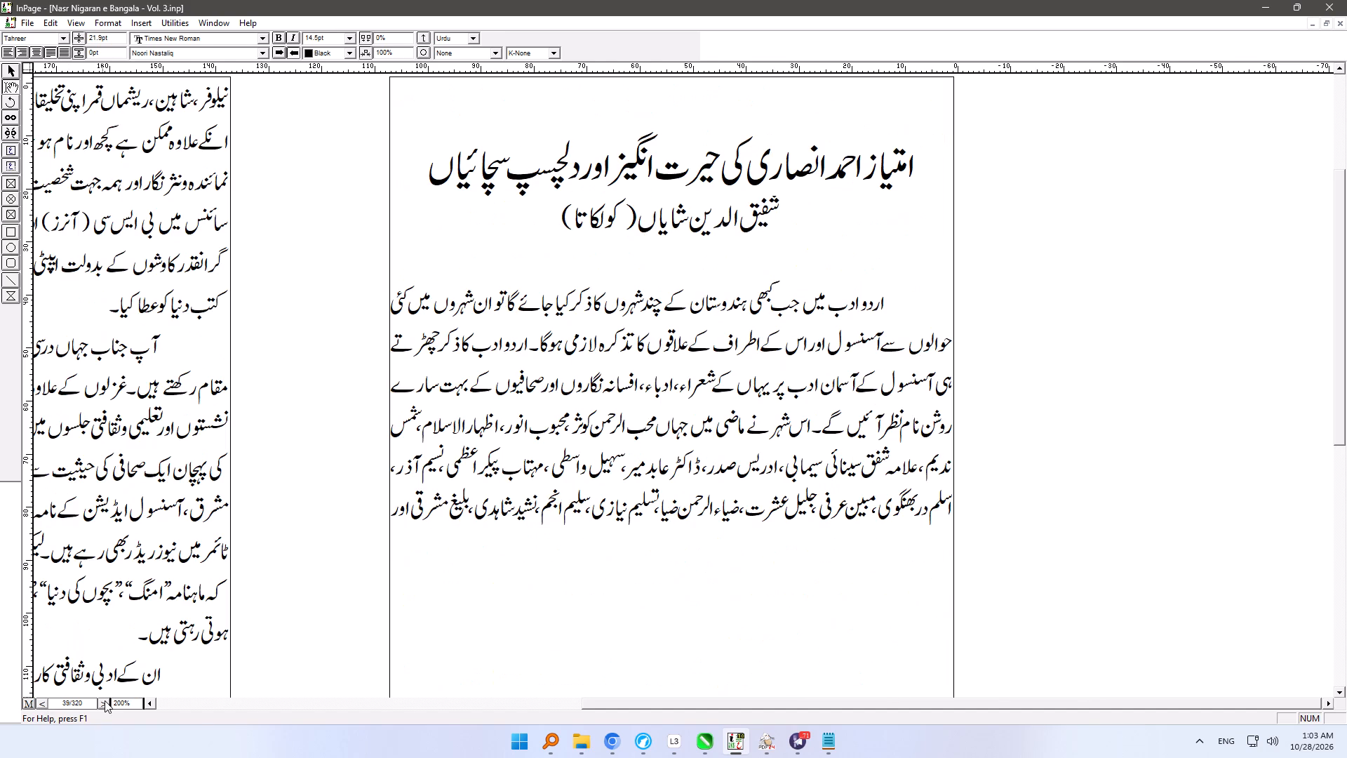
left_click(923, 303)
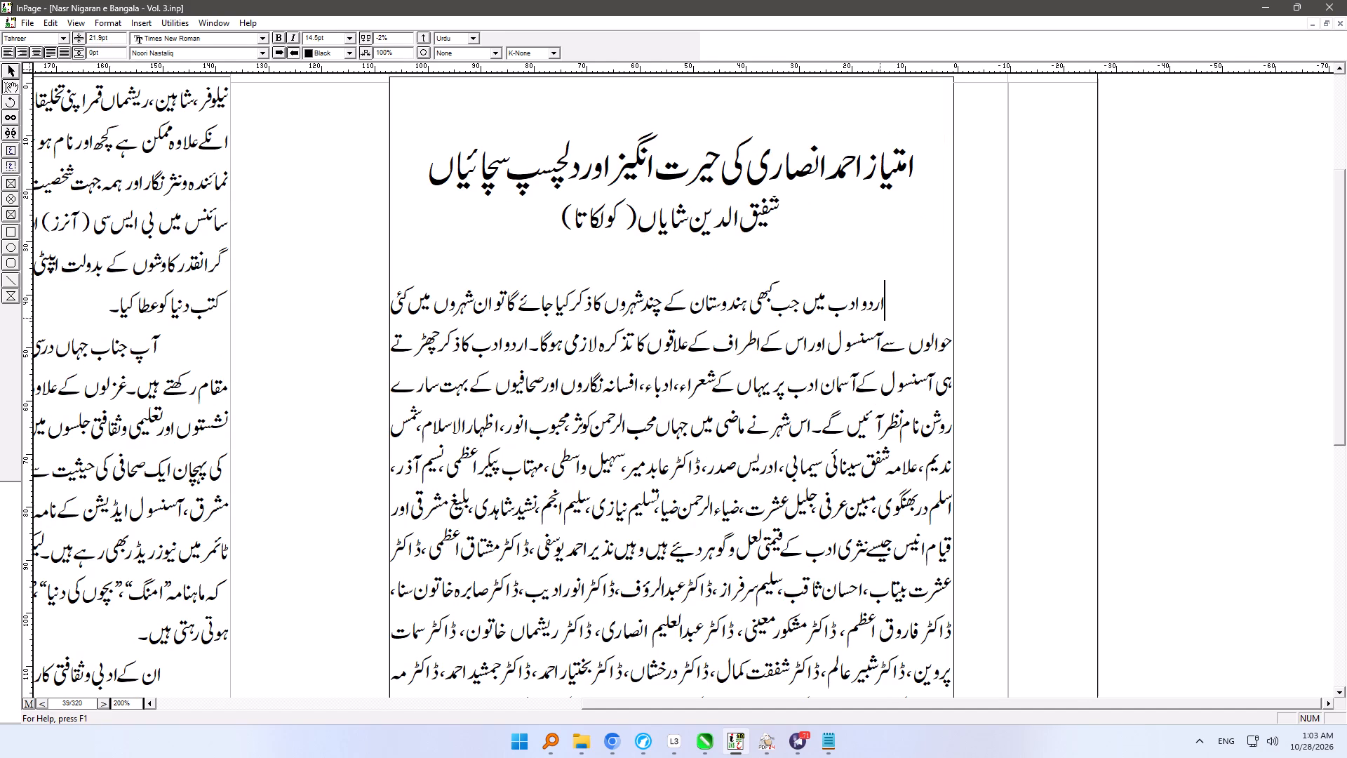
left_click(46, 704)
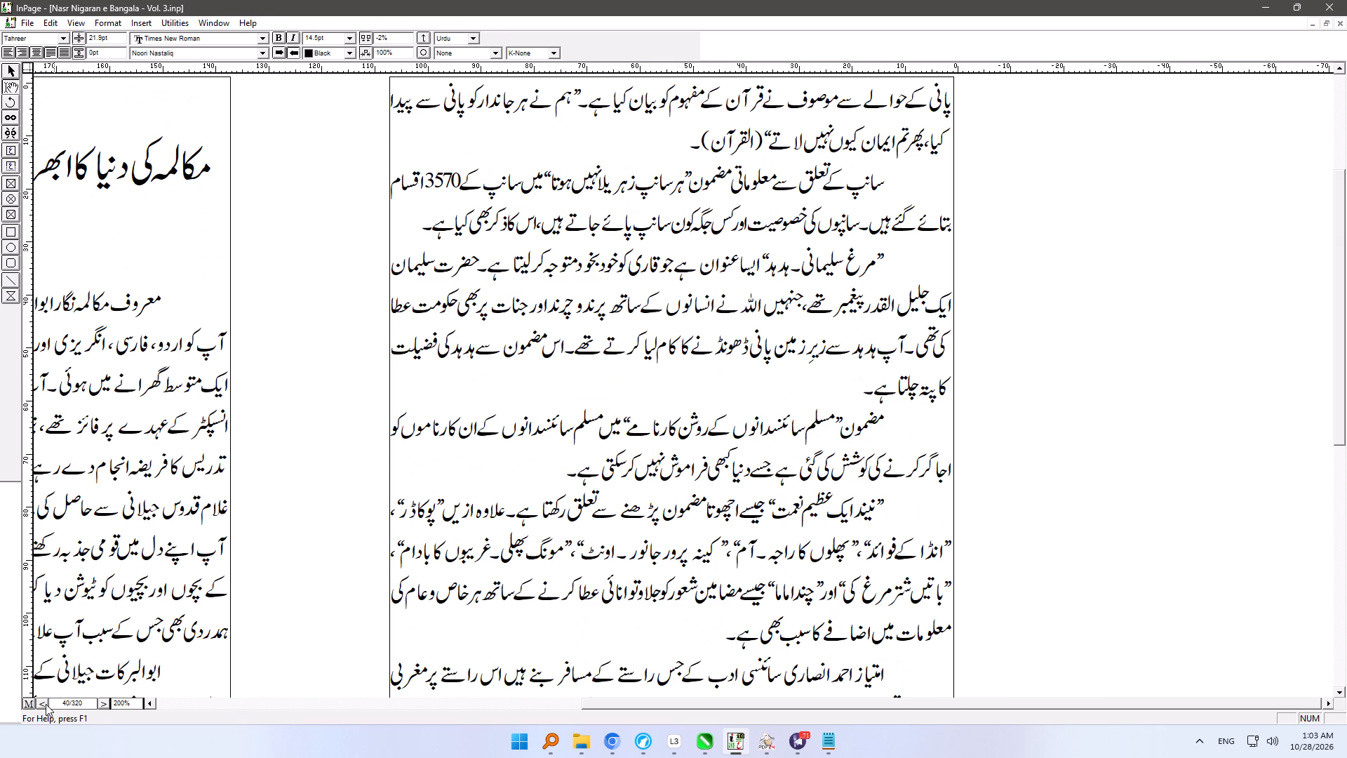
right_click_drag(625, 576, 684, 229, "ctrl")
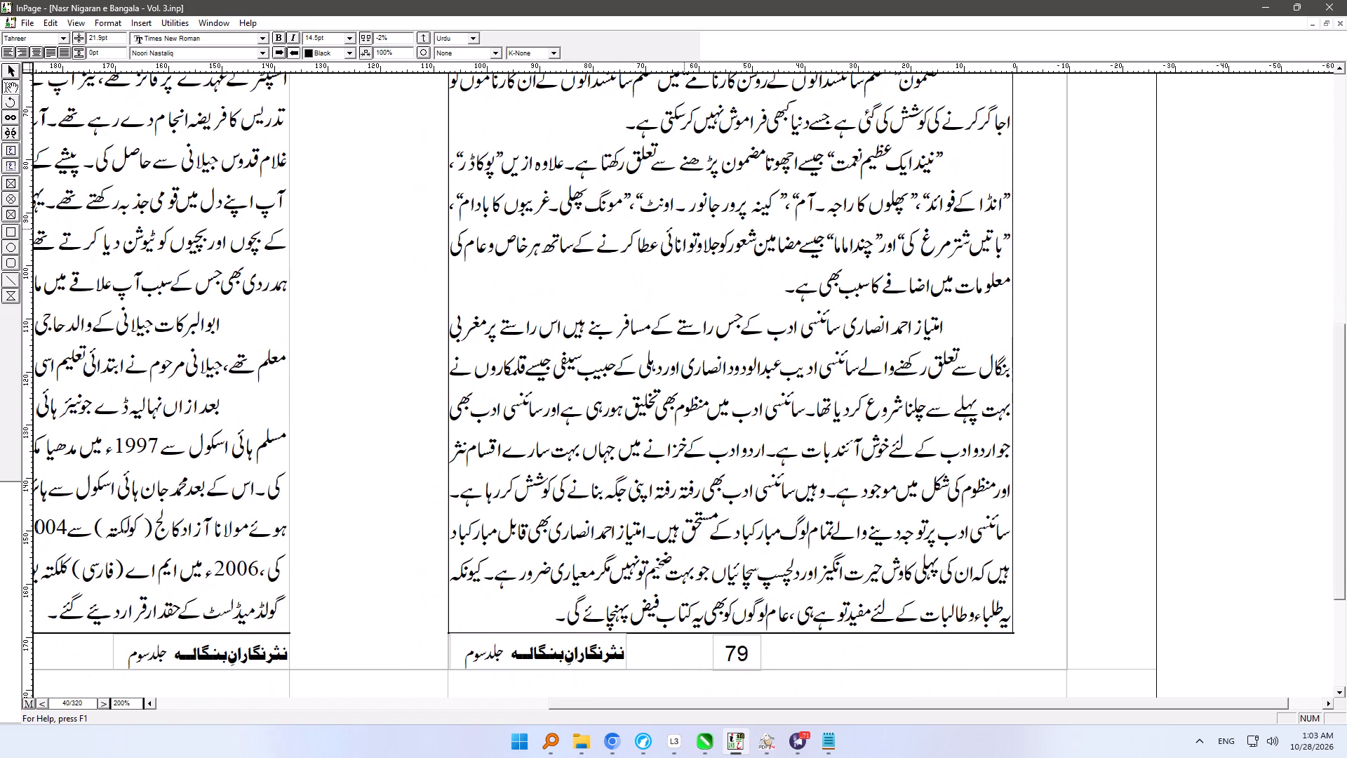
left_click(546, 608)
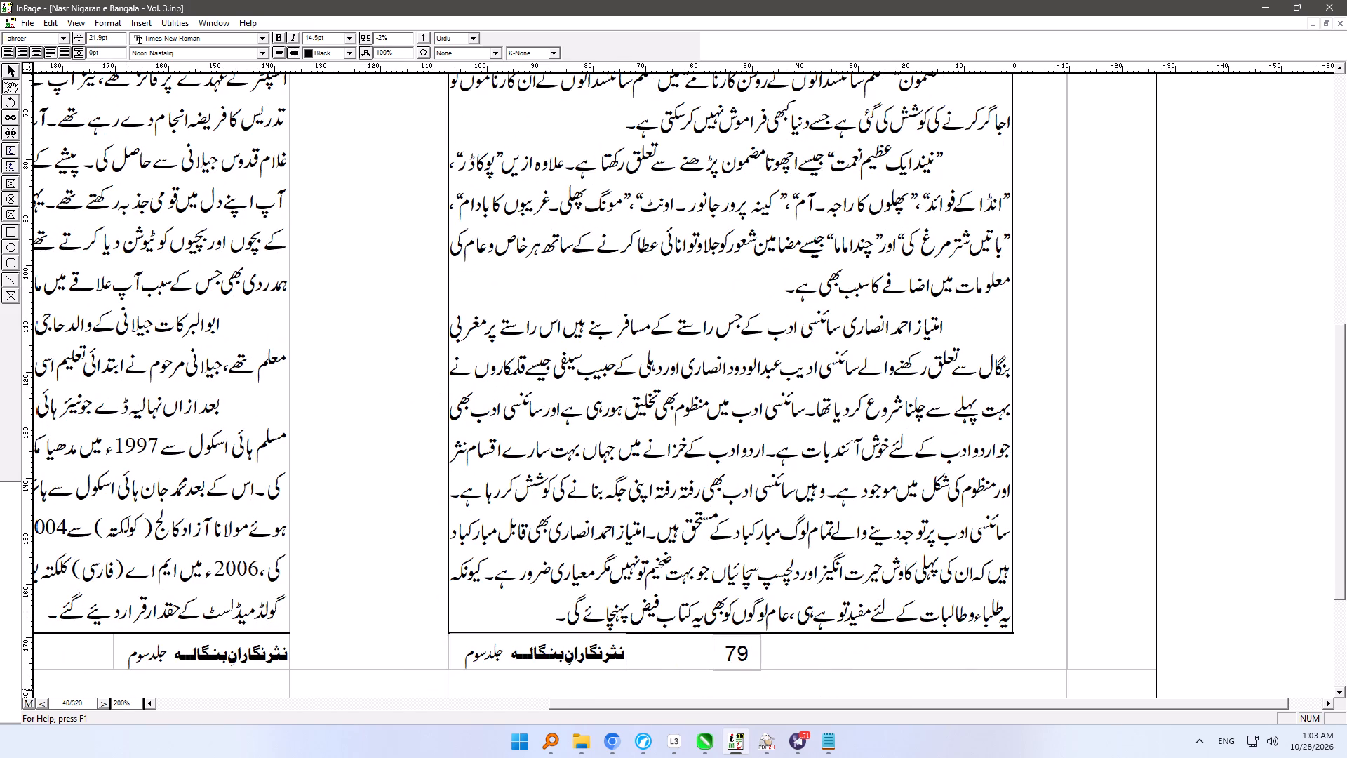
left_click(105, 707)
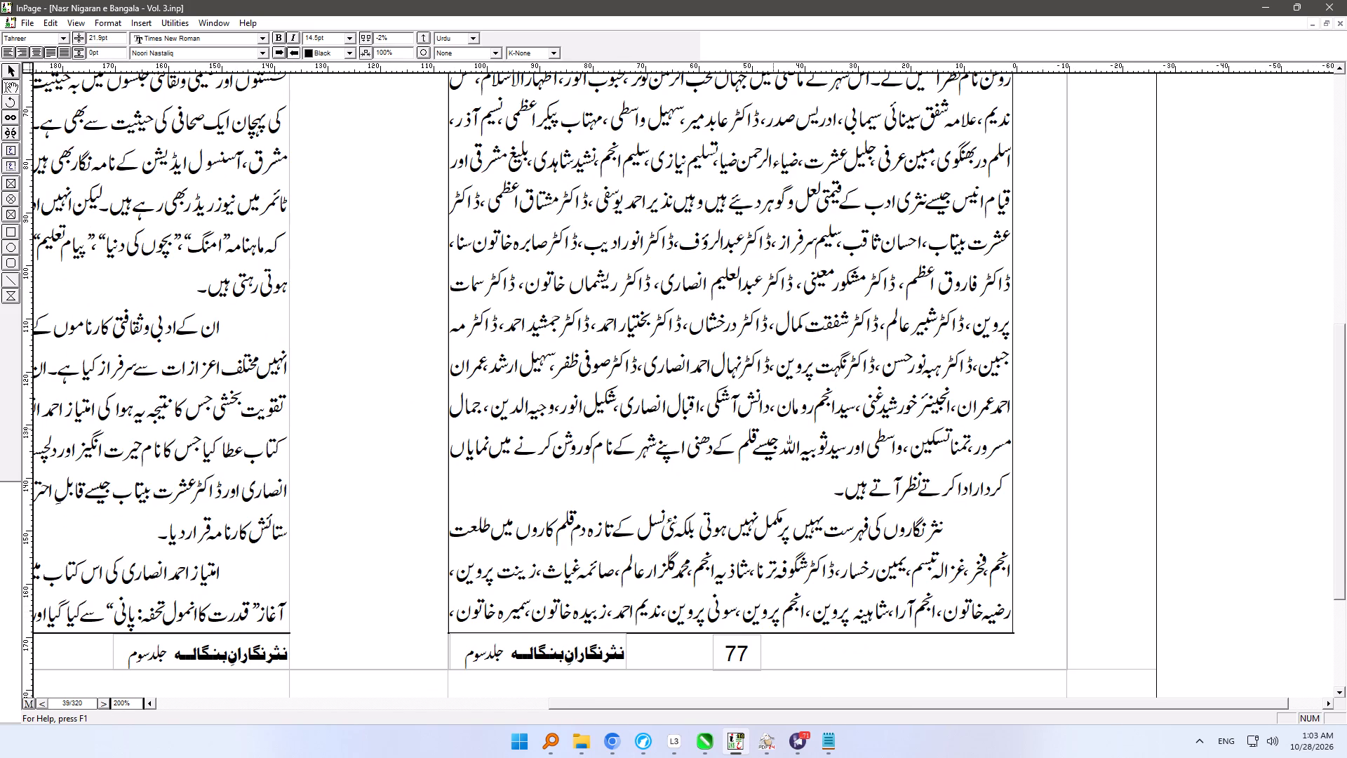
right_click_drag(782, 260, 759, 611, "ctrl")
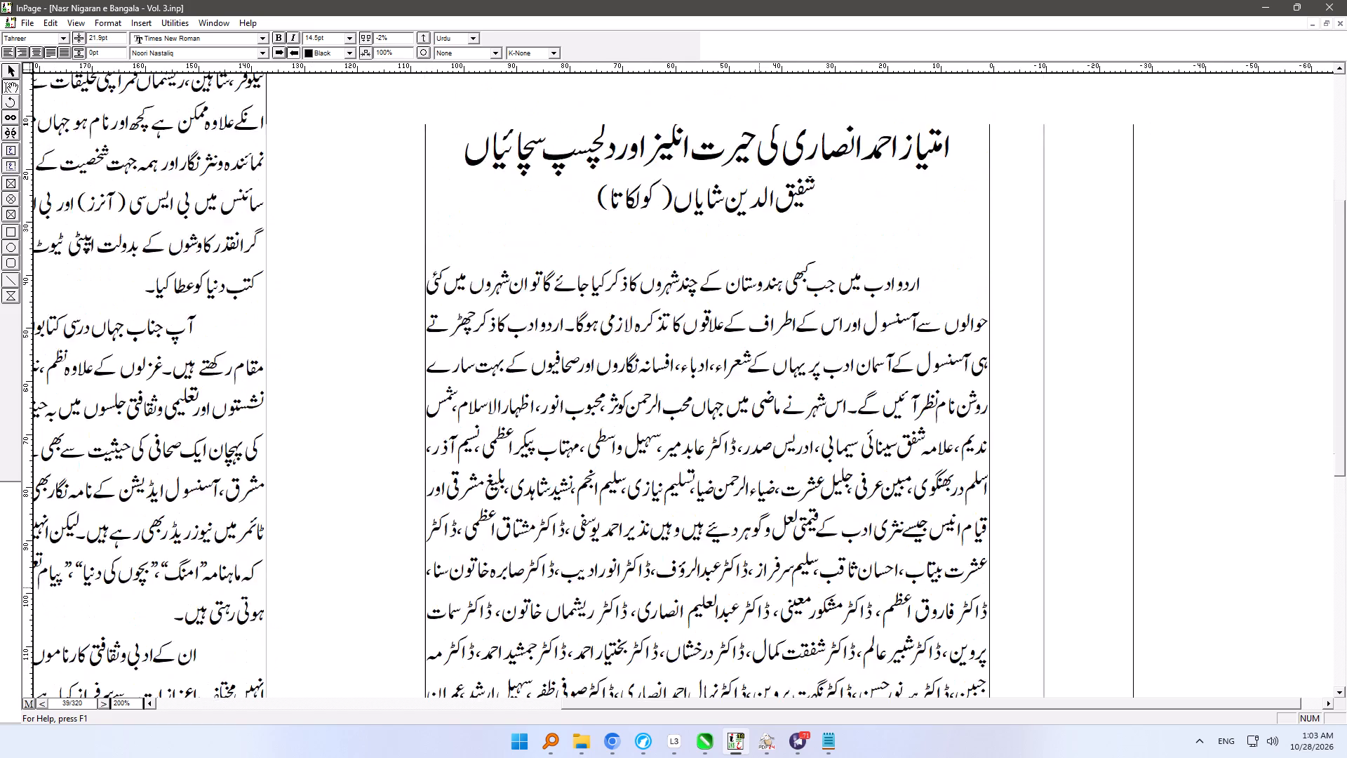
right_click_drag(759, 611, 759, 655, "ctrl")
left_click(972, 358)
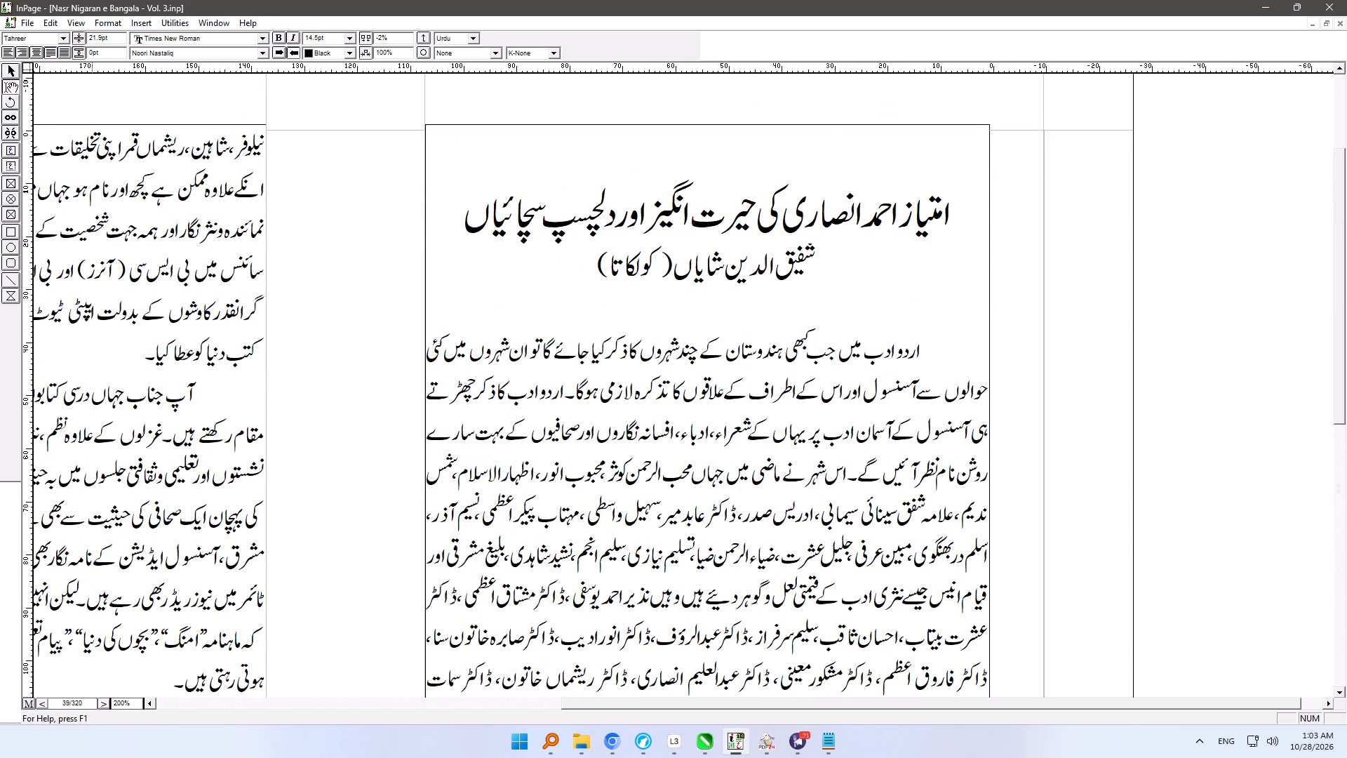
left_click(43, 704)
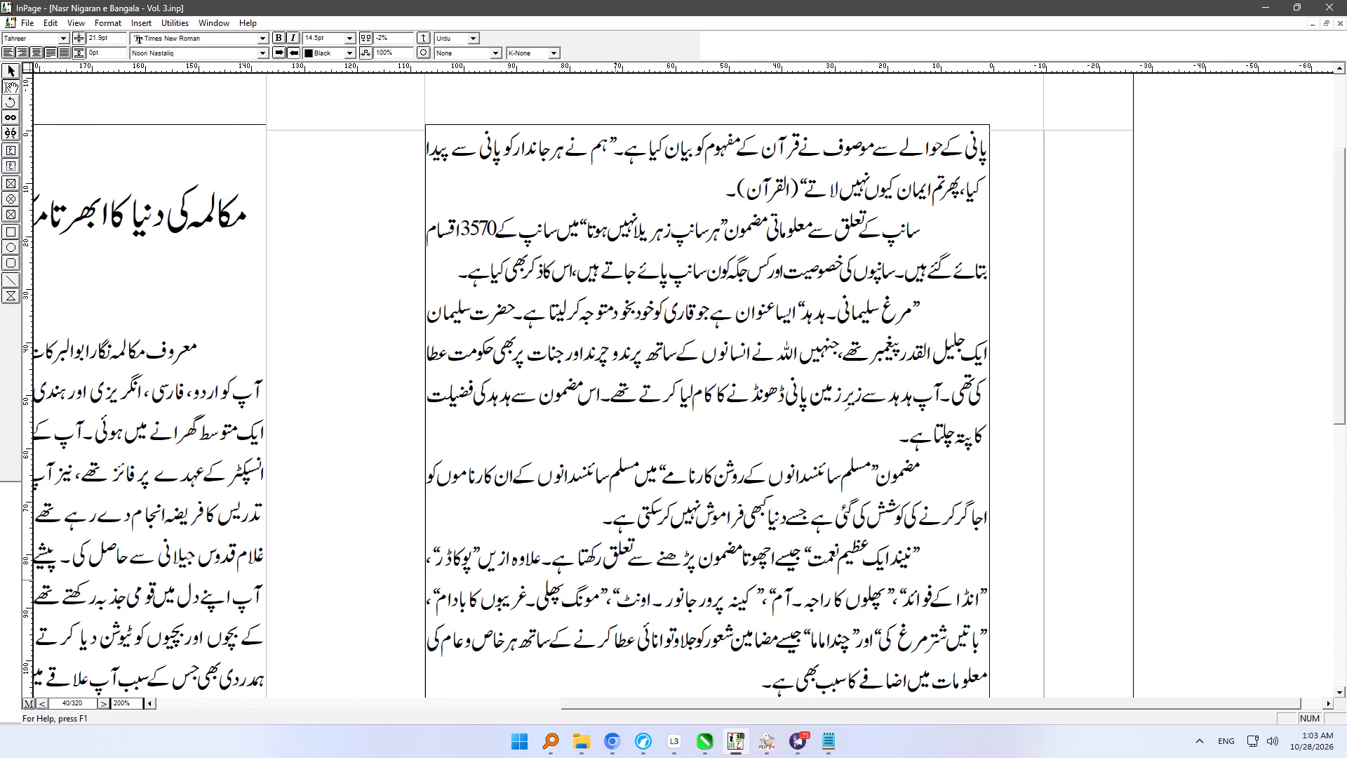
right_click_drag(635, 643, 636, 253, "ctrl")
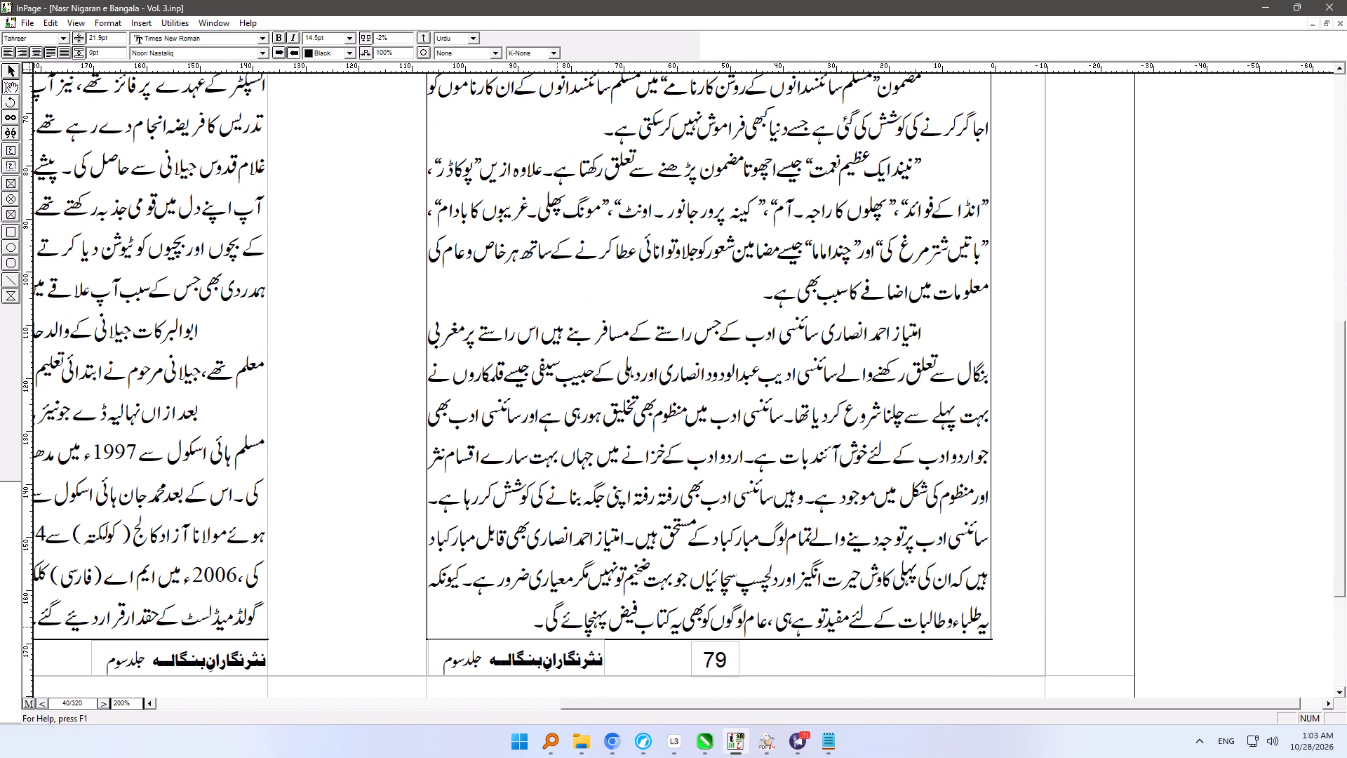
left_click(536, 625, "shift")
left_click(542, 625, "shift")
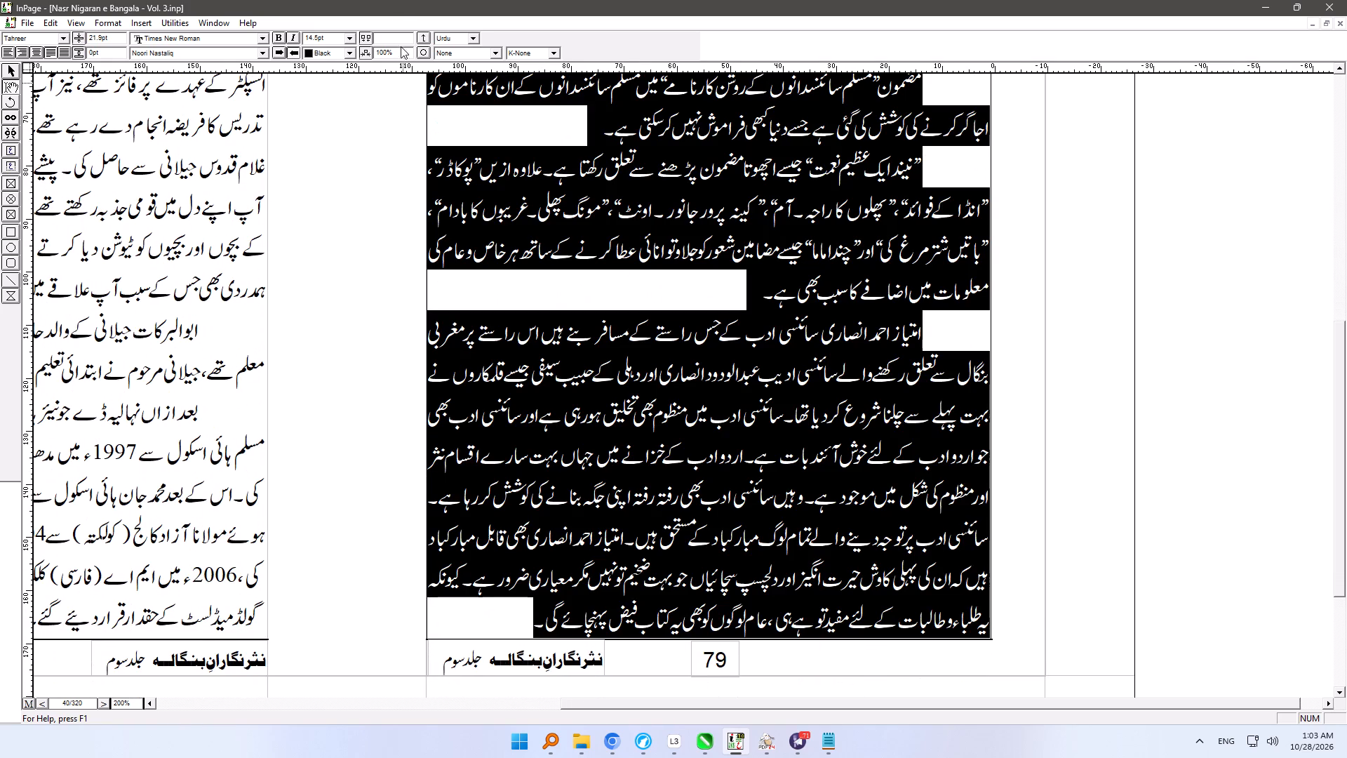
left_click(392, 35)
key("3")
key("Return")
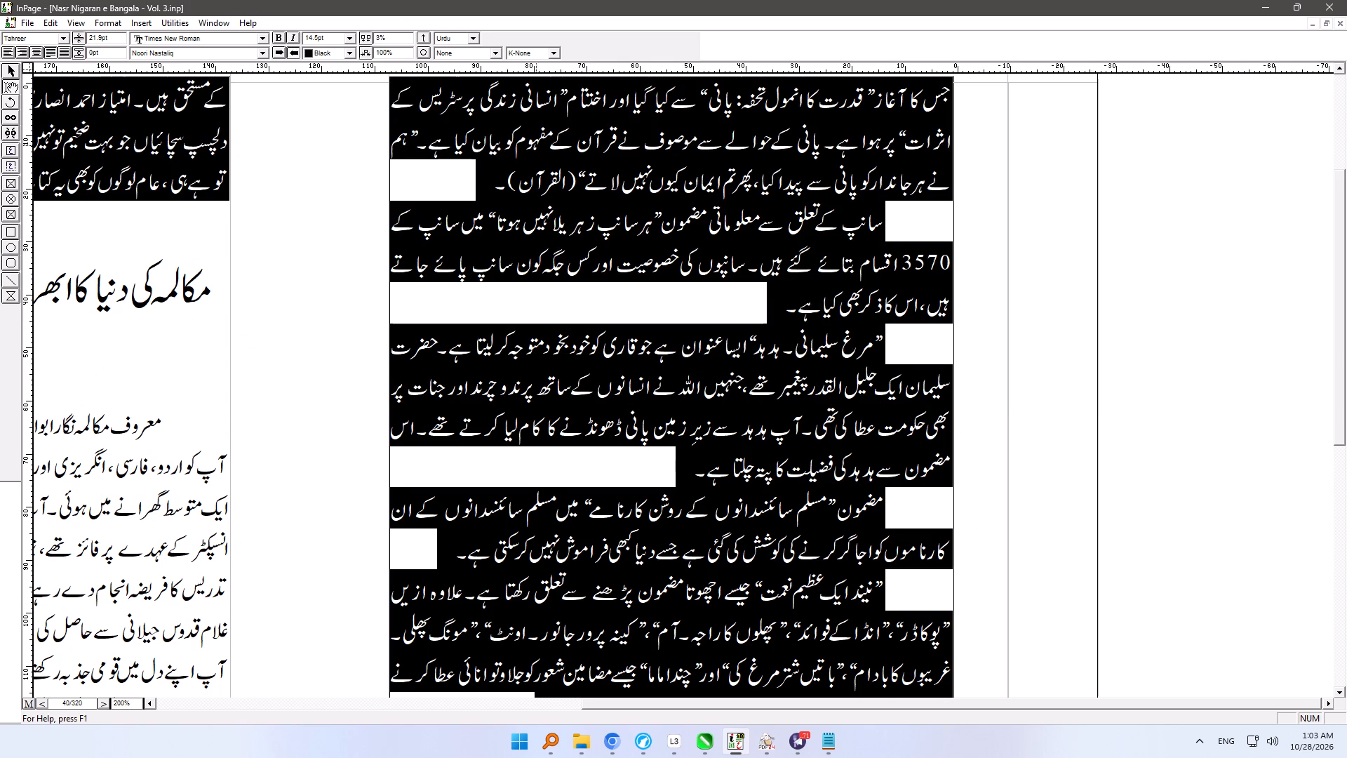
left_click(622, 241)
Insert nineteen blank lines after the امتیاز احمد انصاری article's ending, pushing the ابوالبرکات جیلانی article's heading to the top of page 41.
right_click_drag(443, 274, 956, 392, "ctrl")
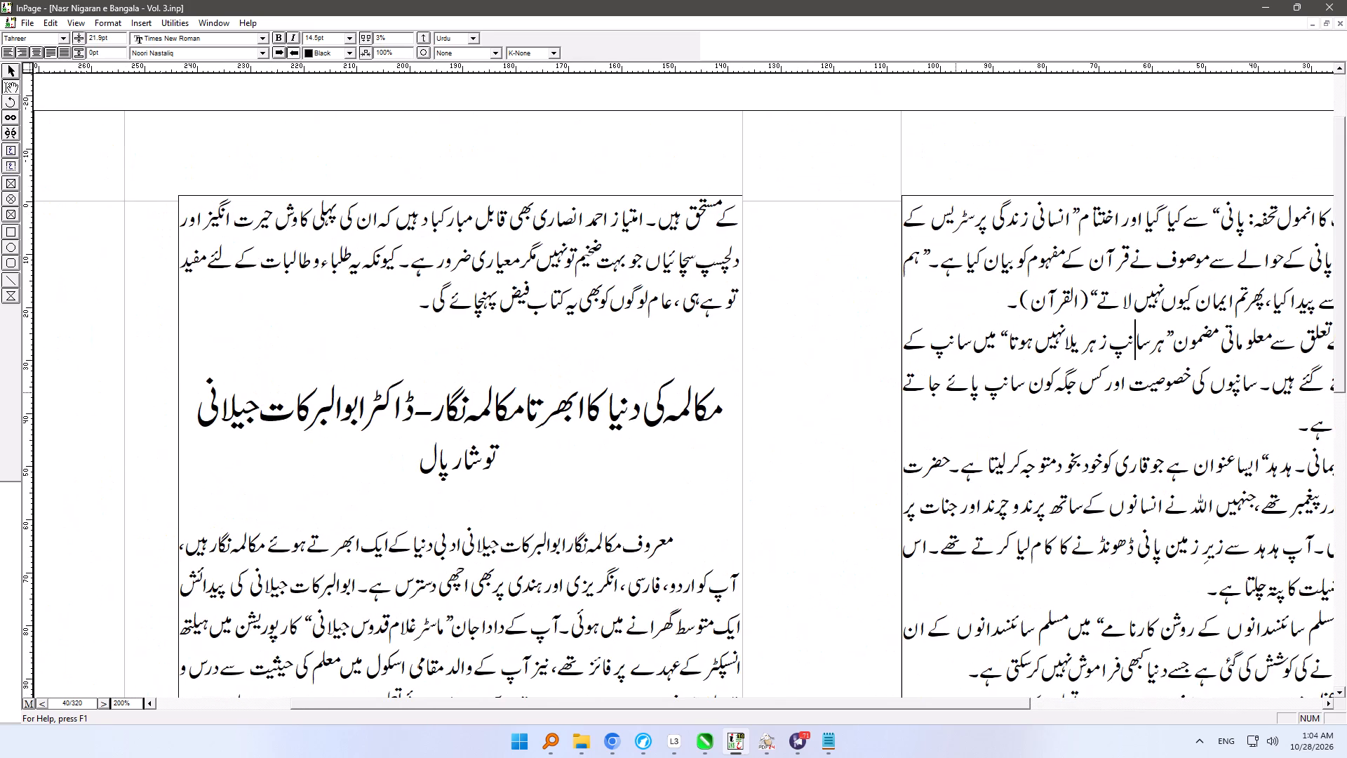
left_click(697, 359)
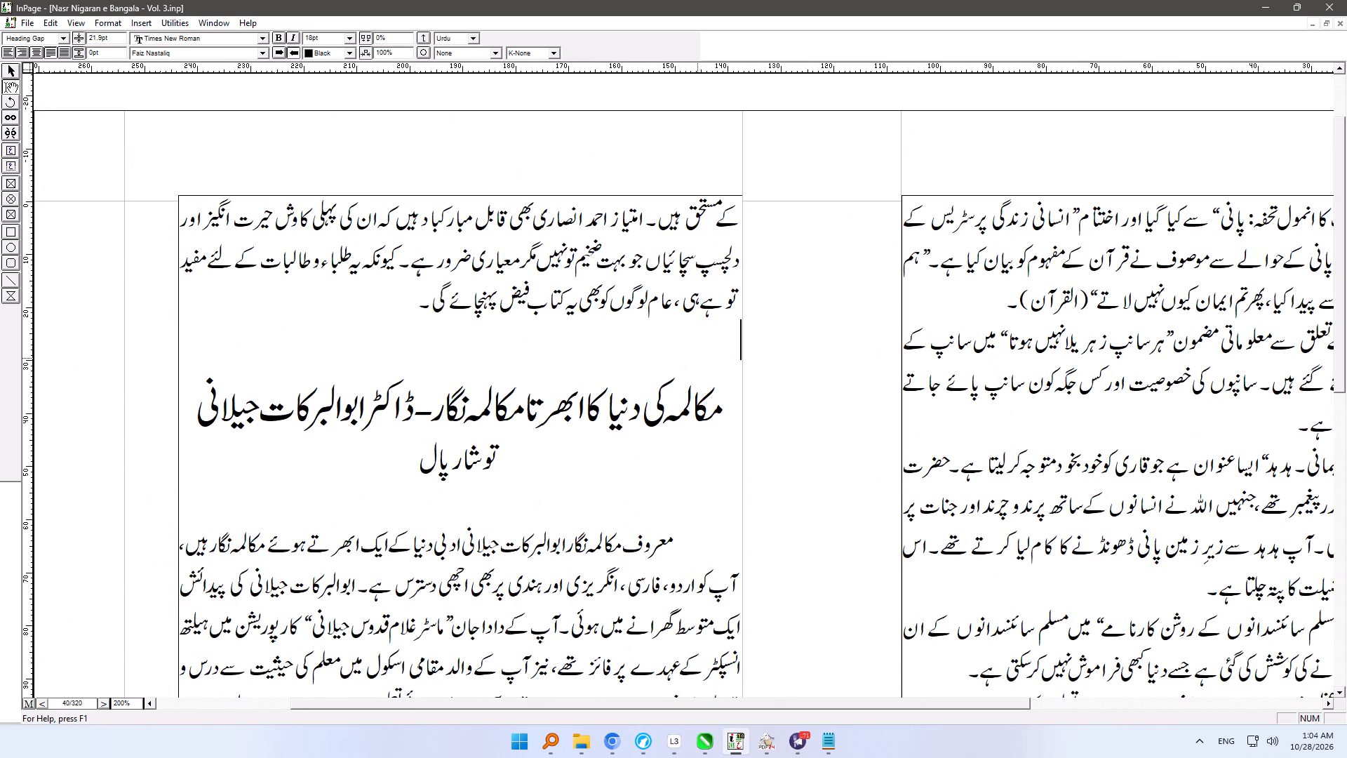
key("Return")
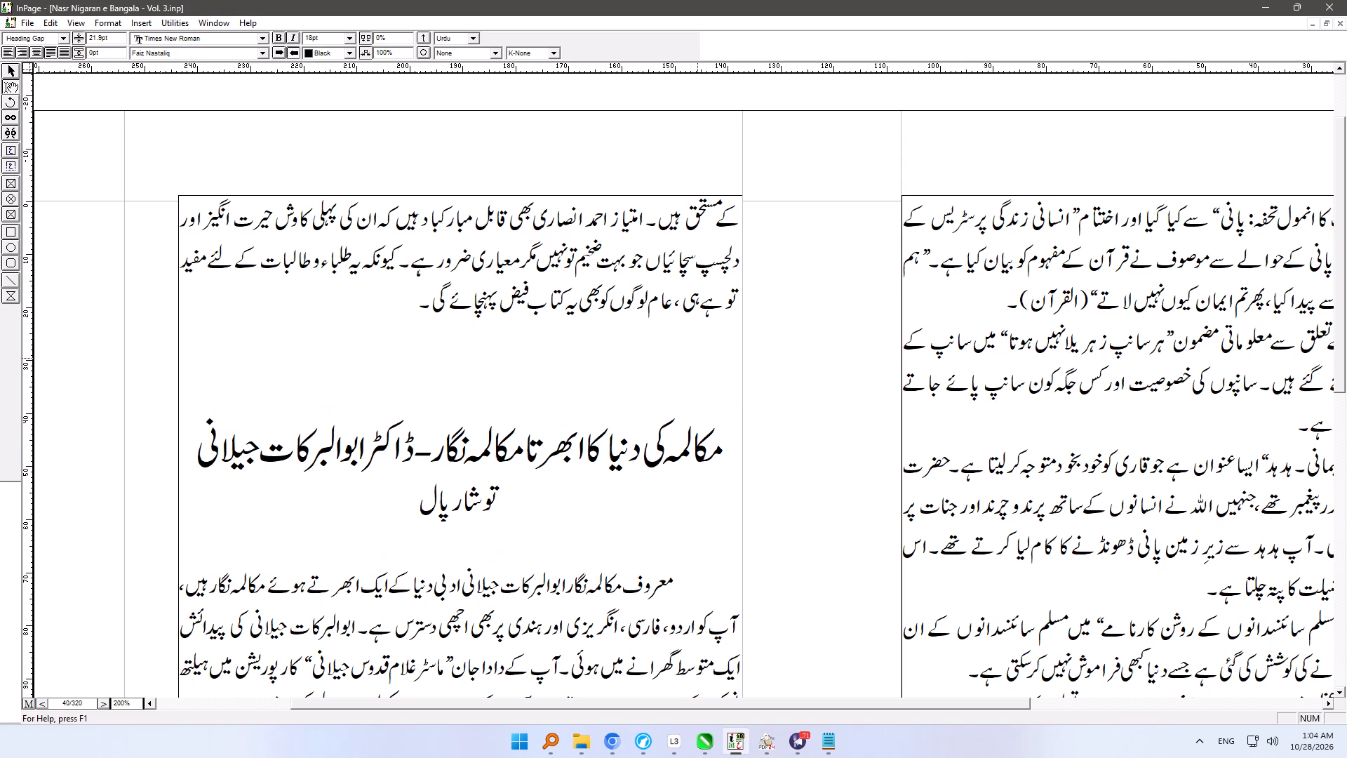
key("Down")
key("Down")
key("Down")
key("Down")
left_click(735, 405)
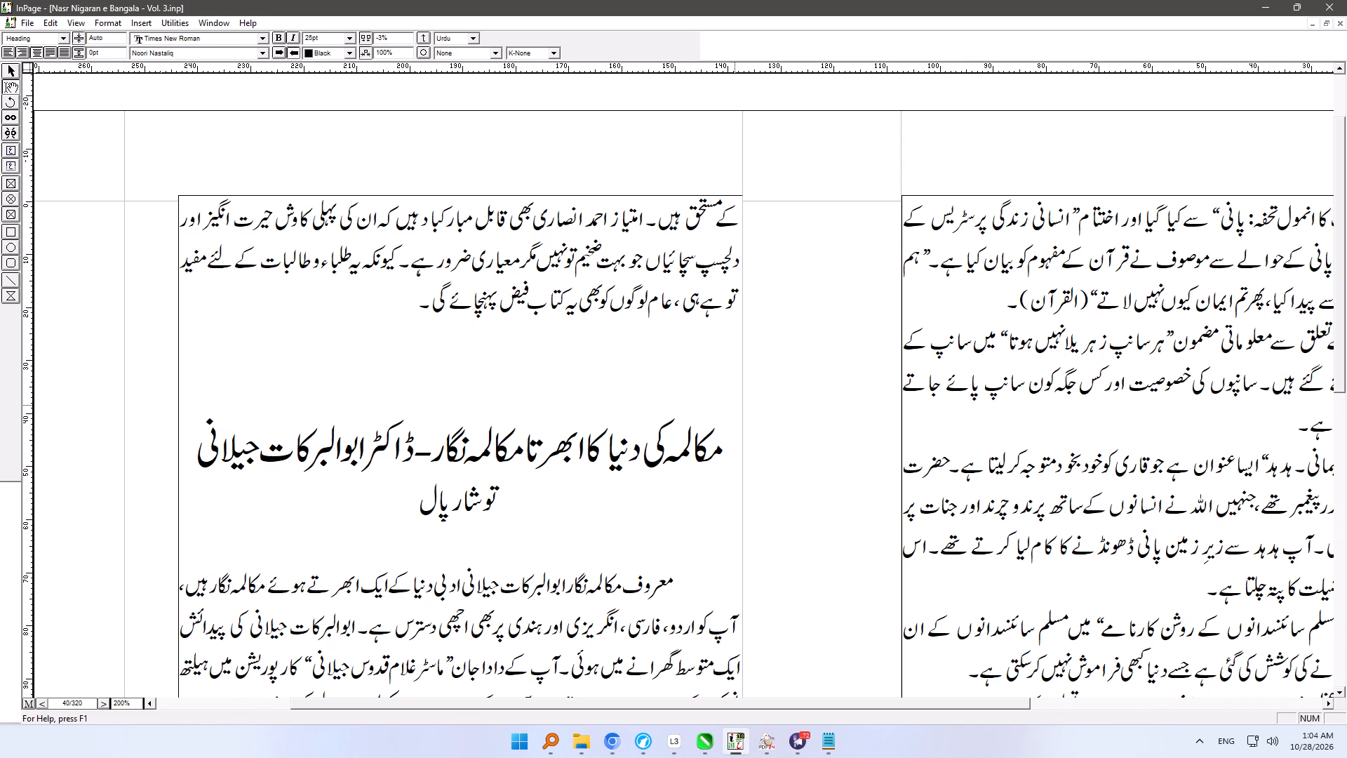
key("Return")
key("Return")
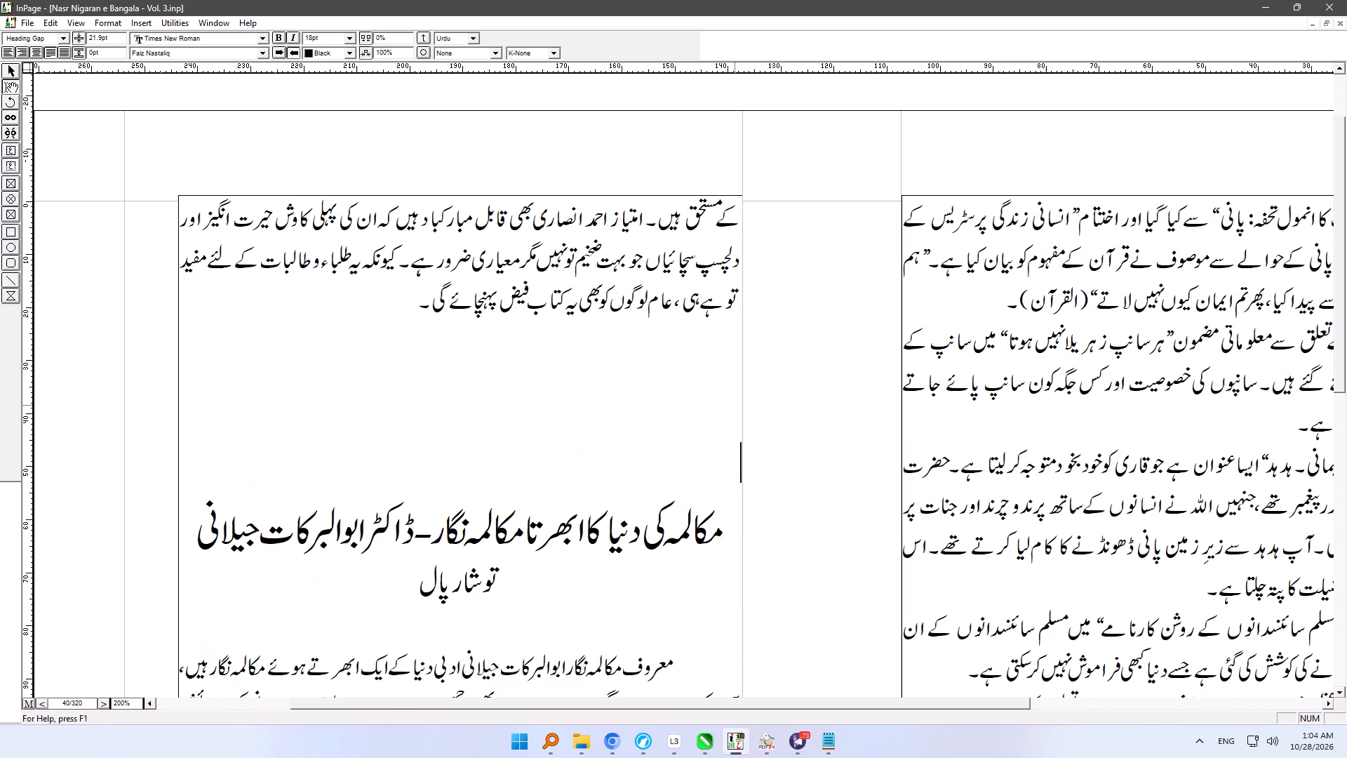
key("Return")
key("Return")
key("Return")
key("Return")
key("Return")
key("Return")
key("Return")
key("Return")
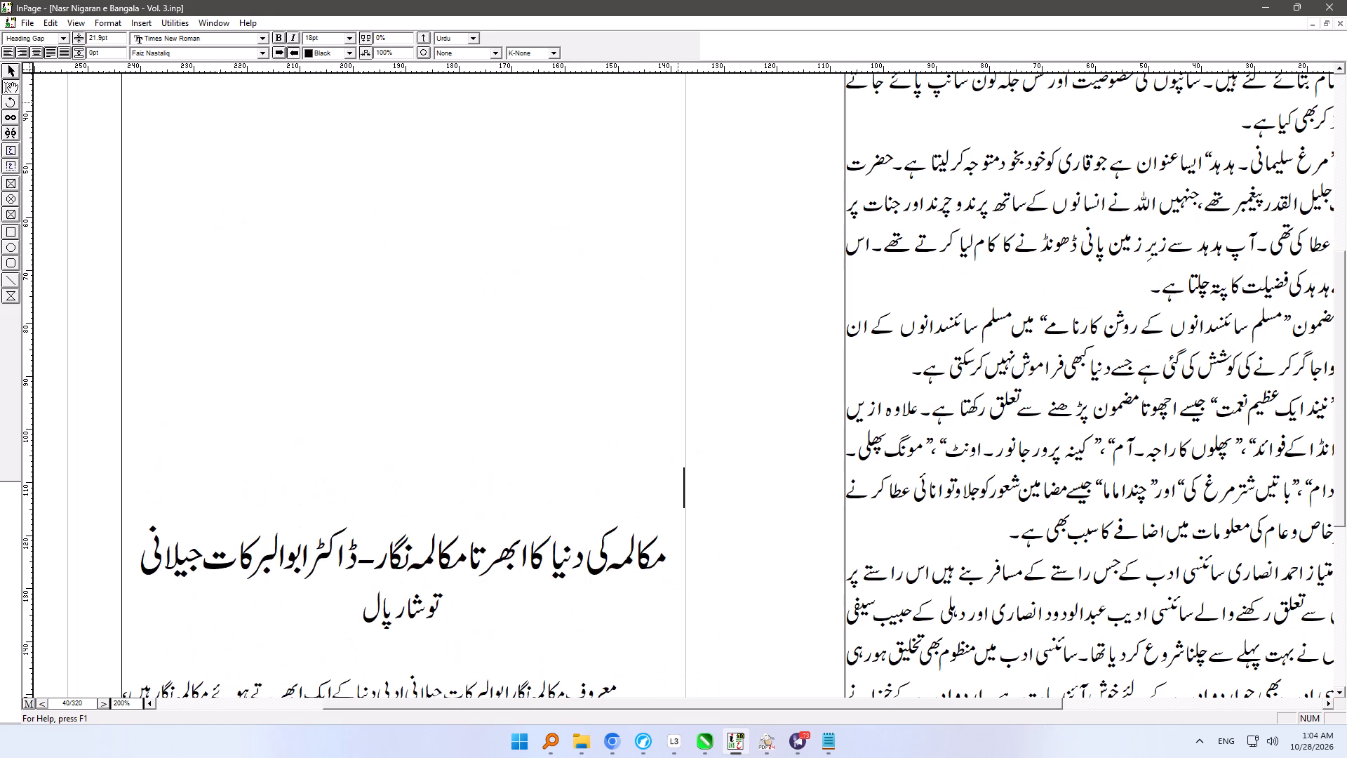
key("Return")
key("Return")
key("Return")
key("Return")
key("Return")
key("Return")
key("Return")
key("Return")
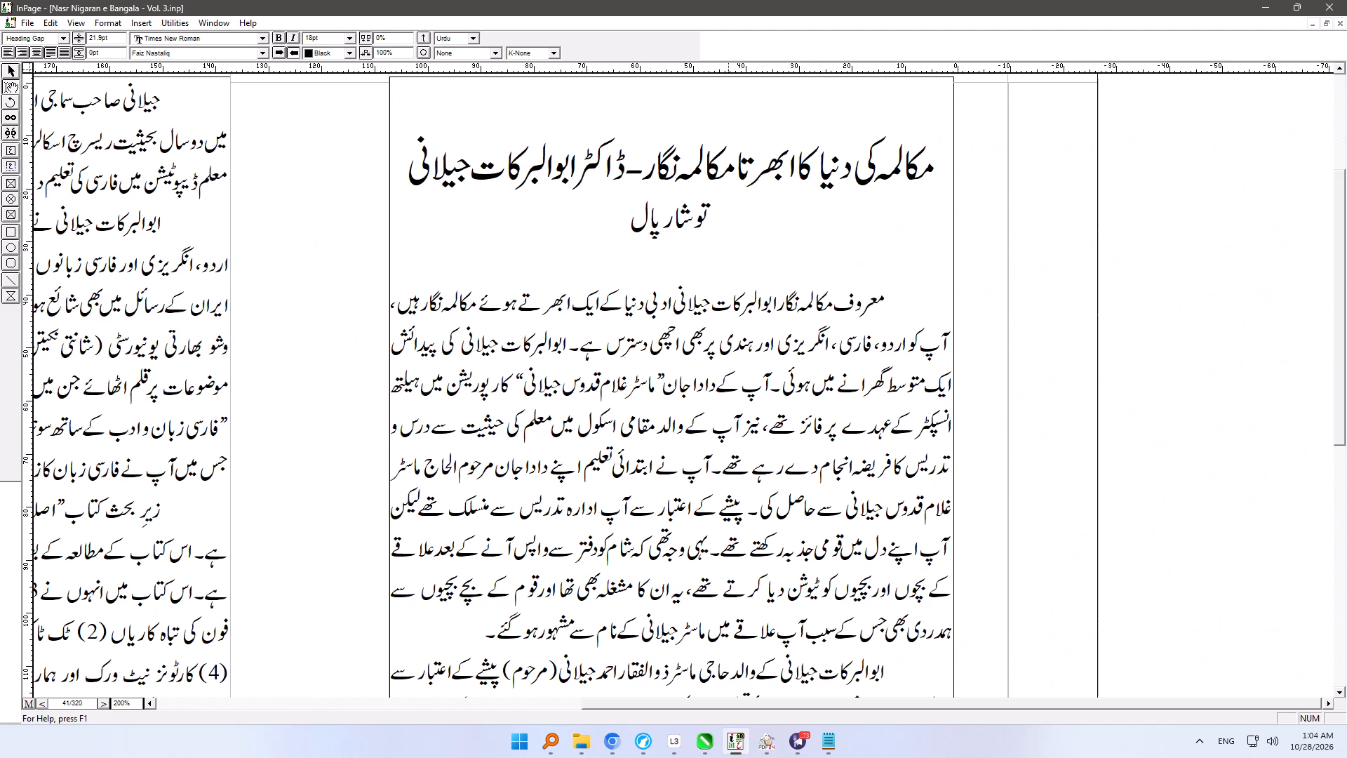
Look over the ابوالبرکات جیلانی article from page 41 to page 43, checking its layout and page ends.
left_click(503, 450)
right_click_drag(318, 469, 756, 471)
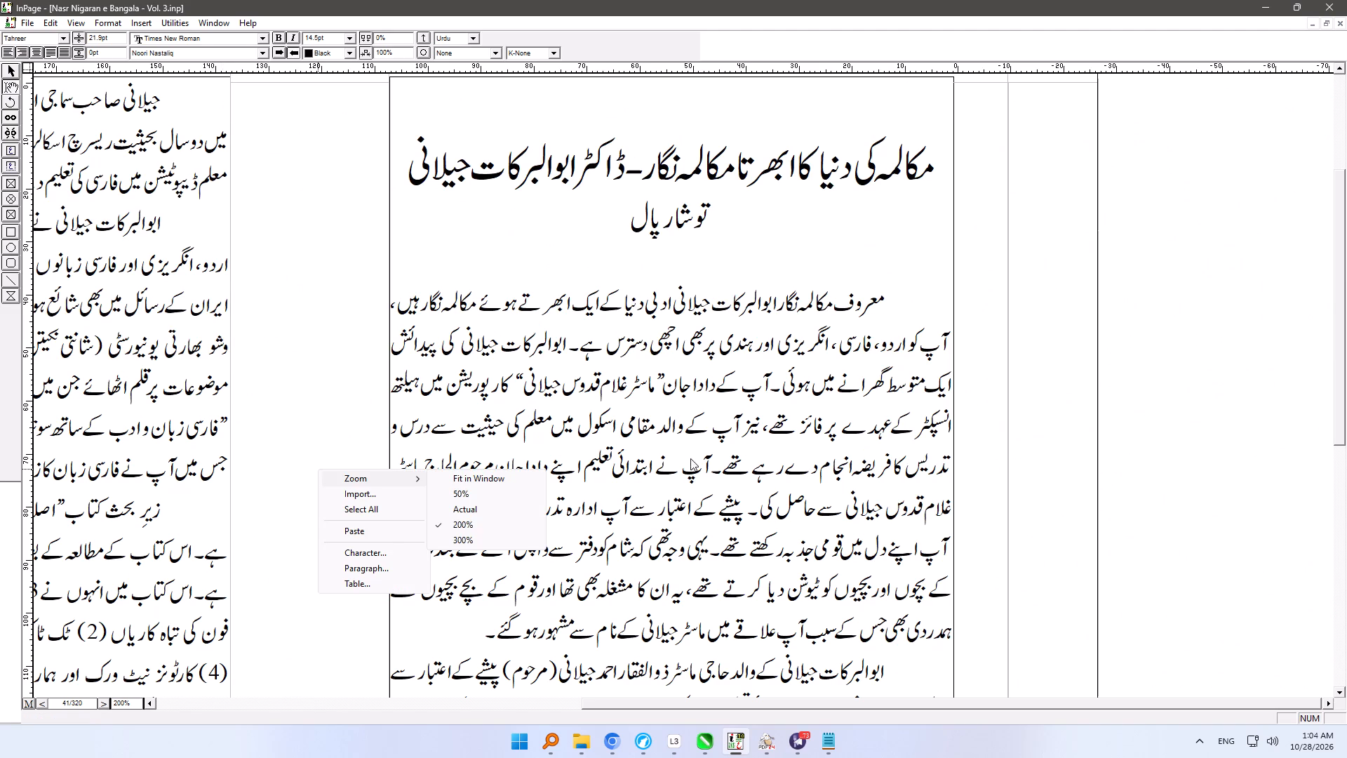
left_click(601, 425)
left_click(802, 364)
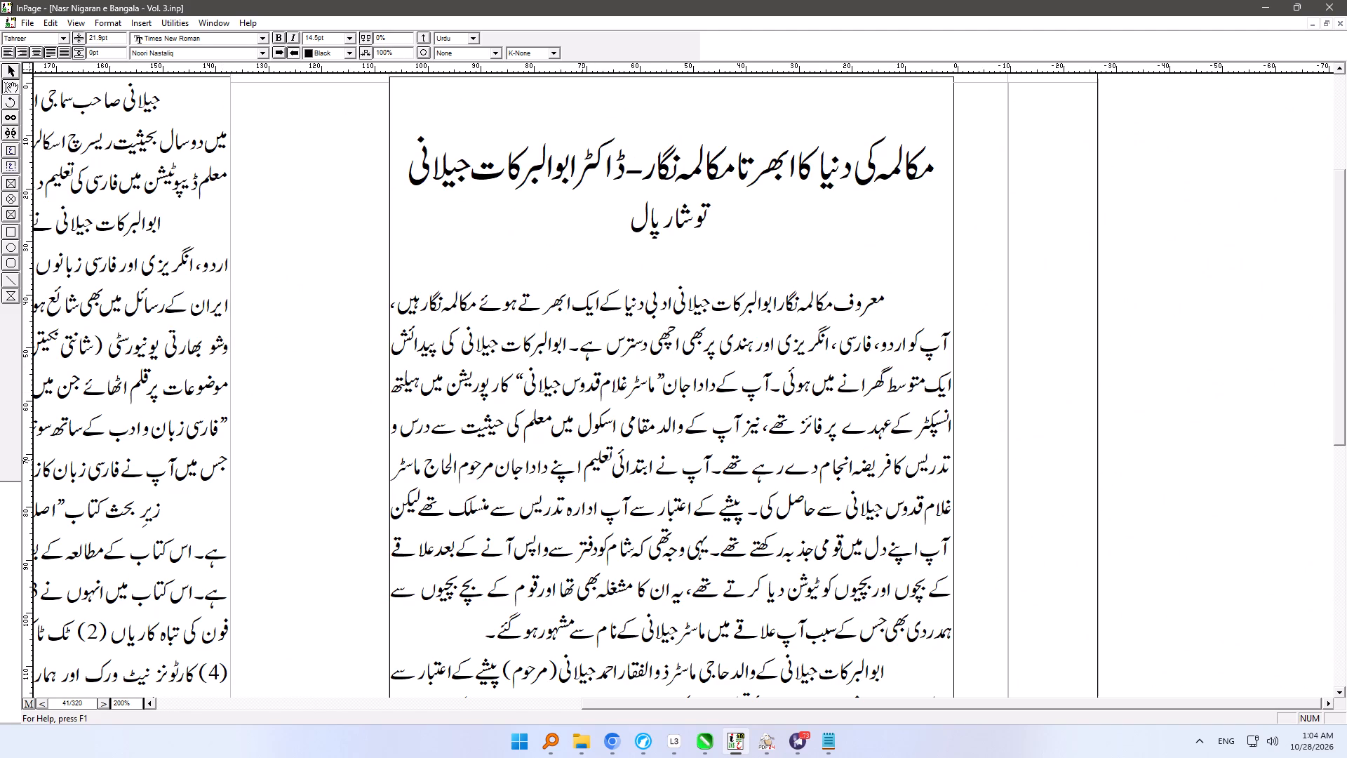
right_click_drag(585, 460, 884, 390)
left_click(611, 398)
right_click_drag(561, 411, 848, 354, "ctrl")
scroll(588, 411, "up", 1)
scroll(602, 412, "down", 3)
scroll(641, 410, "up", 1, "ctrl")
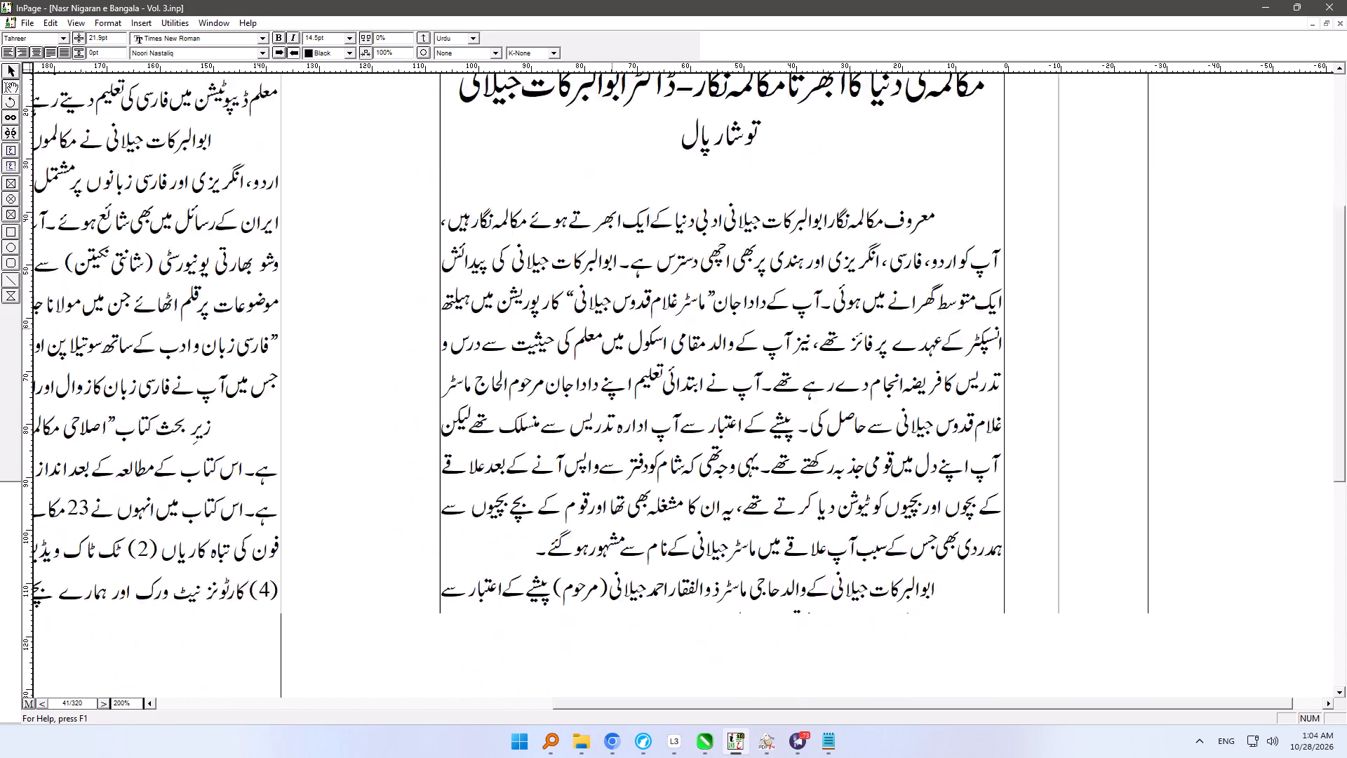
right_click_drag(848, 354, 967, 157, "ctrl")
left_click(561, 618)
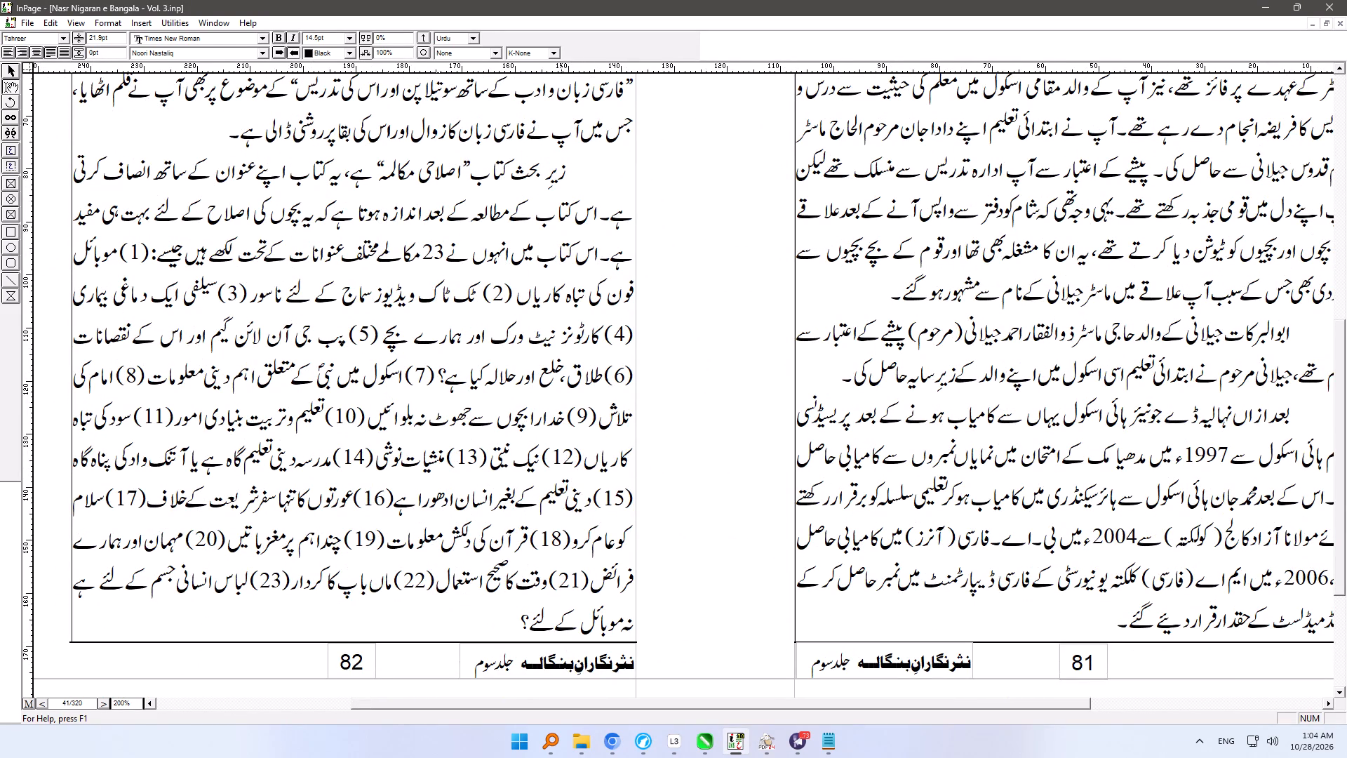
key("Down")
key("Down")
key("Down")
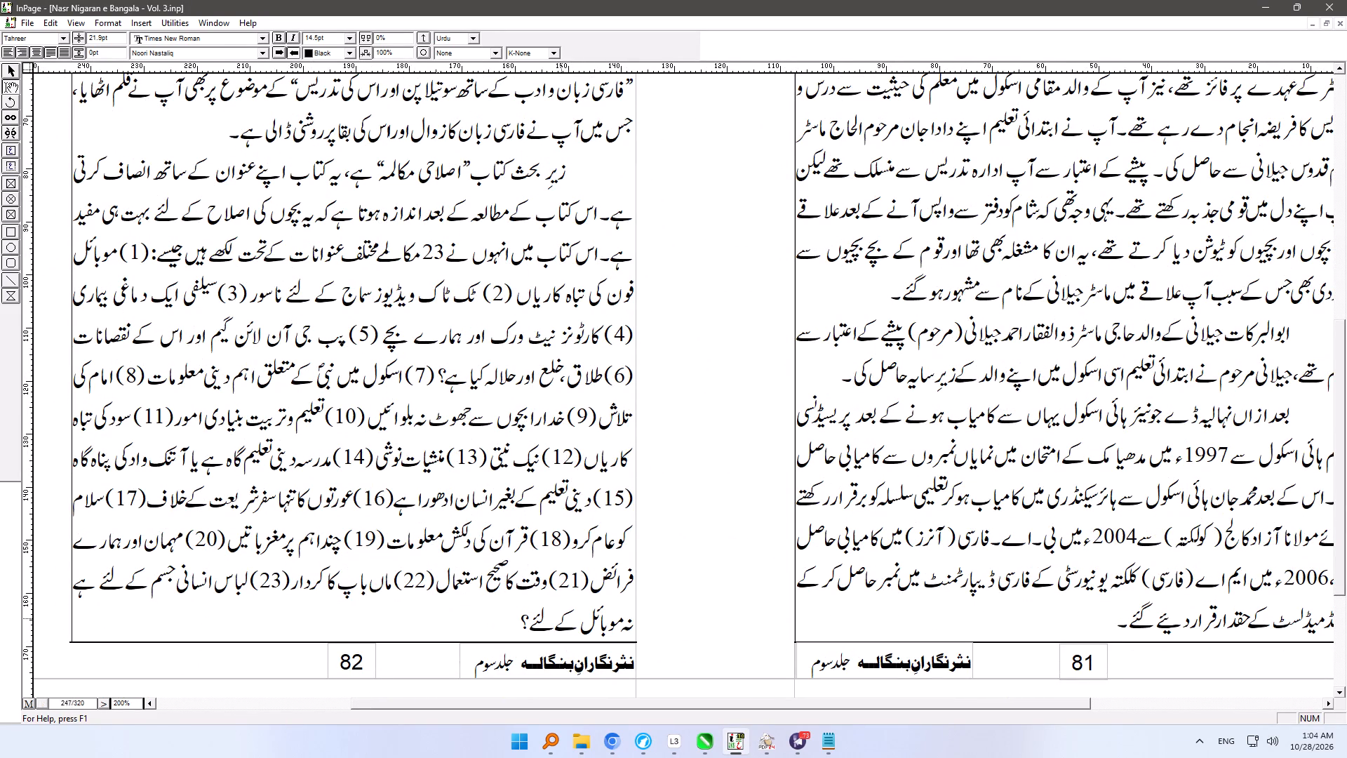
left_click(561, 618)
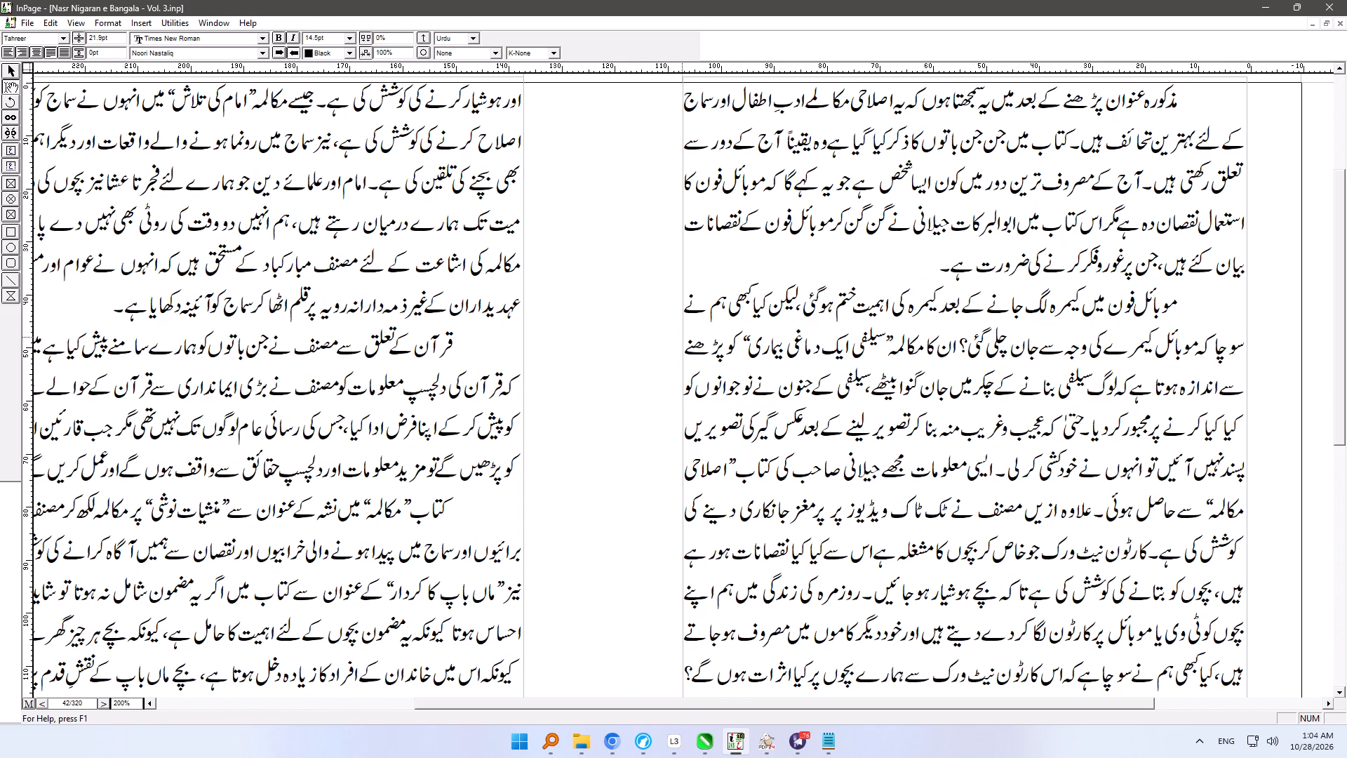
right_click_drag(702, 302, 905, 230, "ctrl")
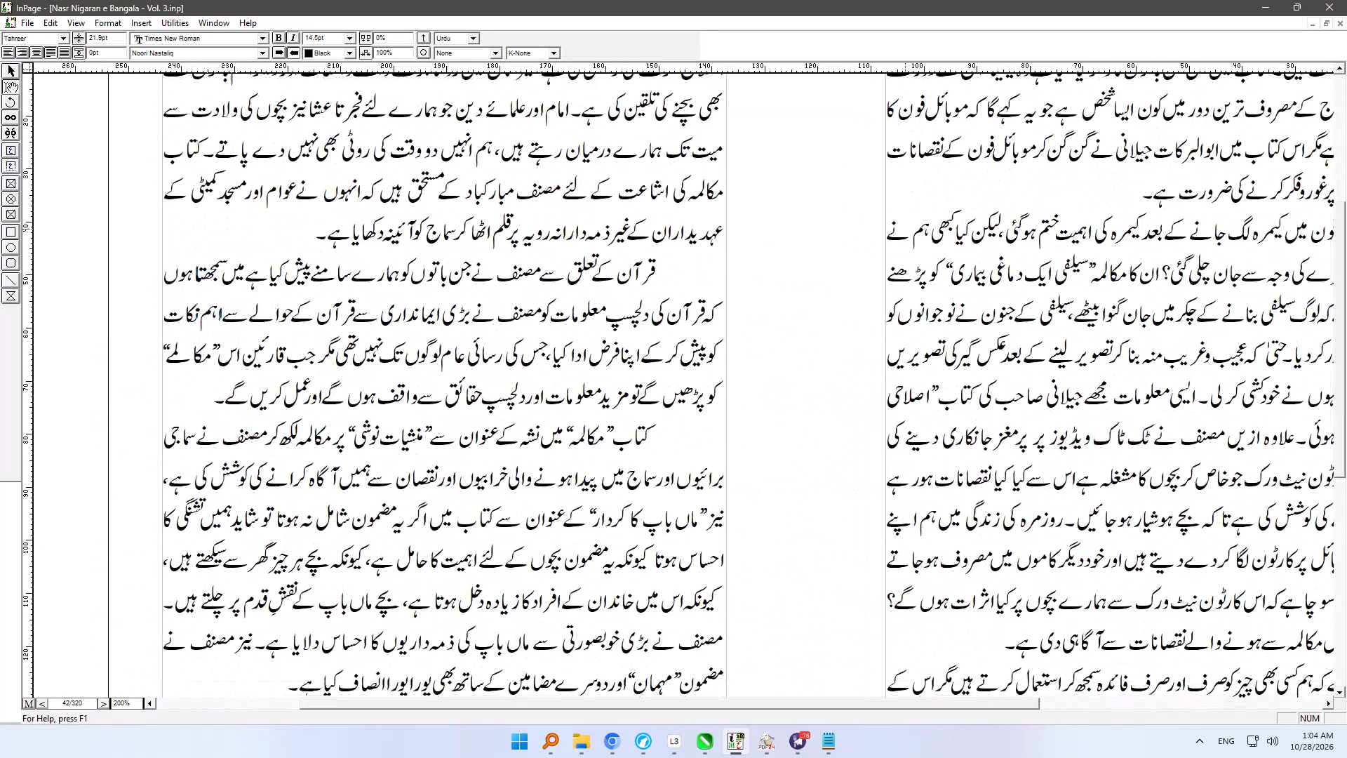
right_click_drag(566, 557, 599, 244, "ctrl")
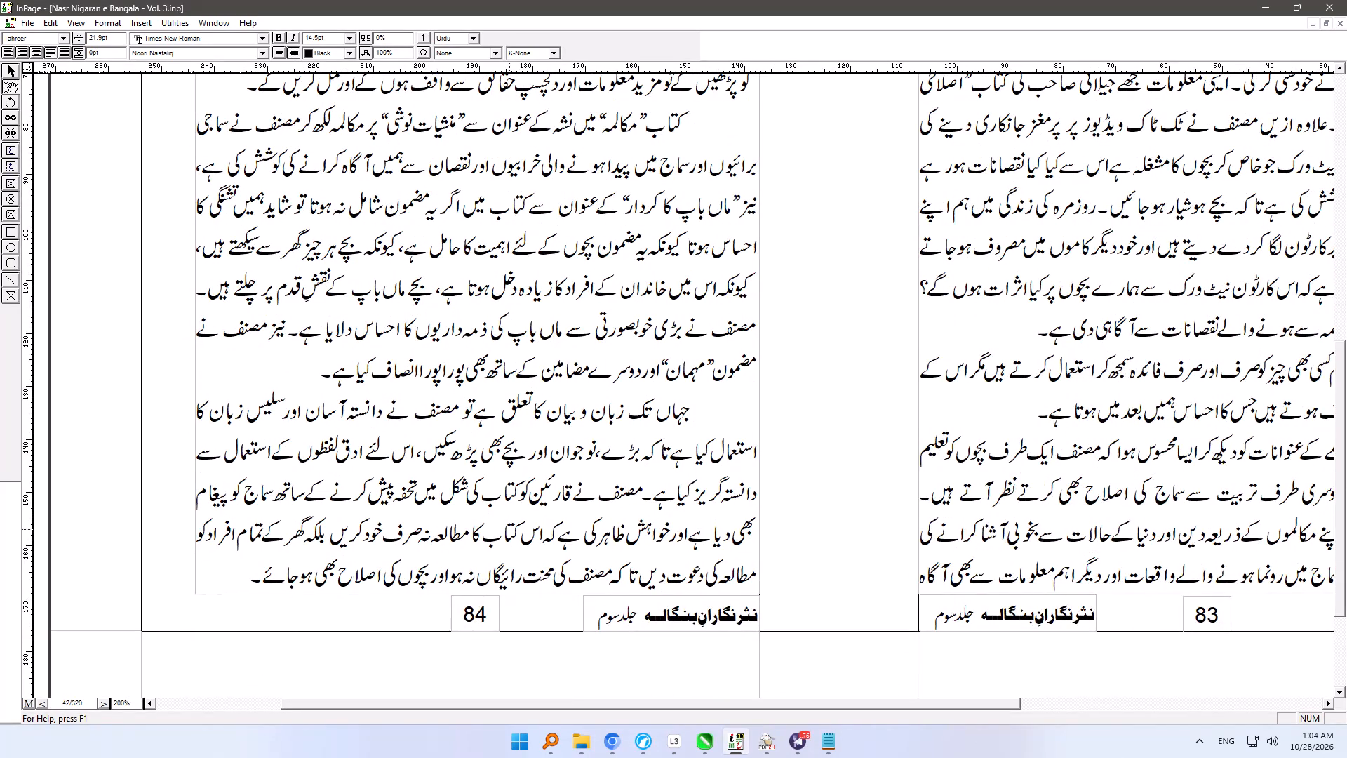
left_click(504, 559)
key("Down")
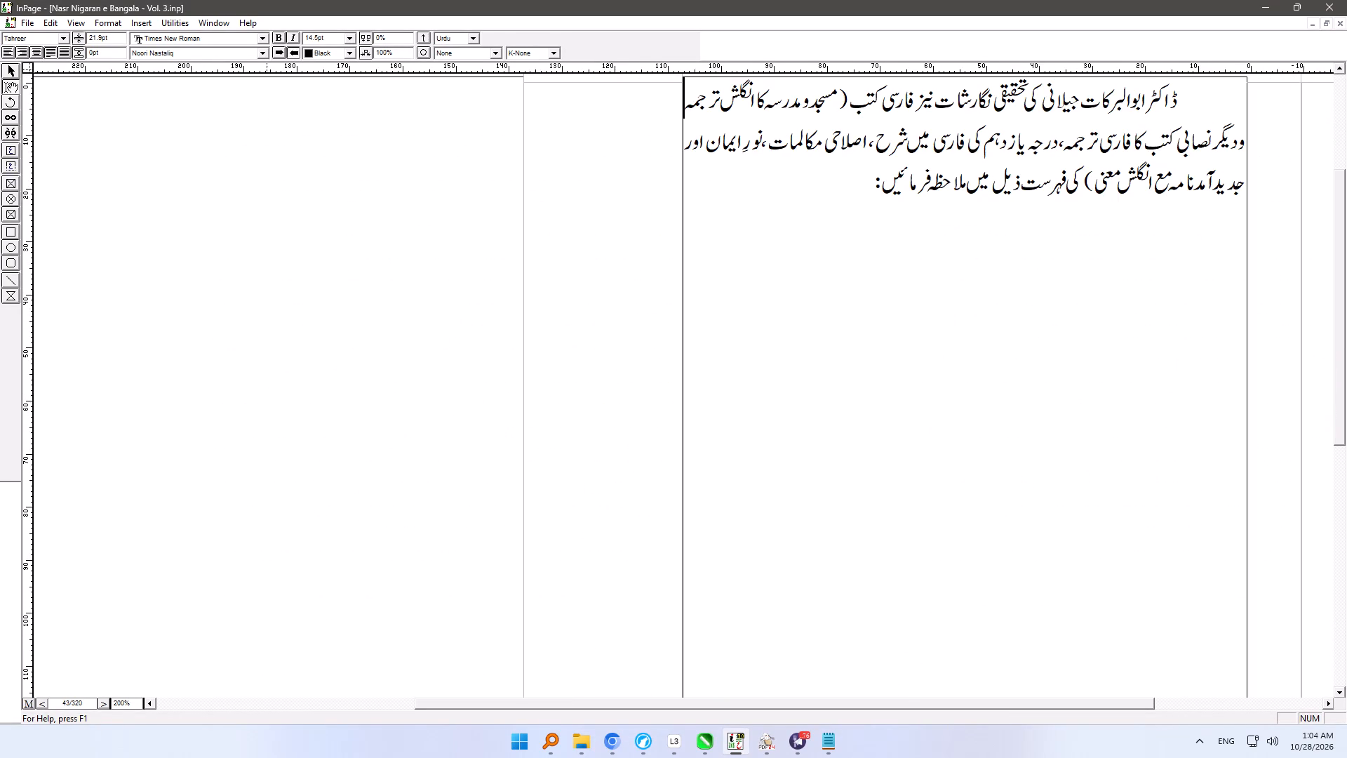
Save the book document.
key("ctrl+s")
Page back from page 43 to page 36 to check where the preceding articles start and end.
left_click(104, 709)
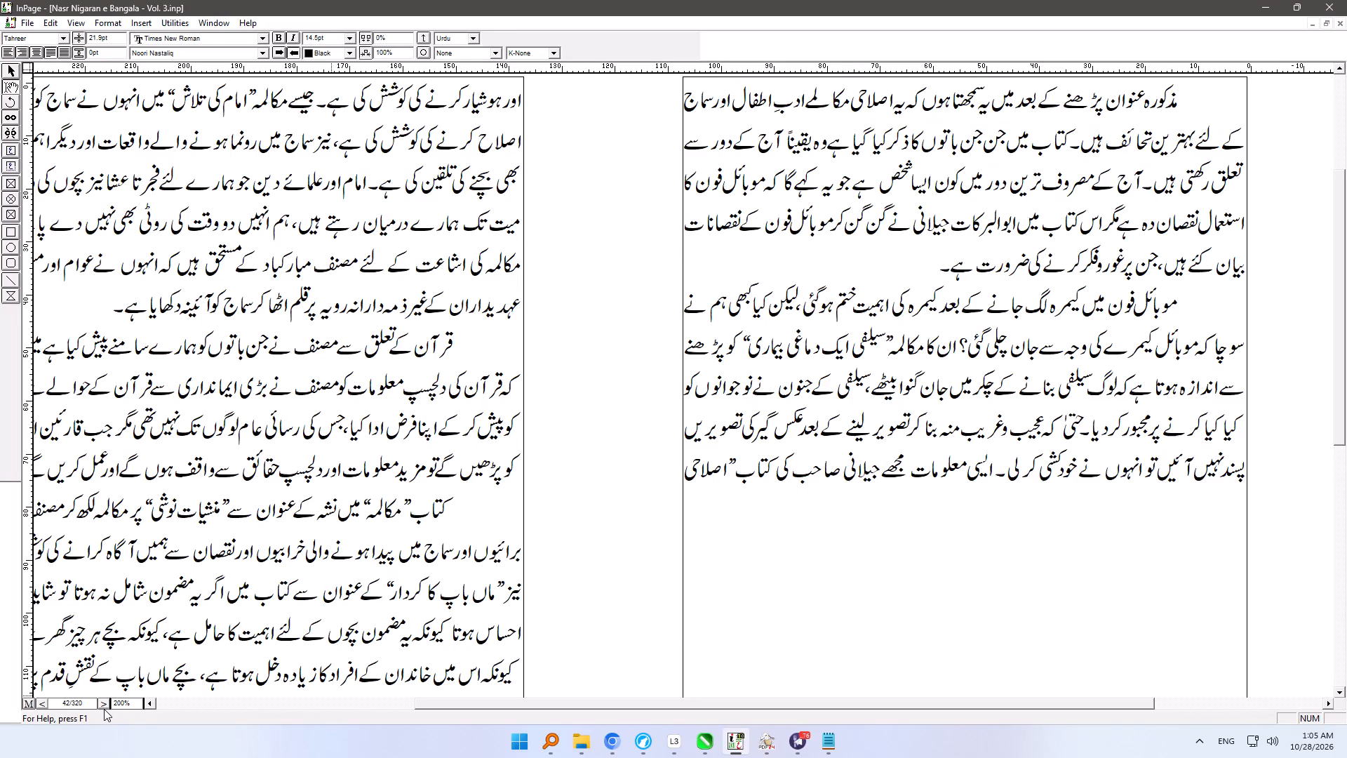
left_click(104, 709)
left_click(104, 709)
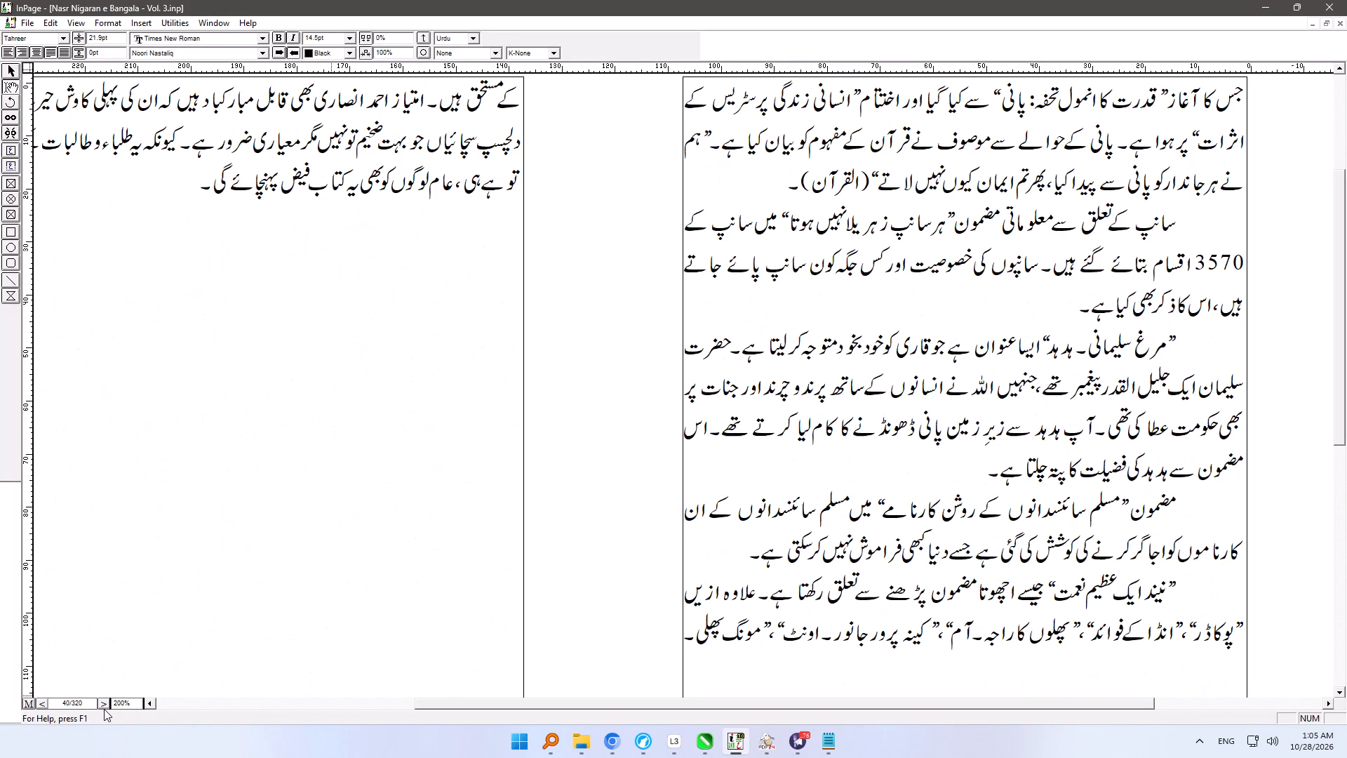
left_click(104, 709)
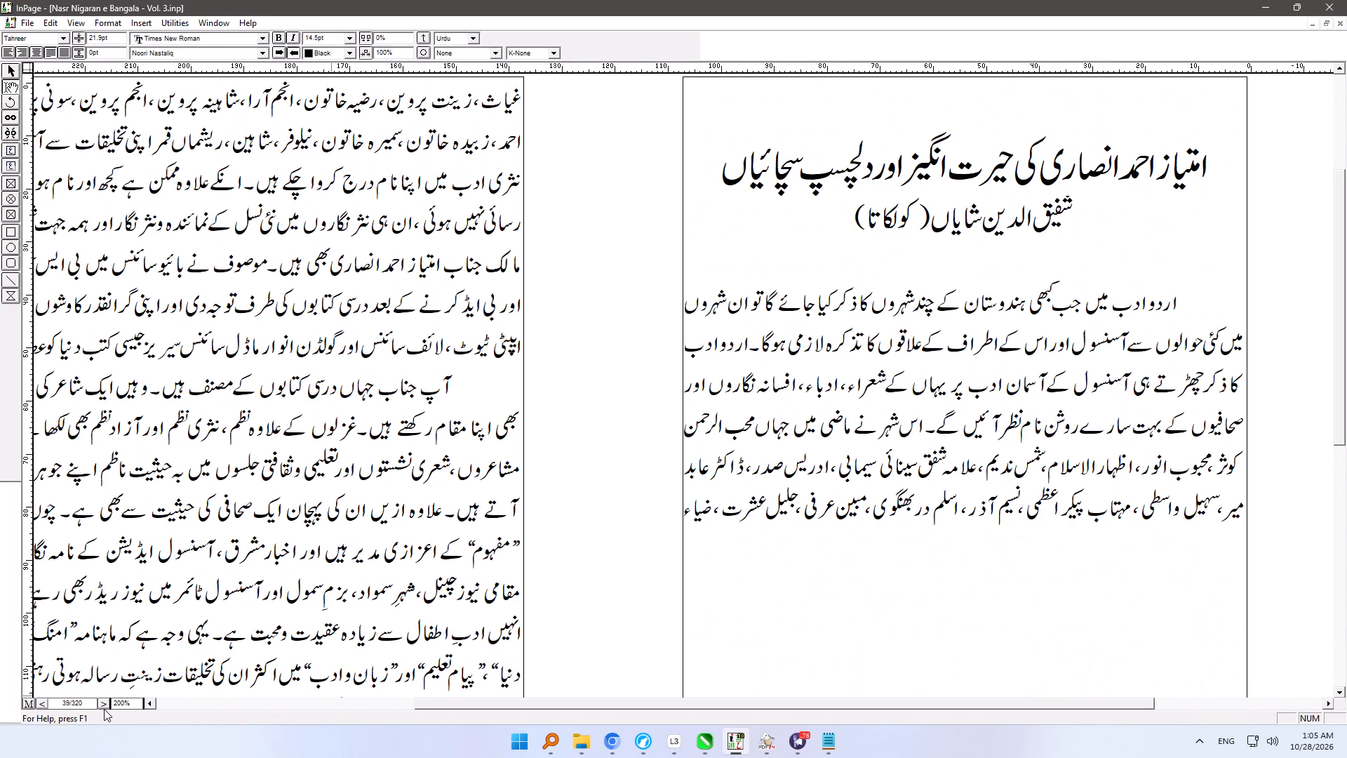
left_click(104, 709)
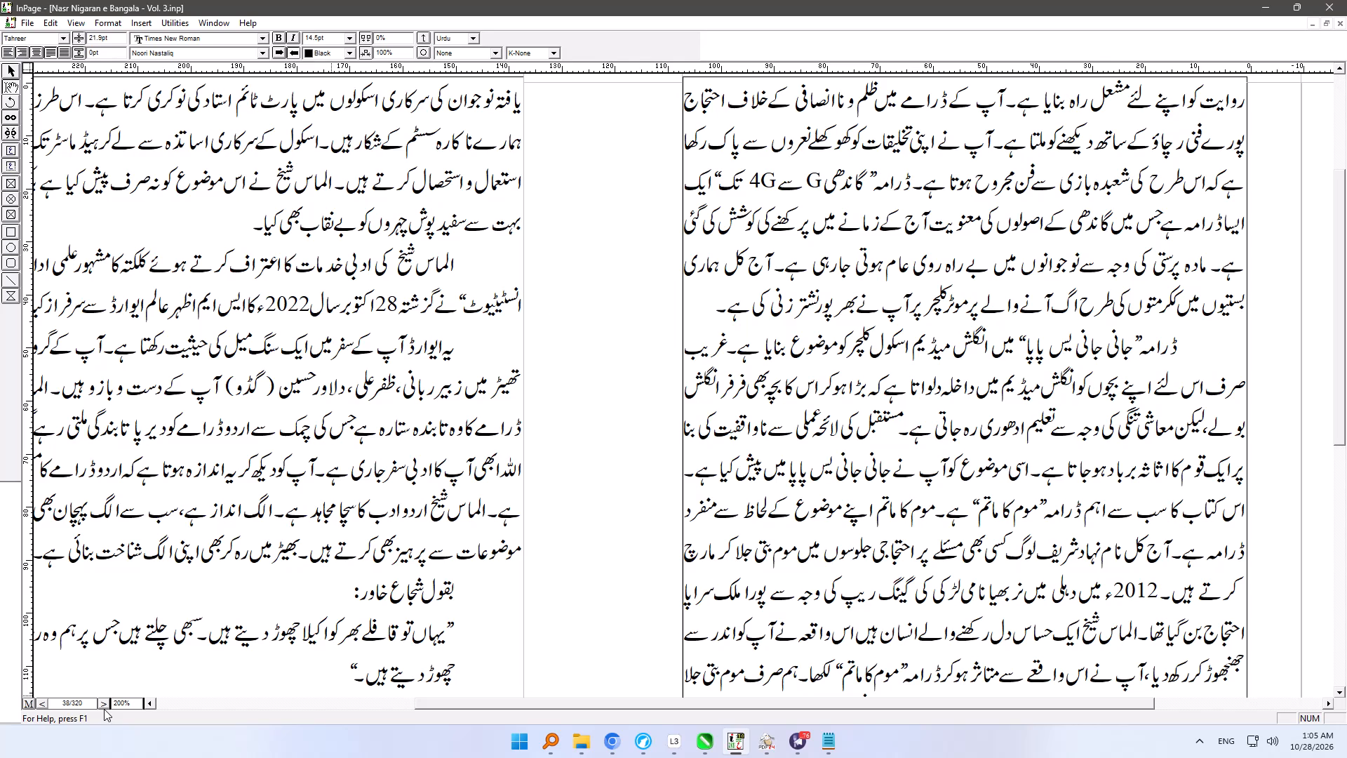
left_click(104, 709)
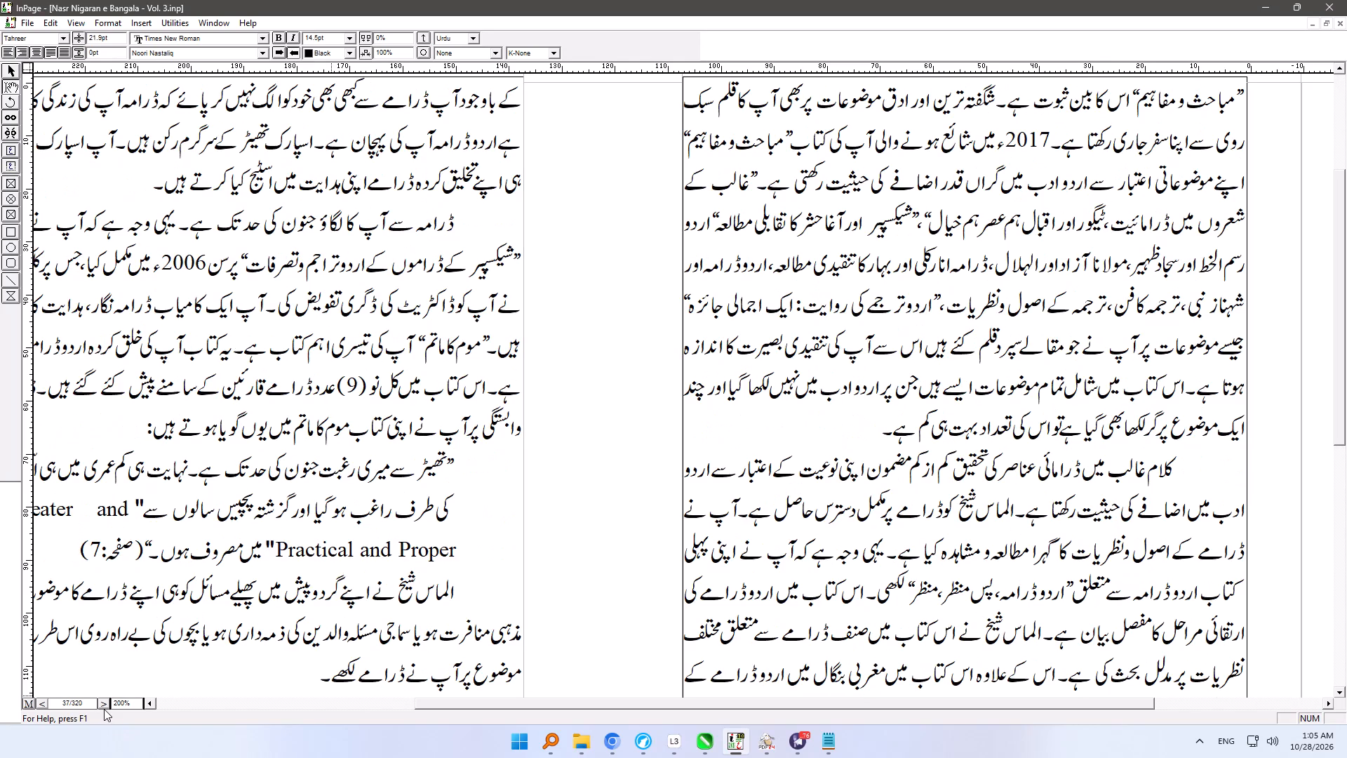
left_click(104, 709)
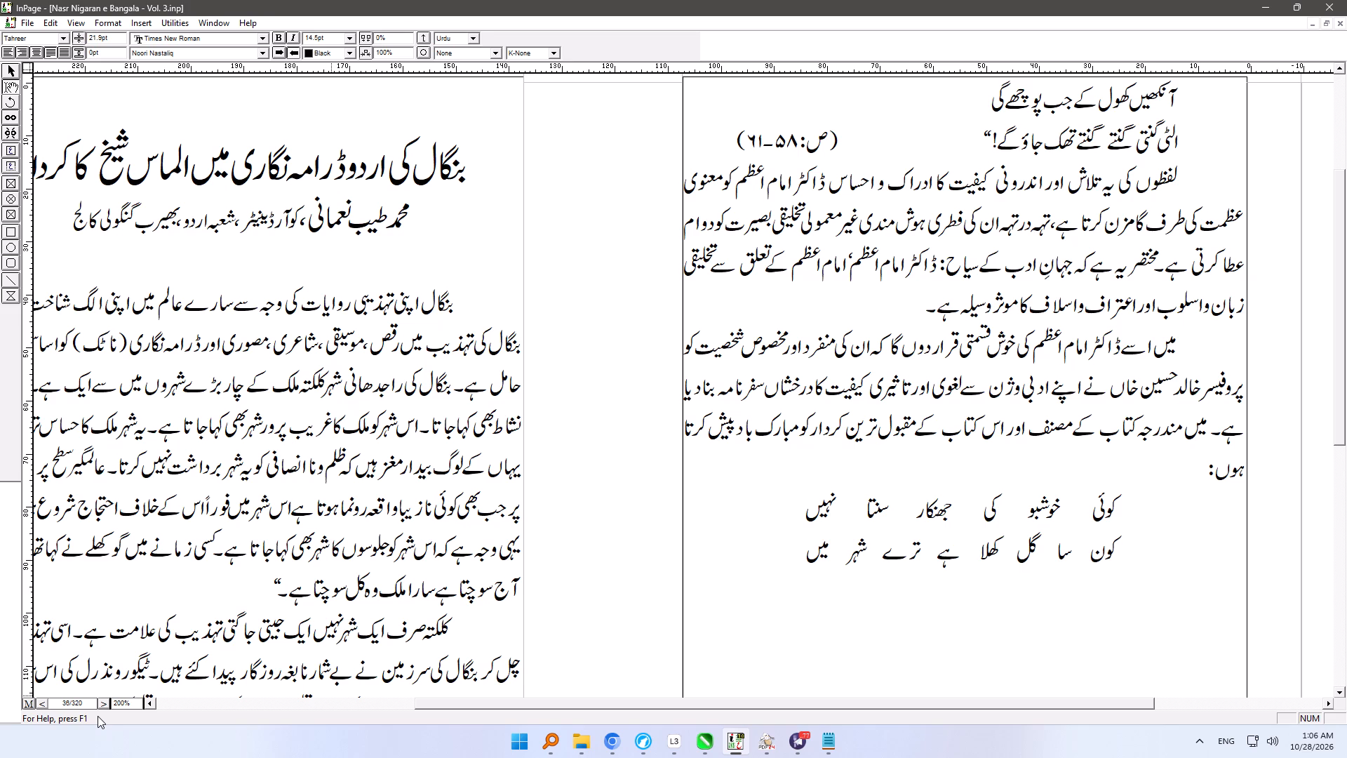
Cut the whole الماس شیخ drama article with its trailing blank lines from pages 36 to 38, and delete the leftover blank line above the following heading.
left_click(505, 103)
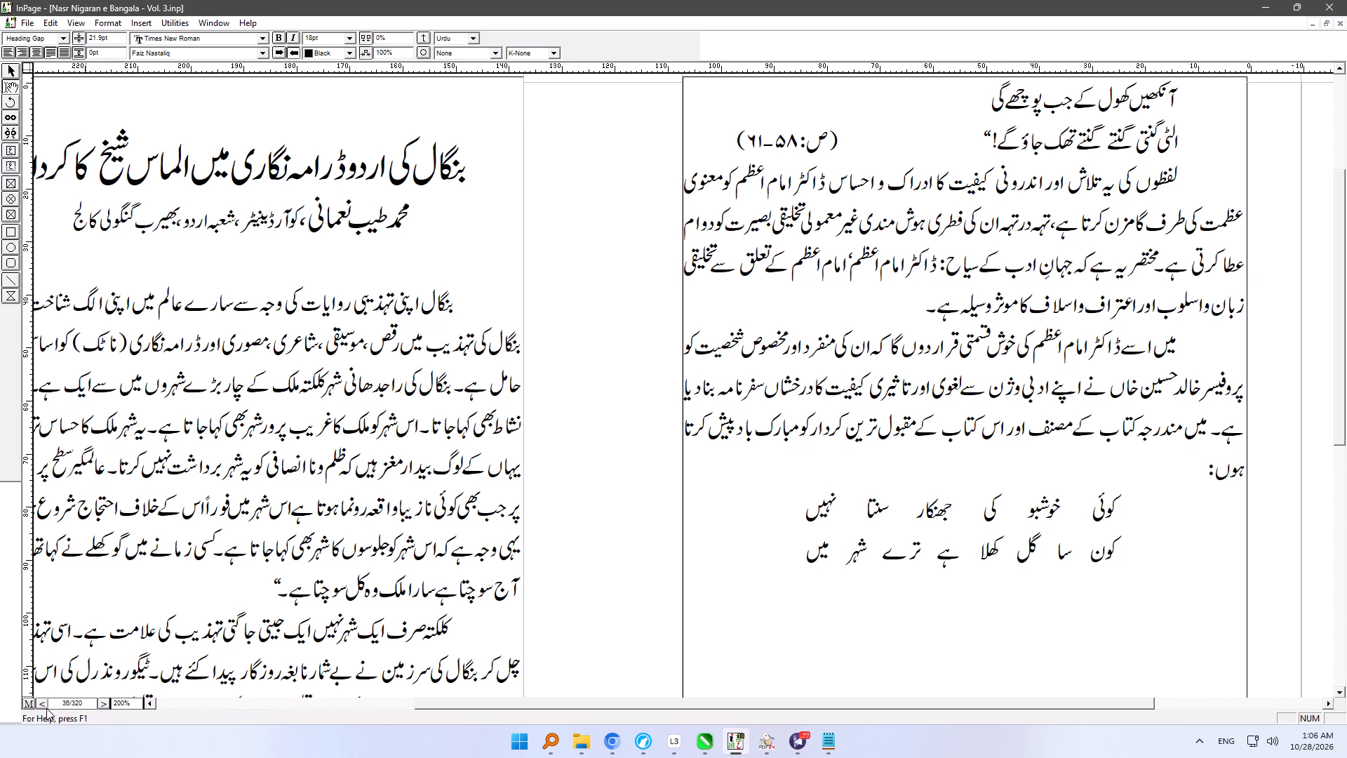
left_click(44, 702)
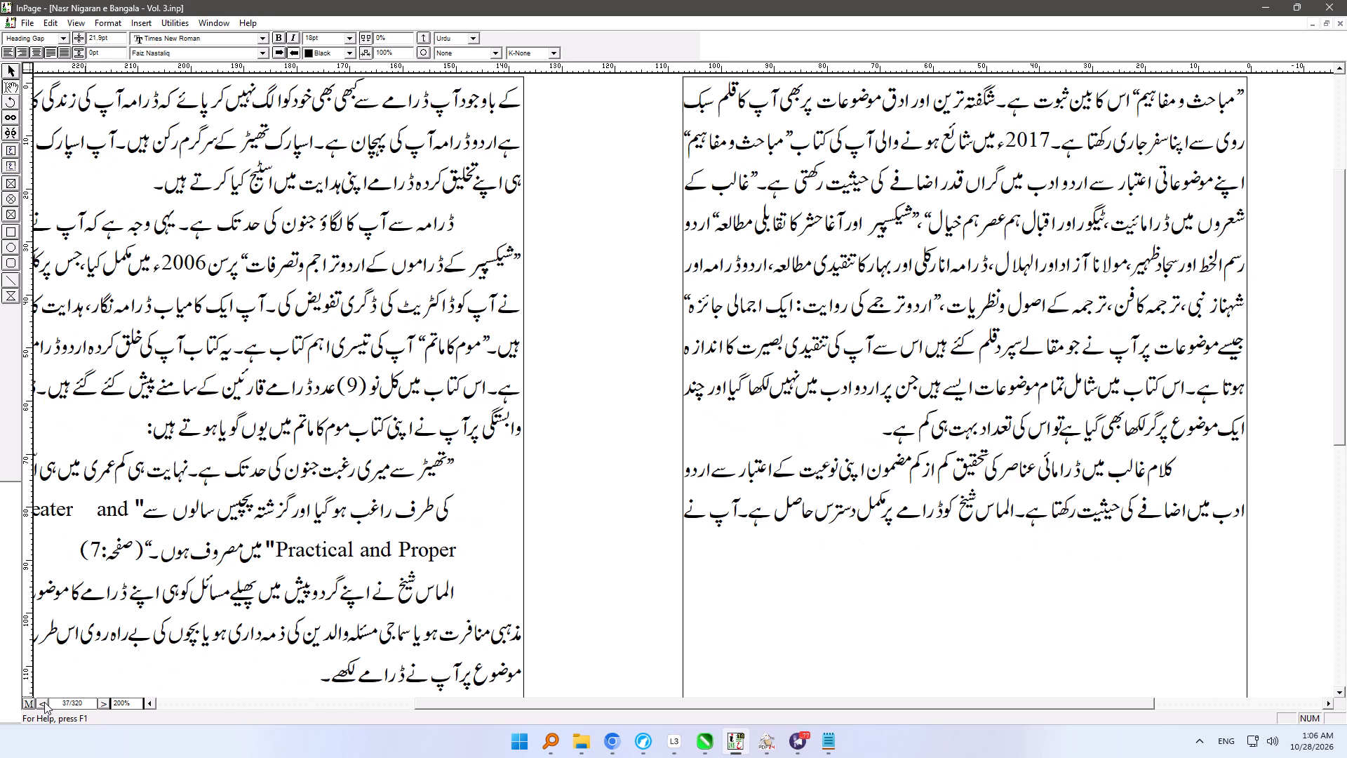
left_click(44, 702)
left_click(44, 703)
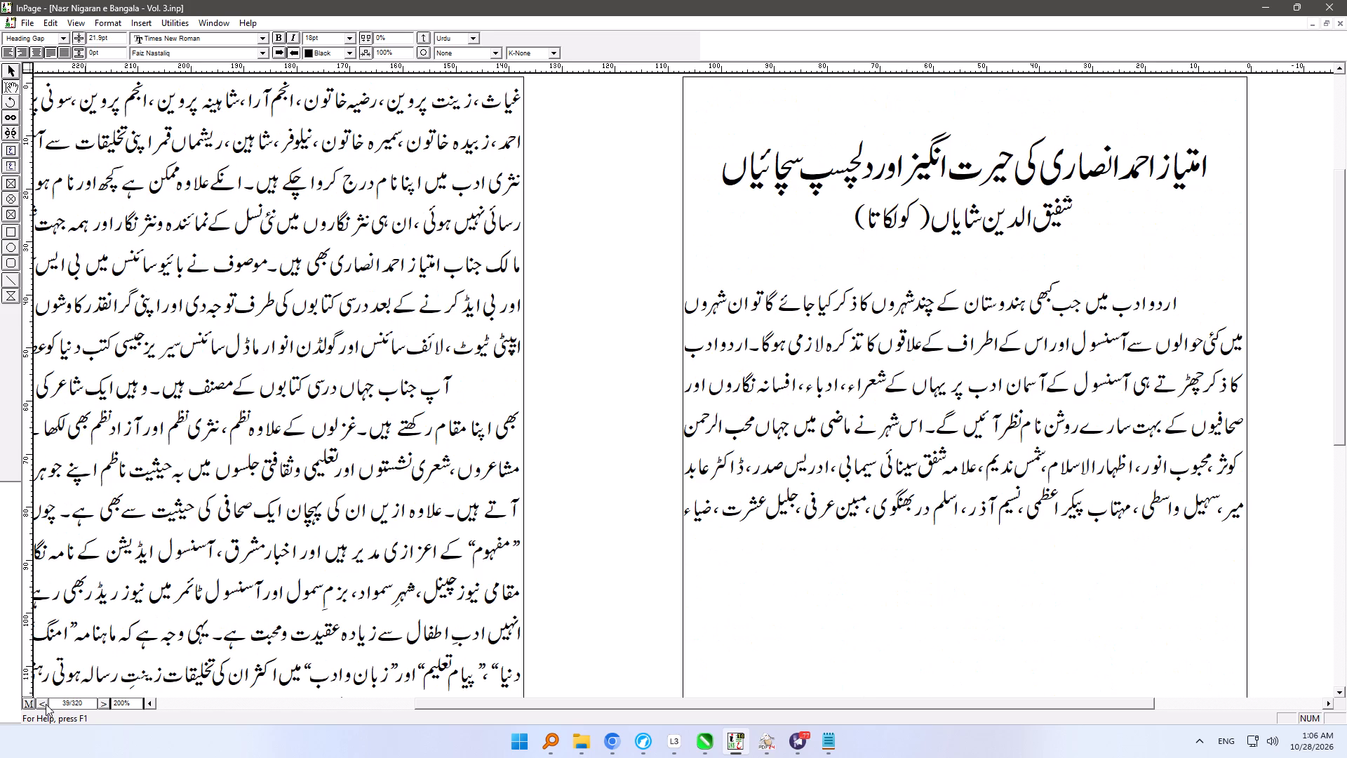
left_click(101, 706)
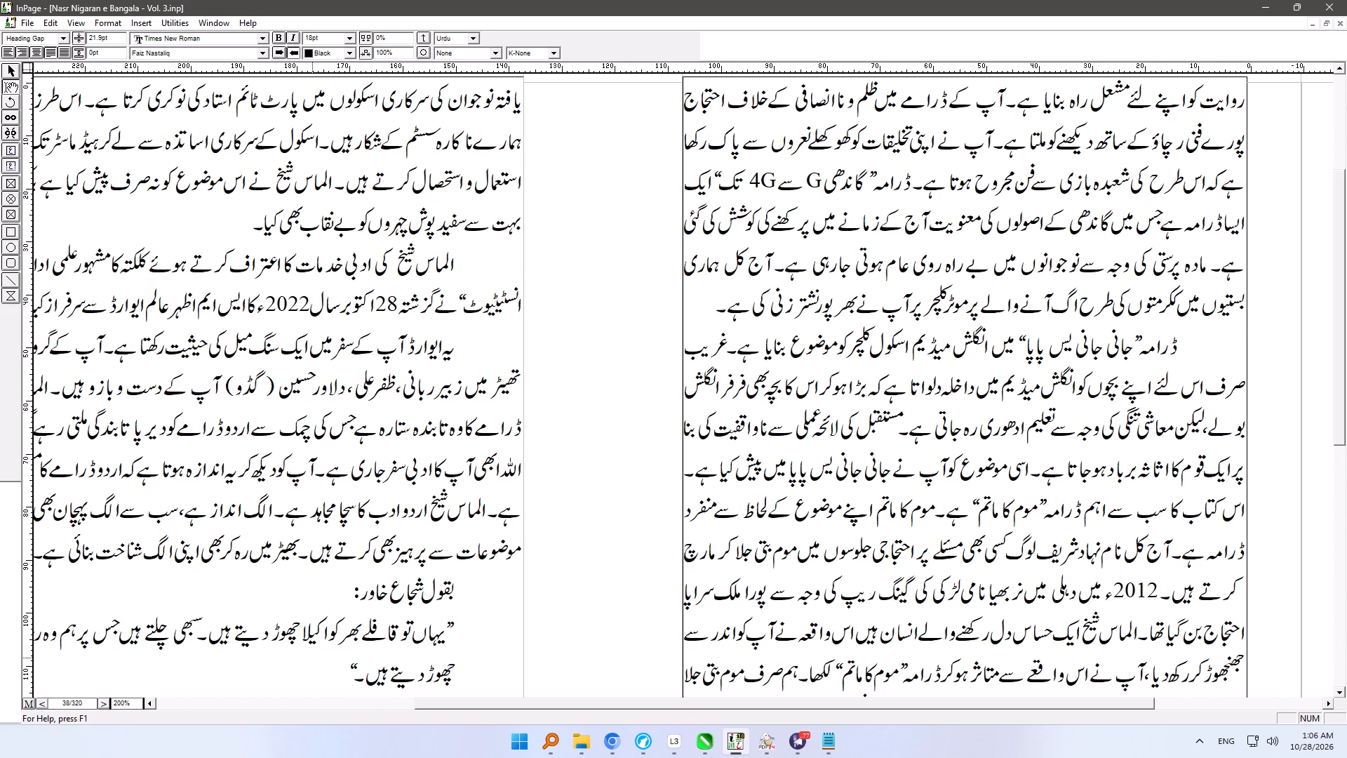
right_click_drag(387, 653, 418, 256, "ctrl")
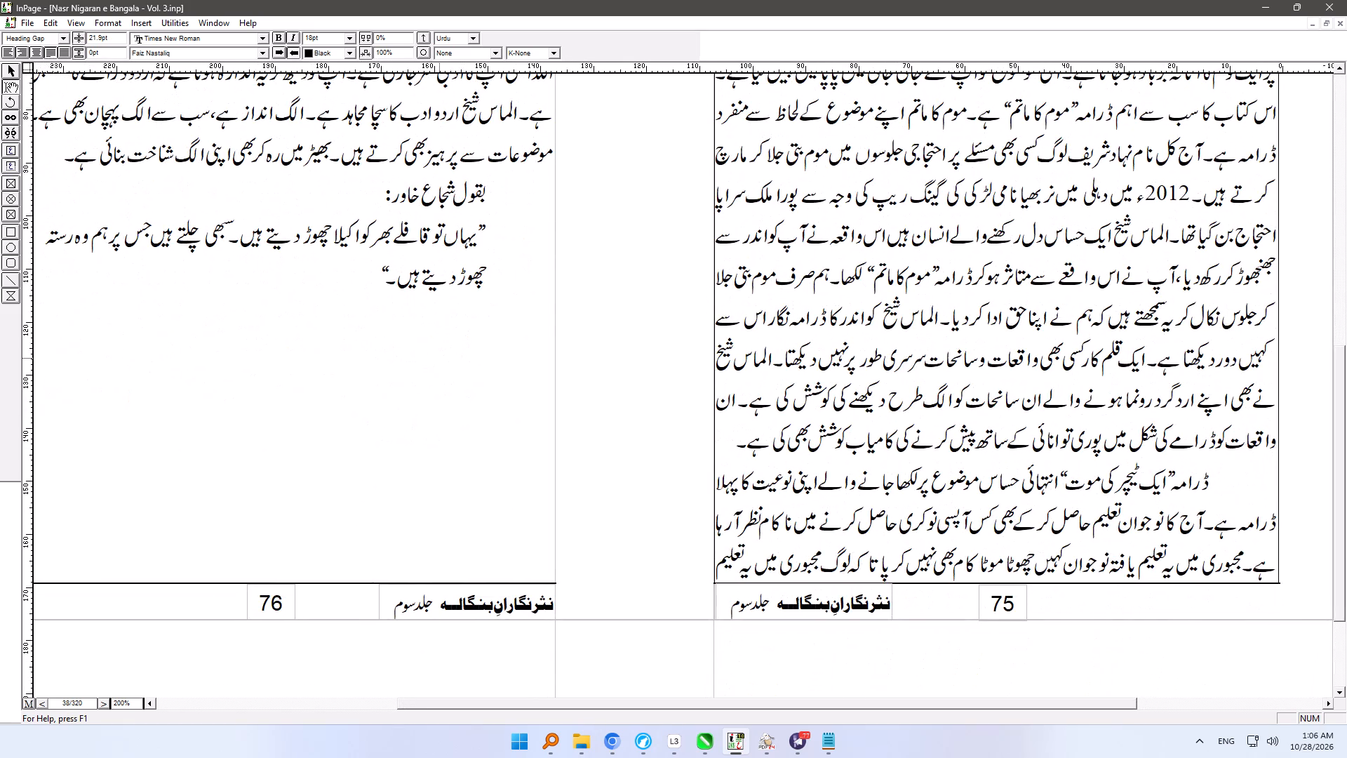
left_click(453, 337, "shift")
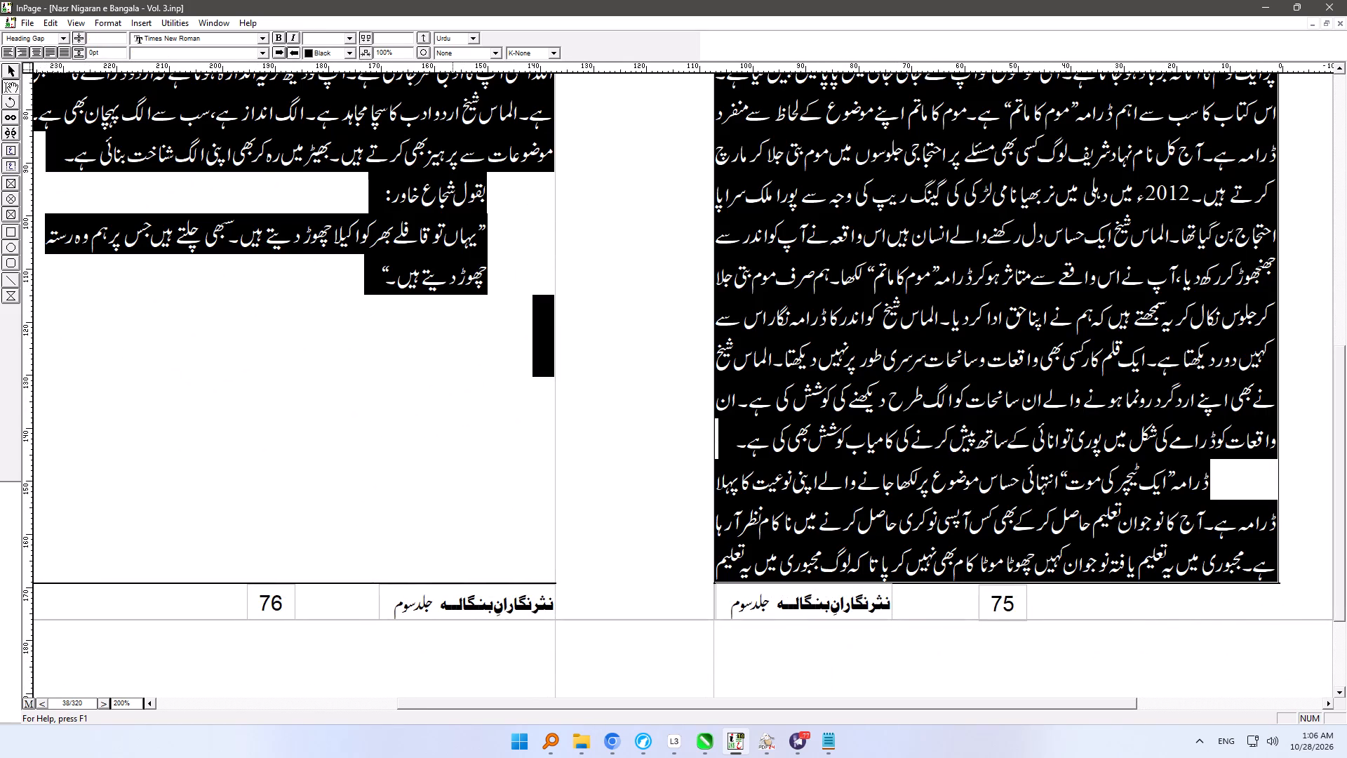
left_click(500, 538, "shift")
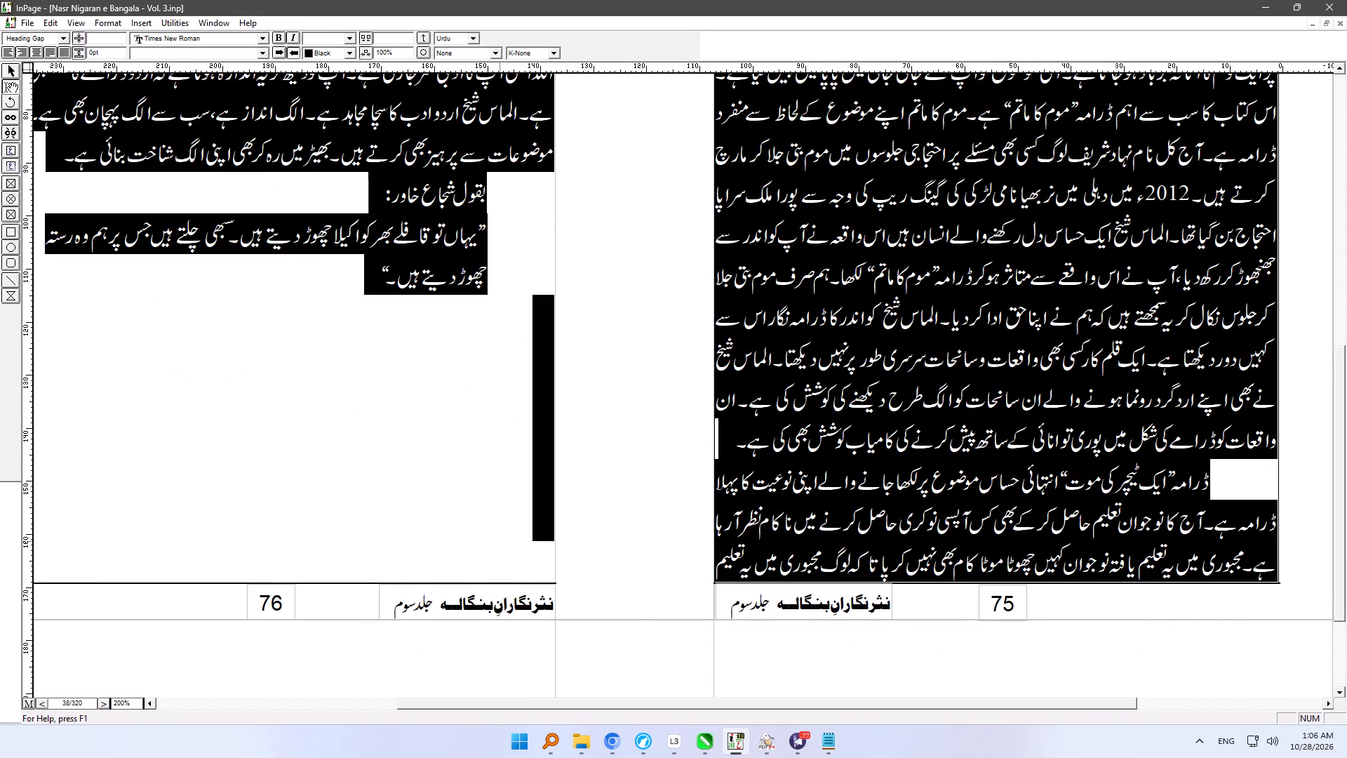
key("ctrl+x")
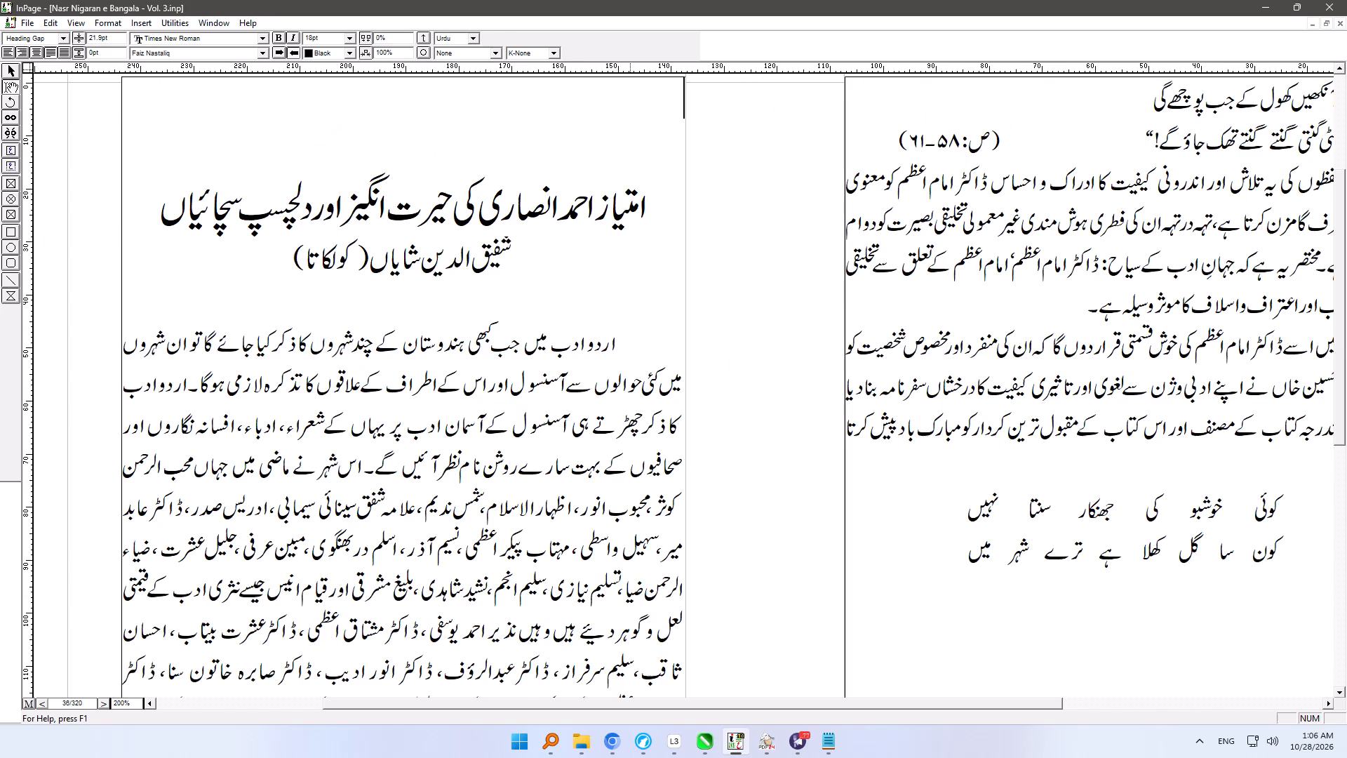
key("Delete")
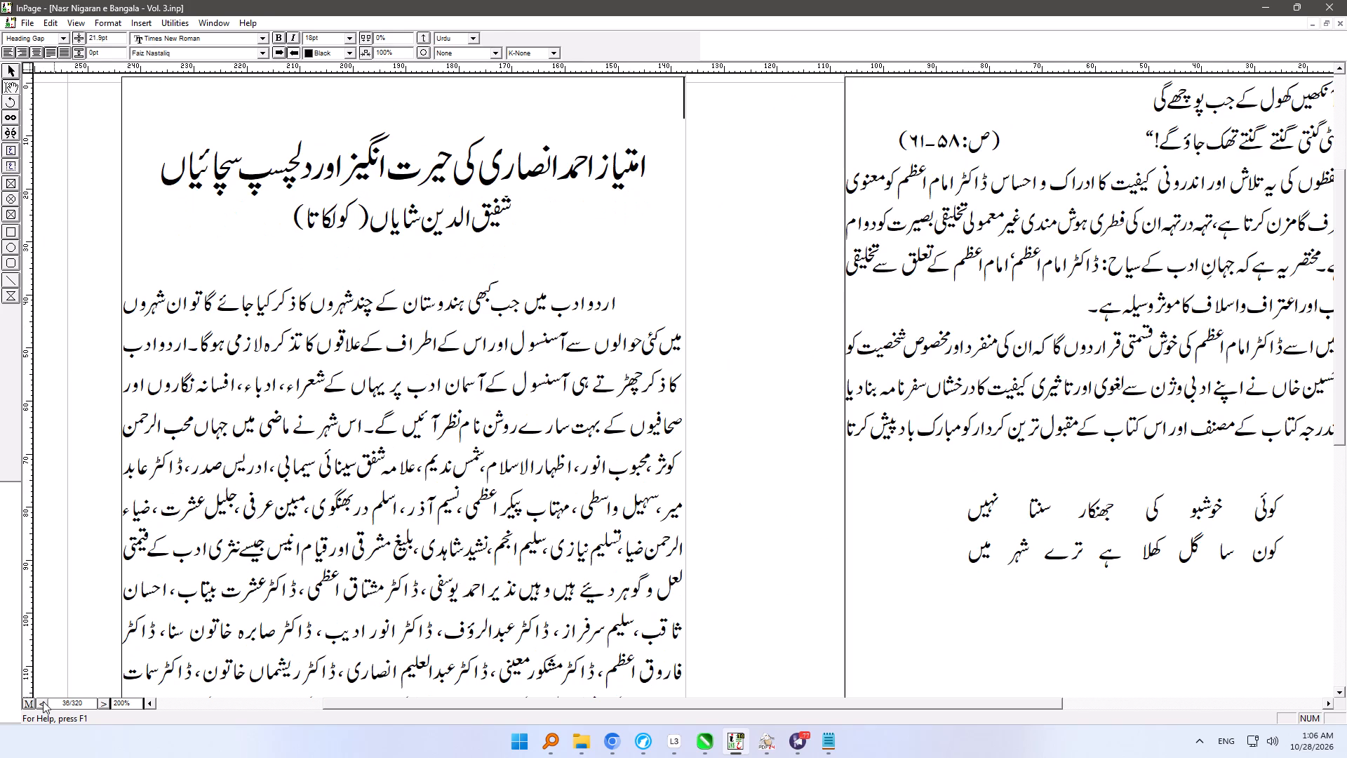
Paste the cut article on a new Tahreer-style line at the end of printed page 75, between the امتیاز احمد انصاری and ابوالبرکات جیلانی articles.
left_click(43, 701)
left_click(43, 703)
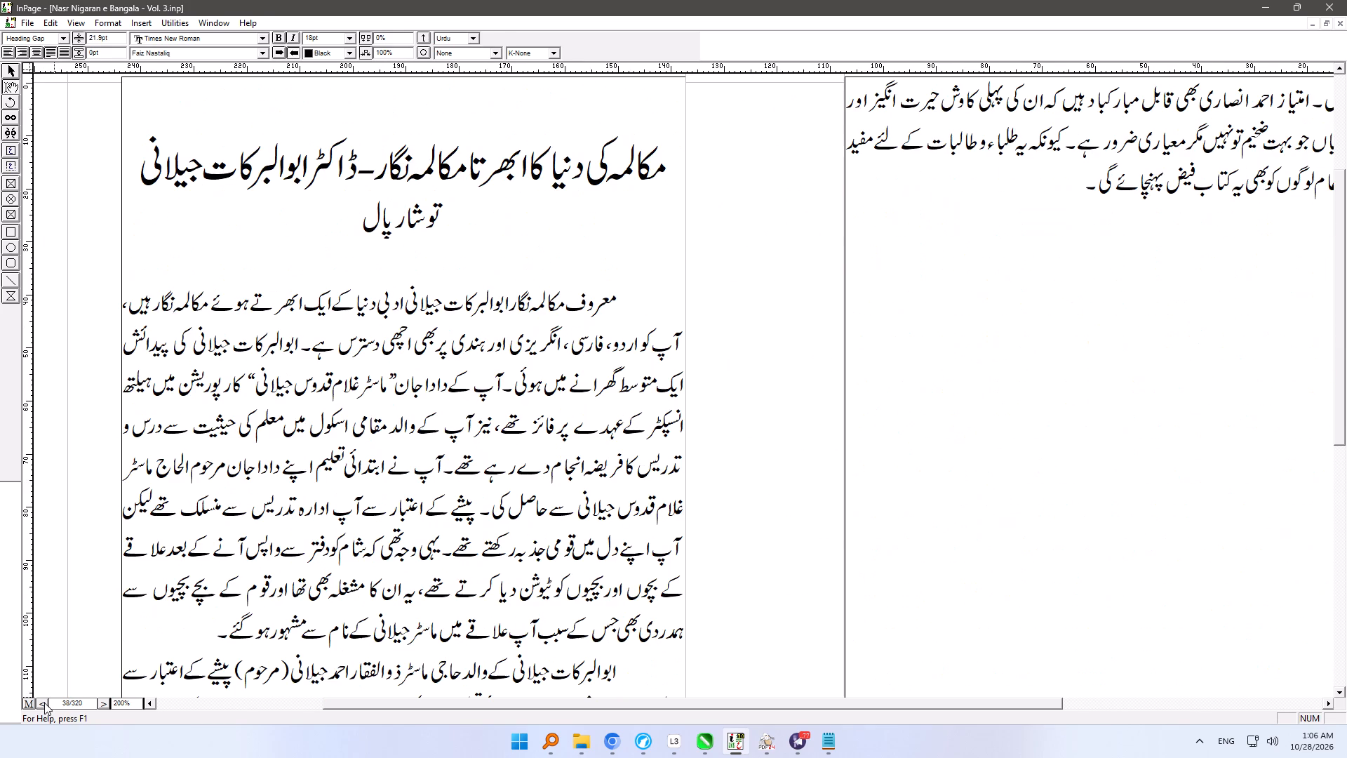
left_click(668, 105)
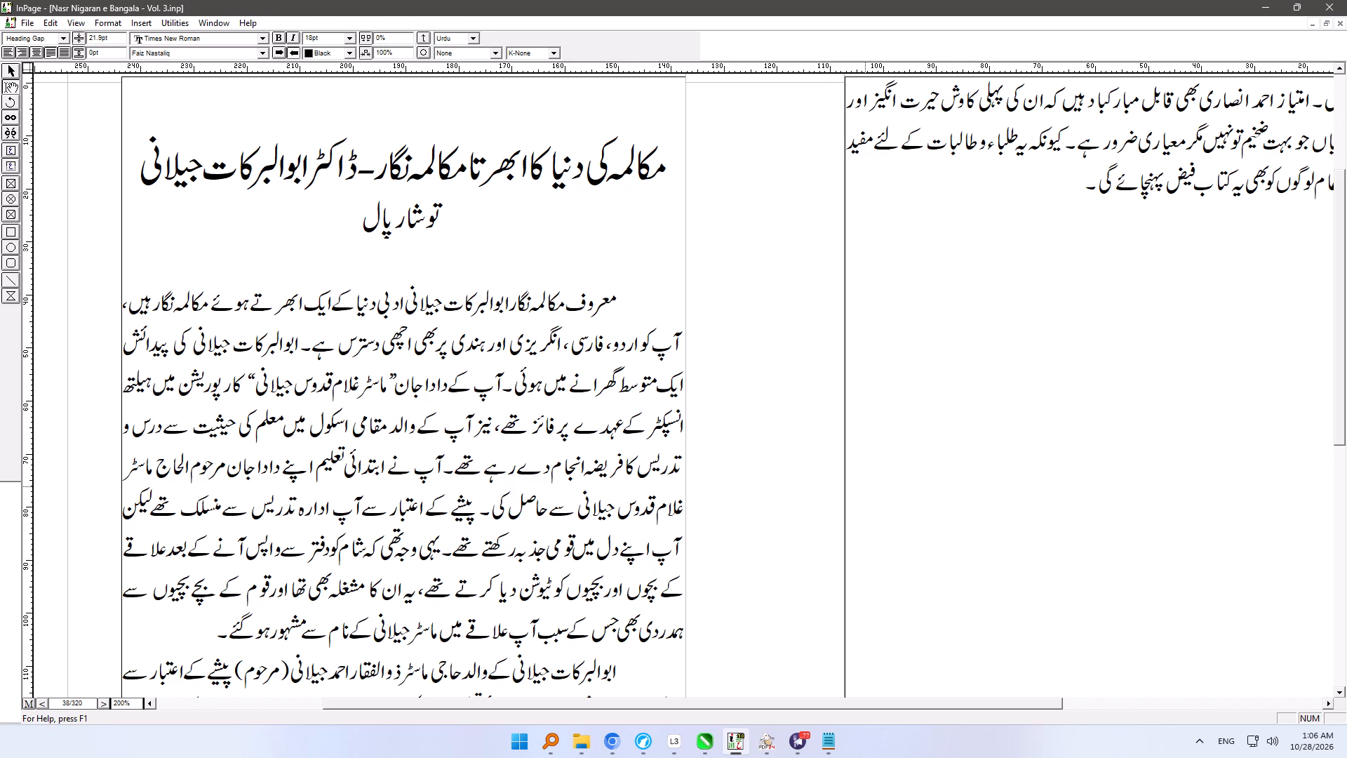
left_click(1010, 586)
right_click_drag(1028, 639, 648, 310, "ctrl")
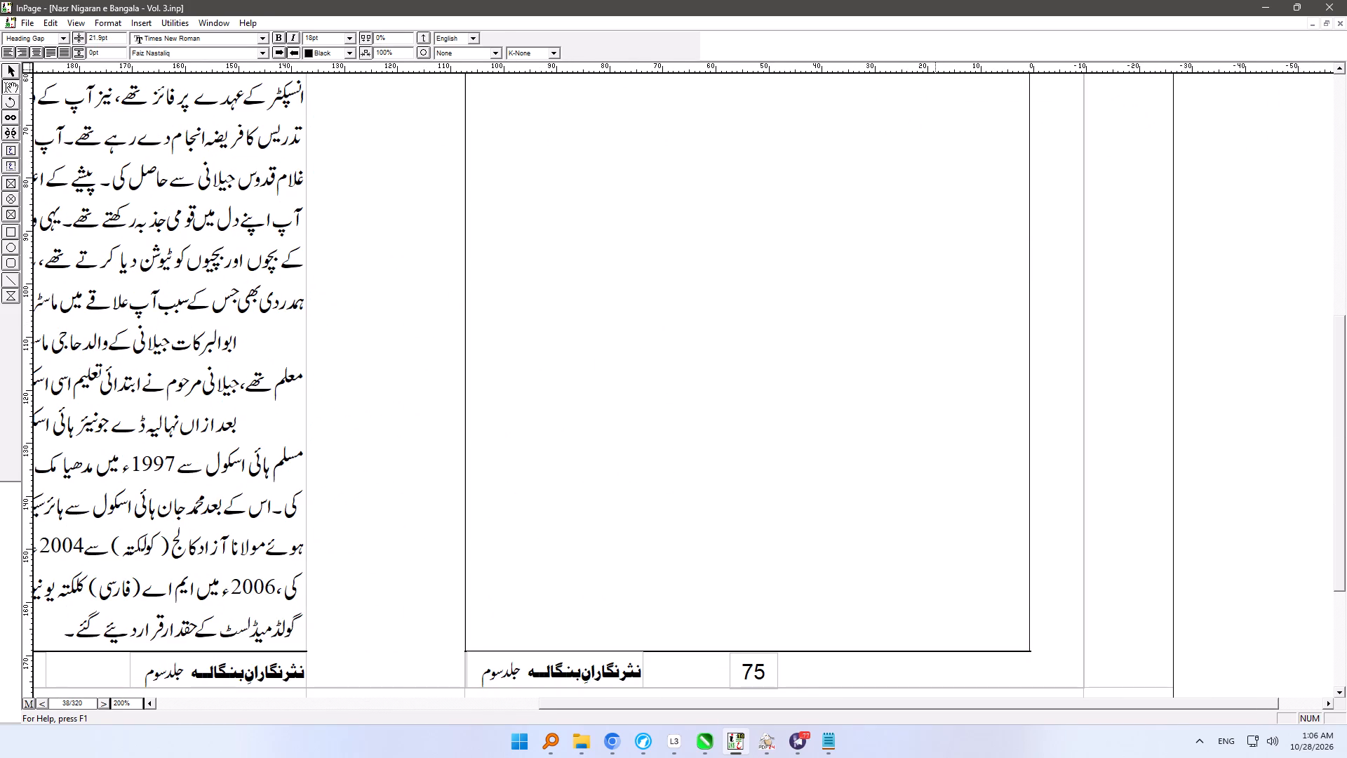
left_click(935, 606)
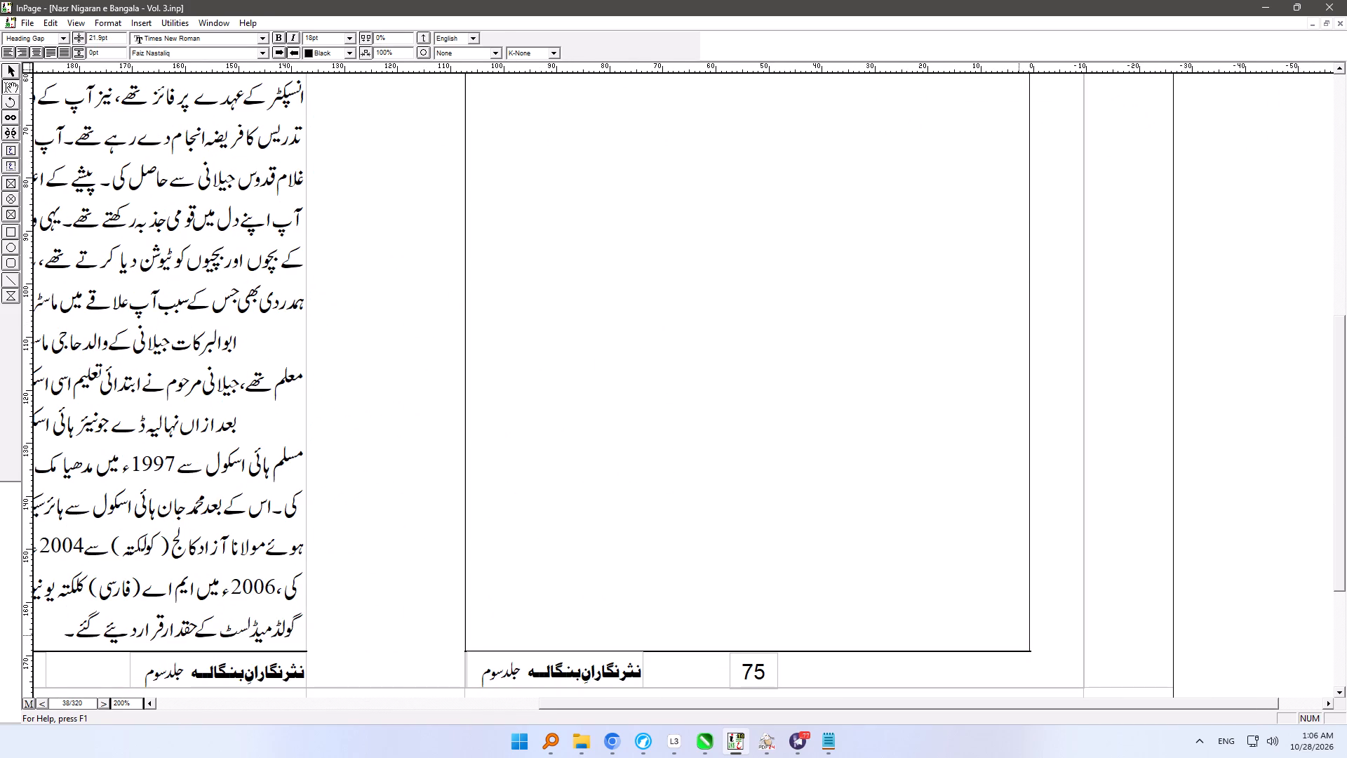
left_click(1019, 635)
key("ctrl+shift+t")
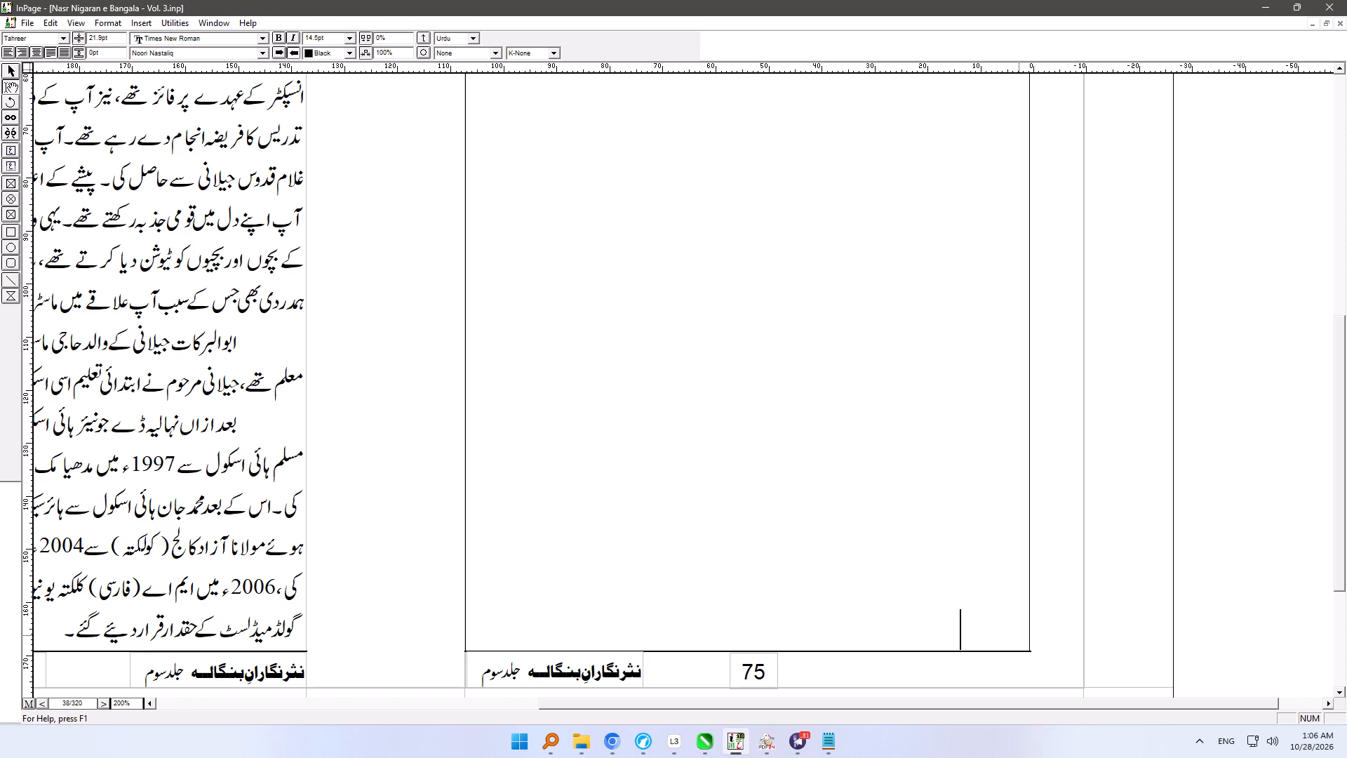
key("Return")
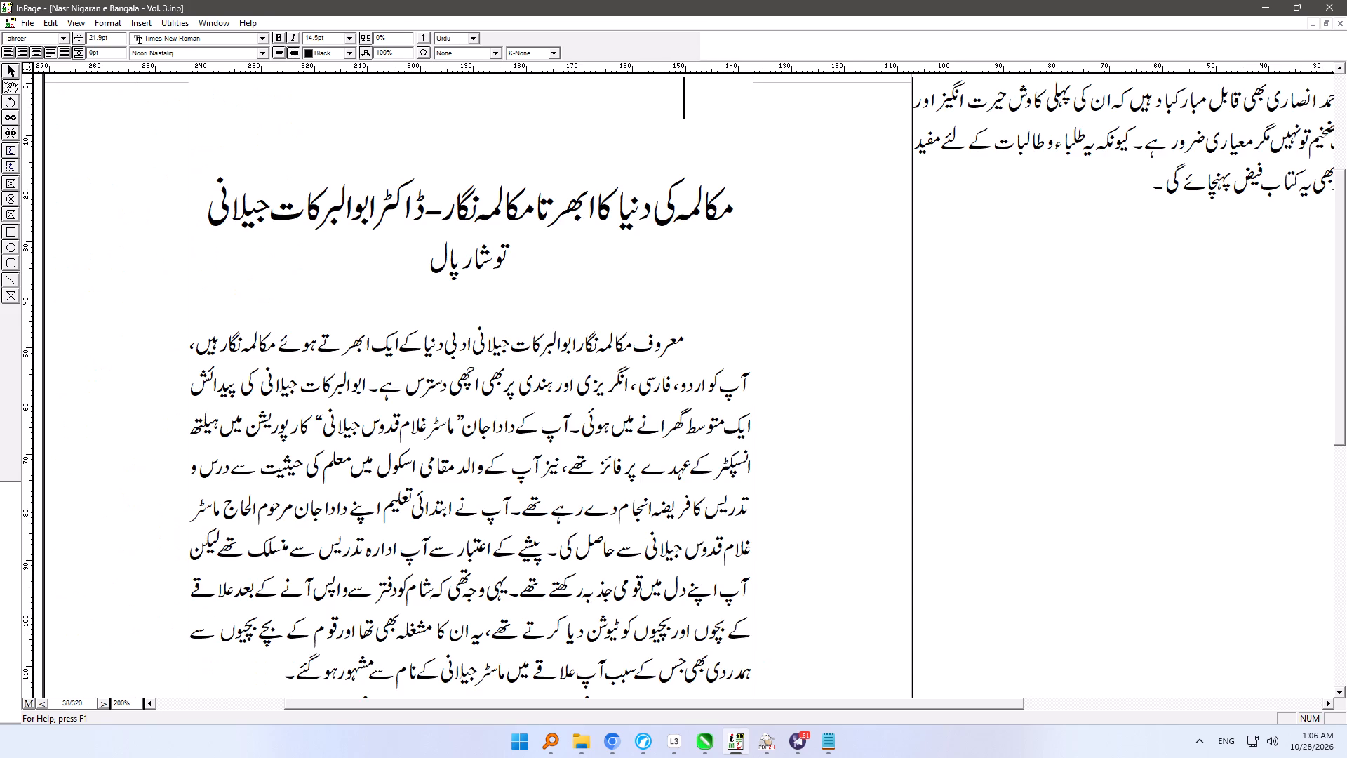
key("ctrl+v")
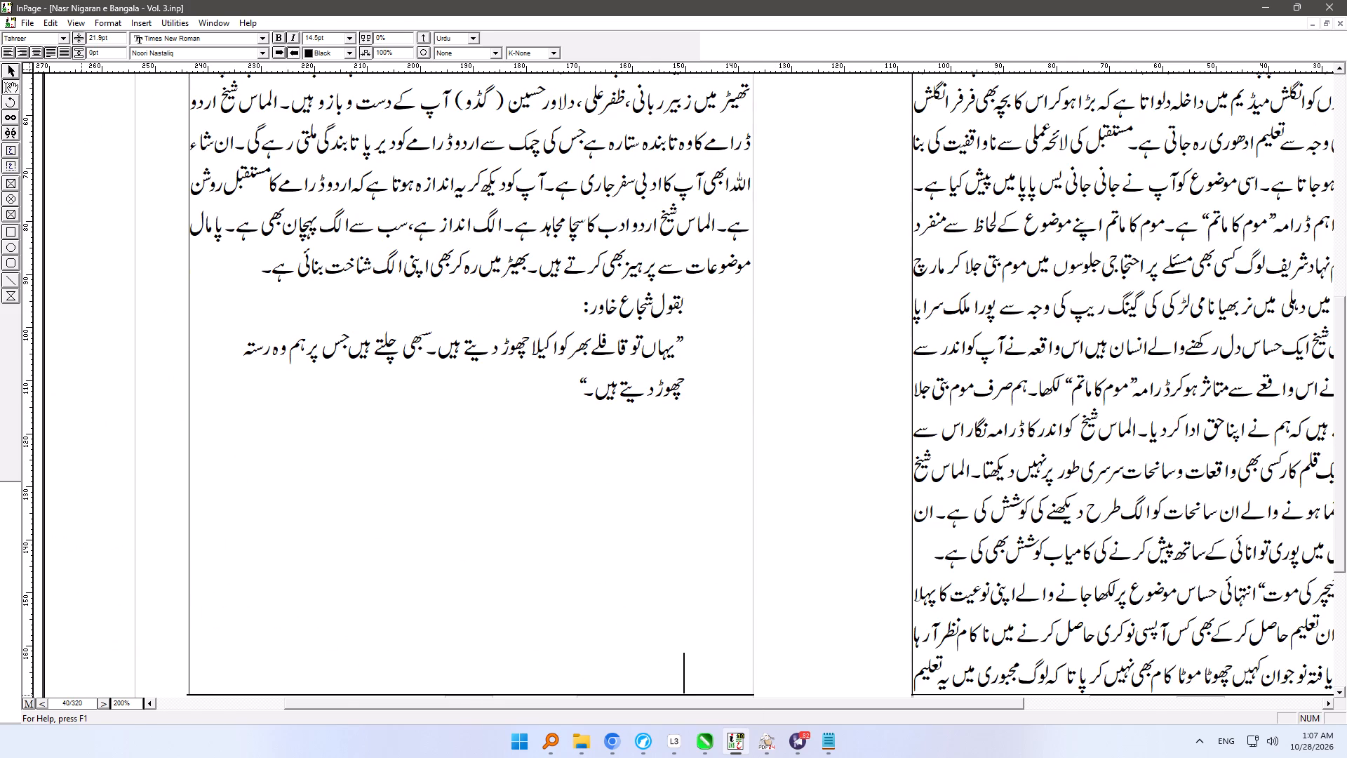
key("Down")
key("Down")
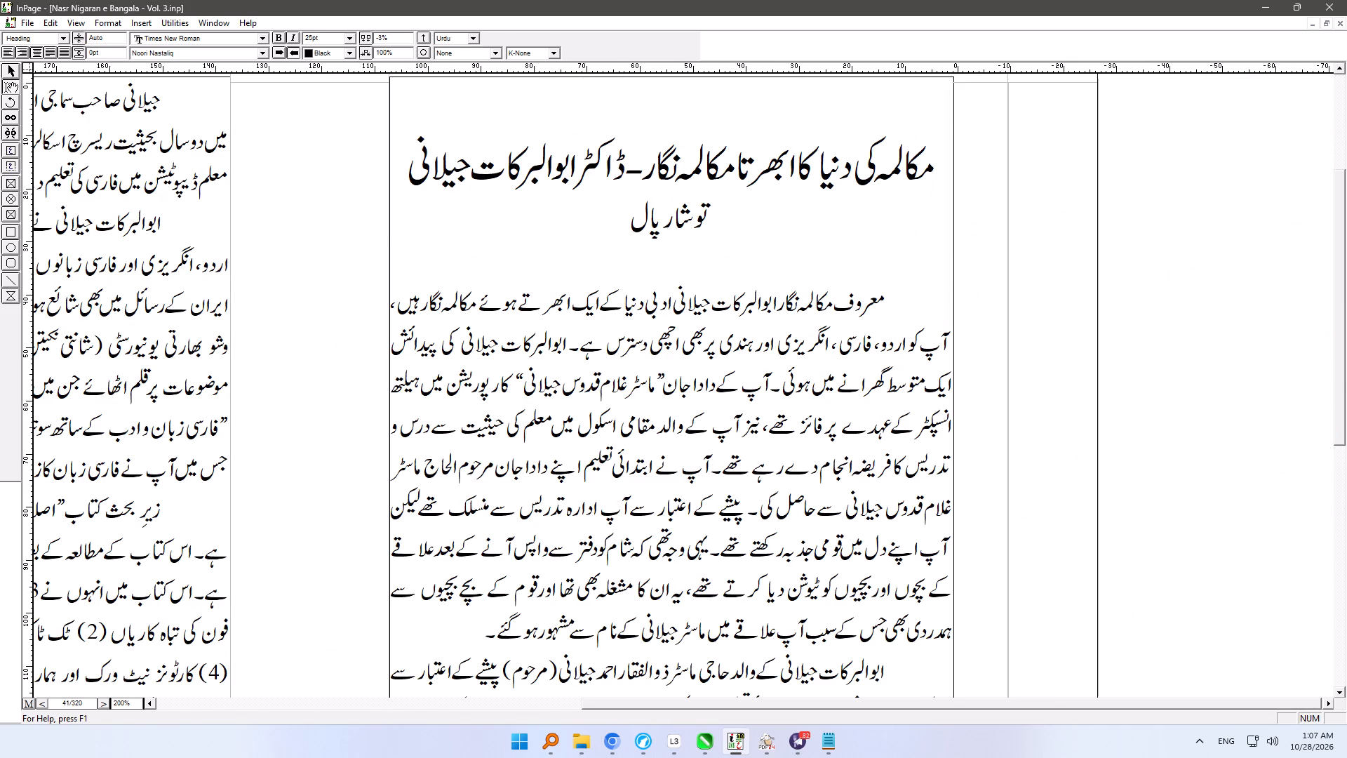
Page back from page 41 to page 36, checking where the الماس شیخ article and the preceding article start and end.
key("Up")
key("Up")
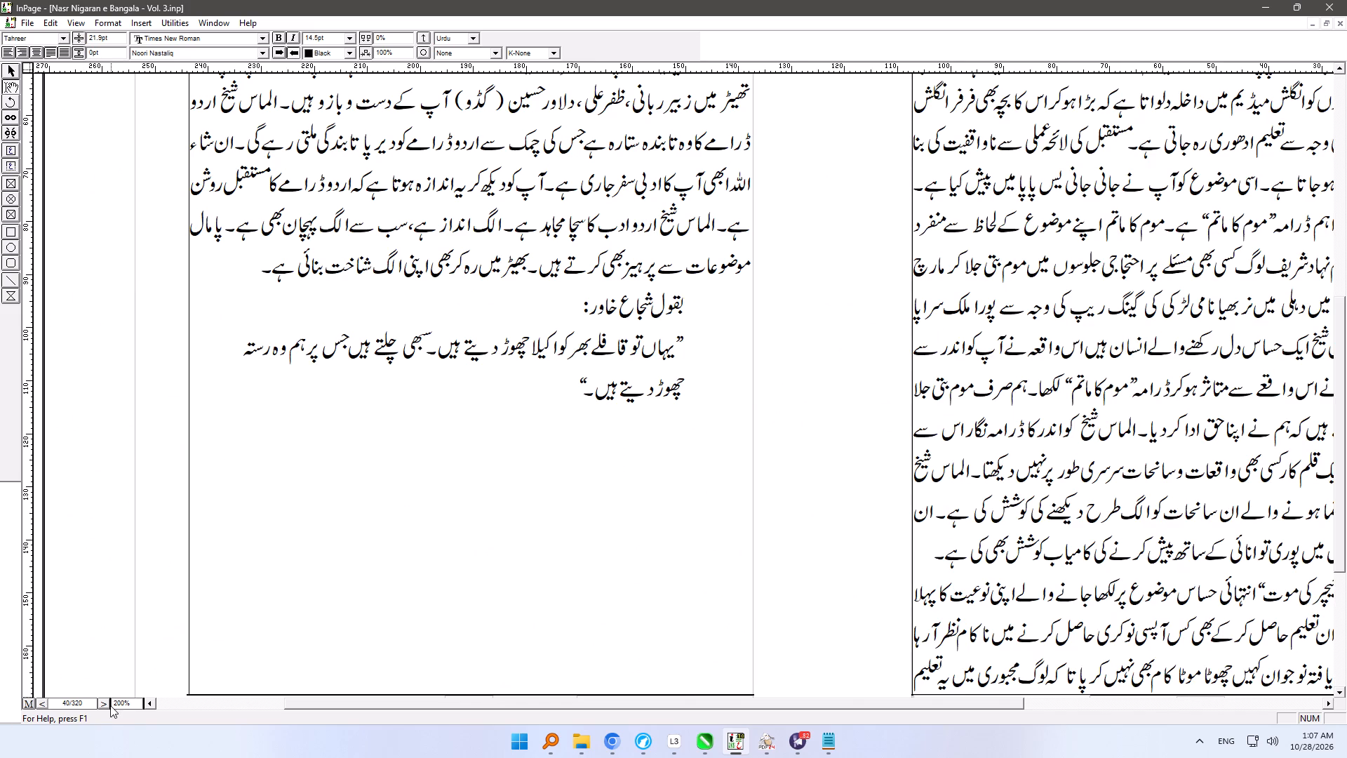
left_click(106, 707)
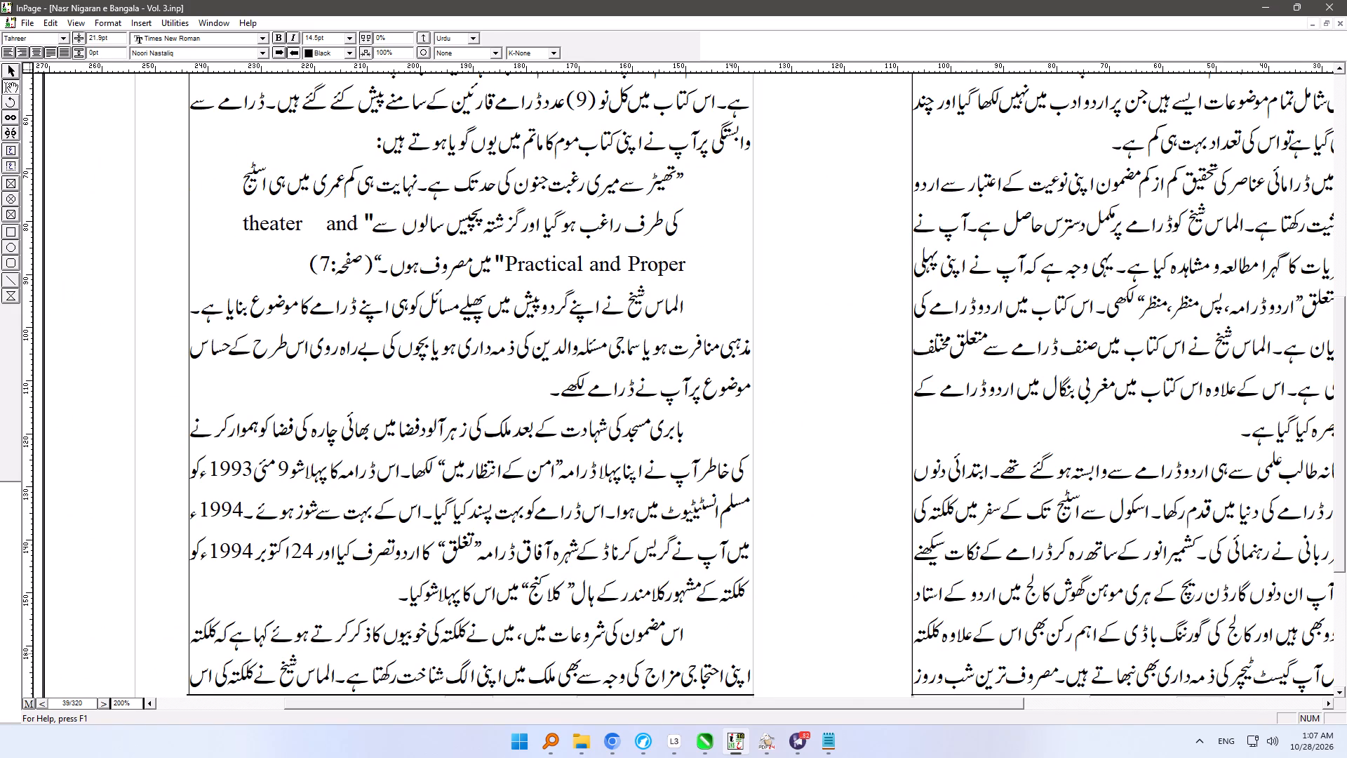
left_click(105, 704)
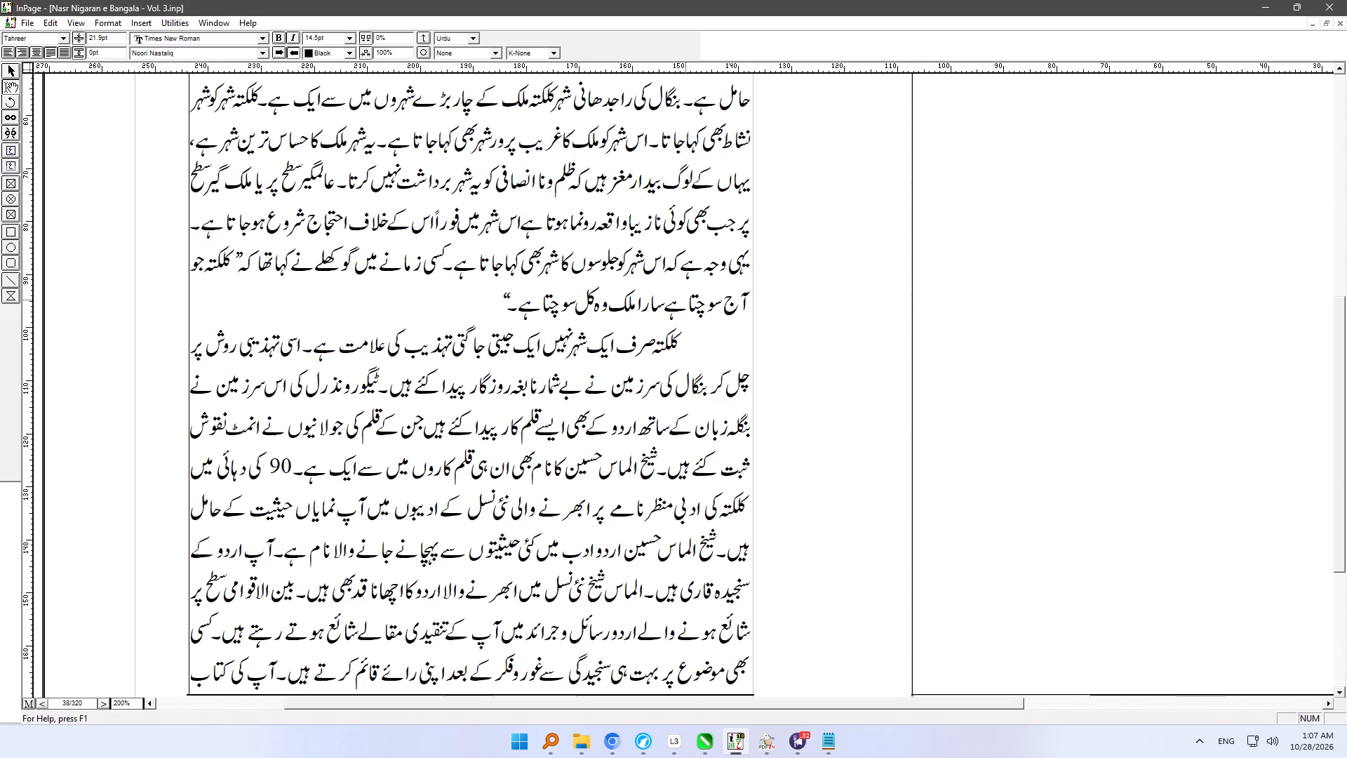
right_click_drag(685, 307, 490, 674, "ctrl")
left_click(522, 197)
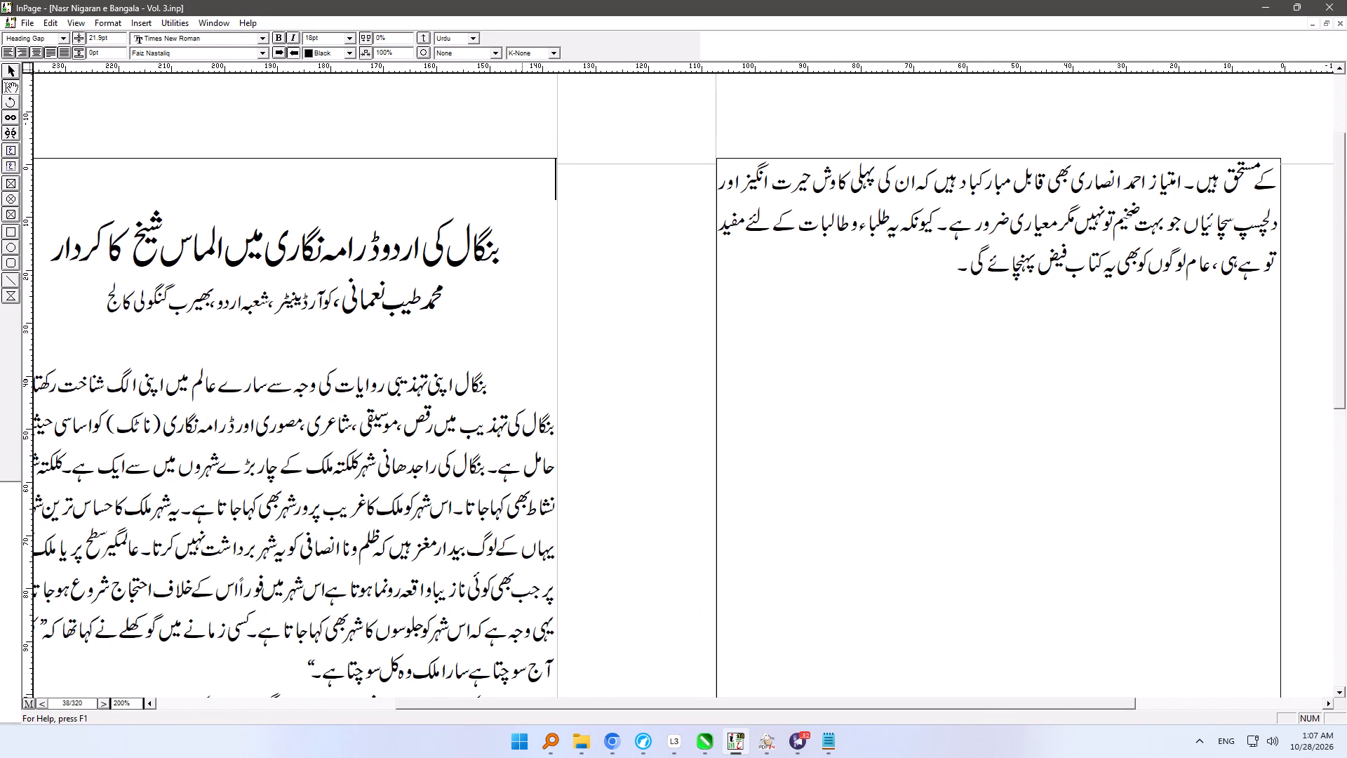
left_click(107, 704)
left_click(107, 704)
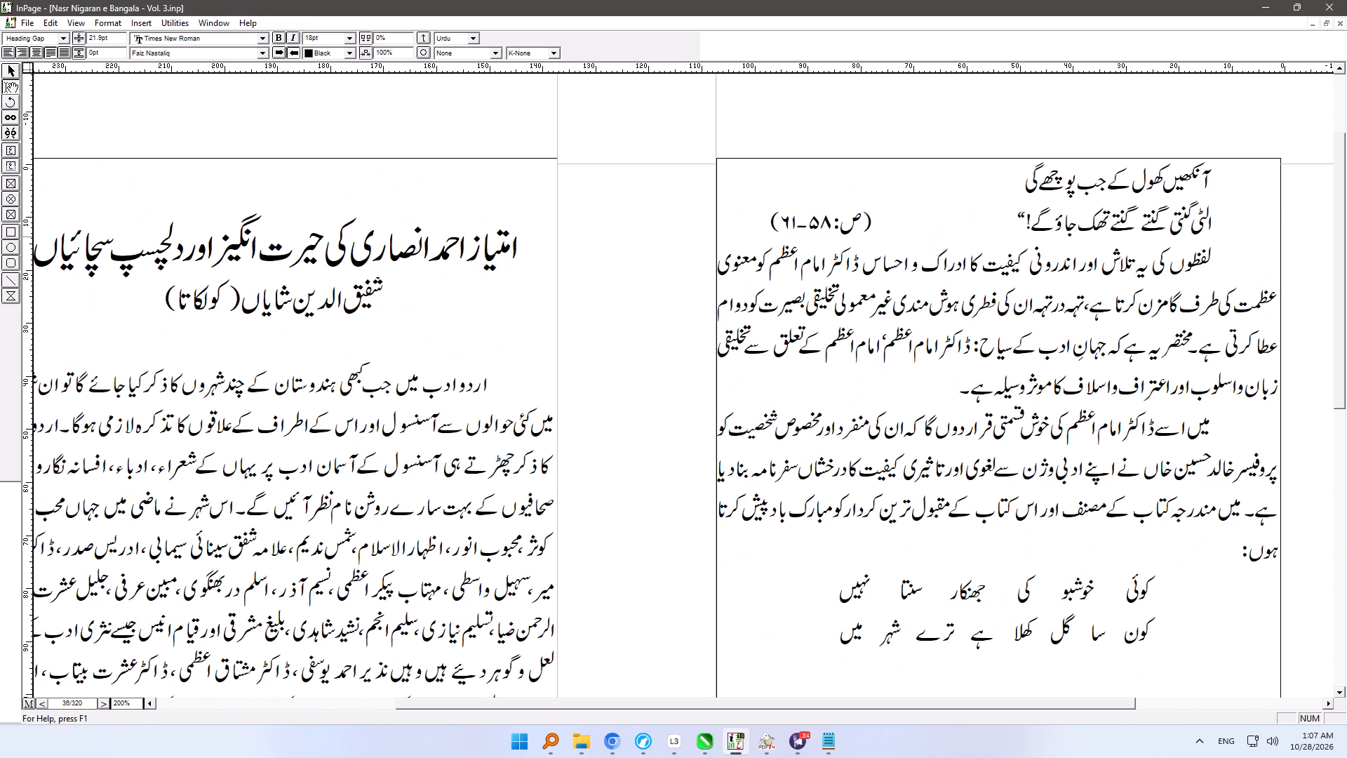
left_click(491, 197)
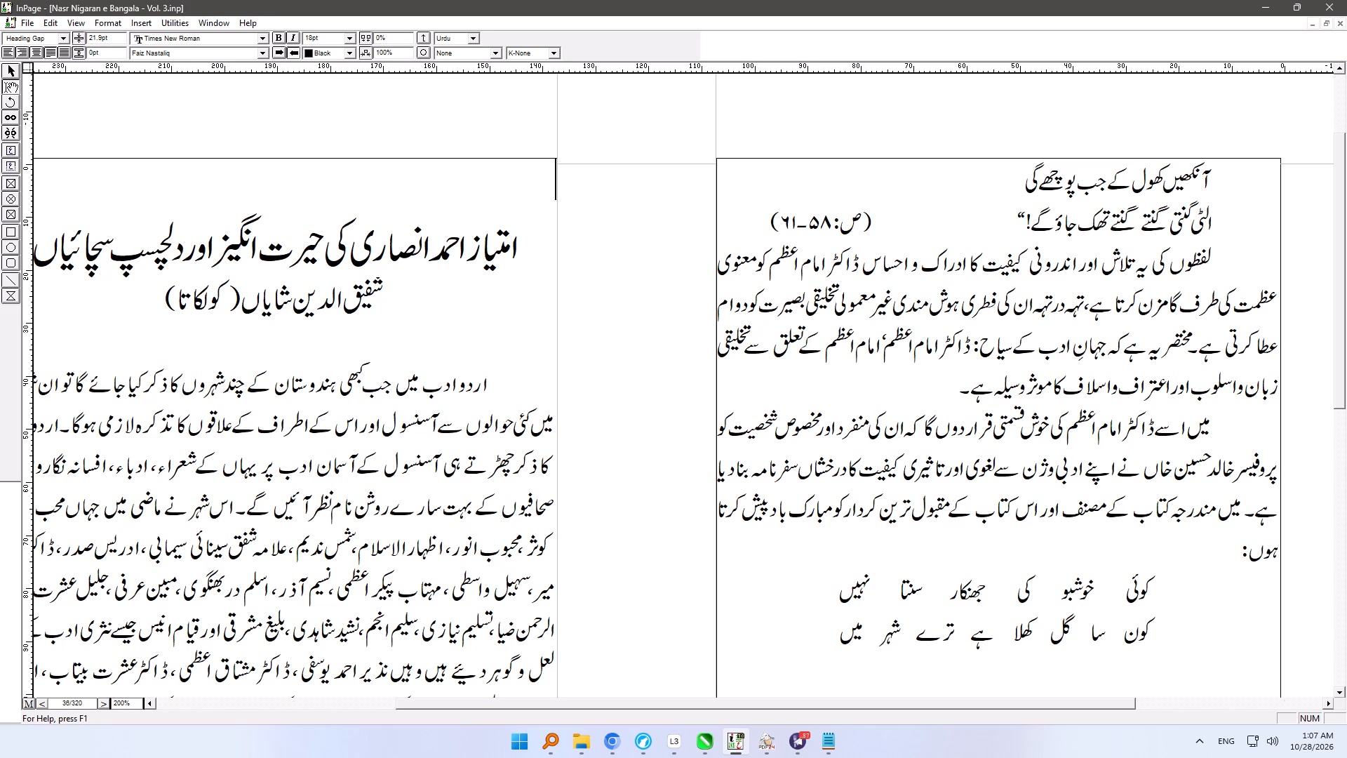
Page back from page 35 to page 29, reading over the text and couplets of the earlier articles.
left_click(105, 703)
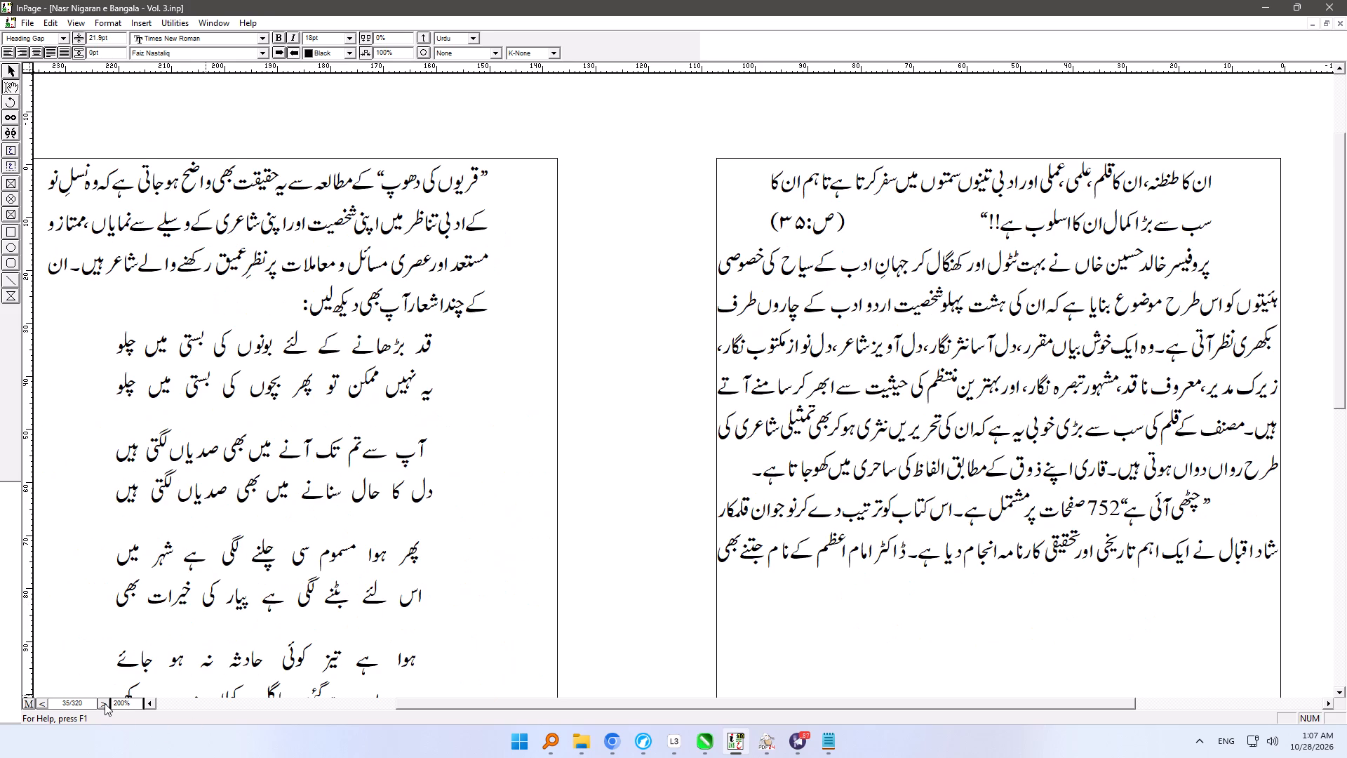
left_click(105, 703)
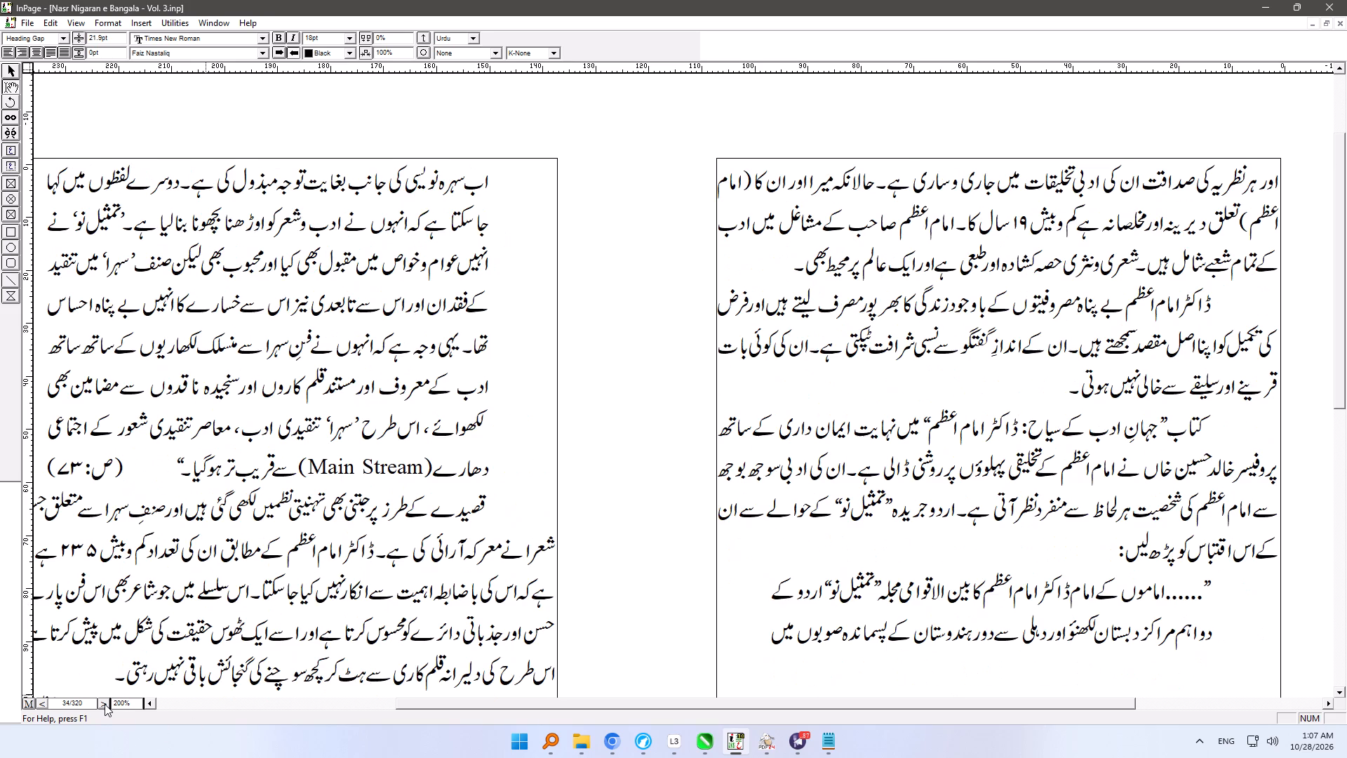
left_click(105, 704)
left_click(105, 704)
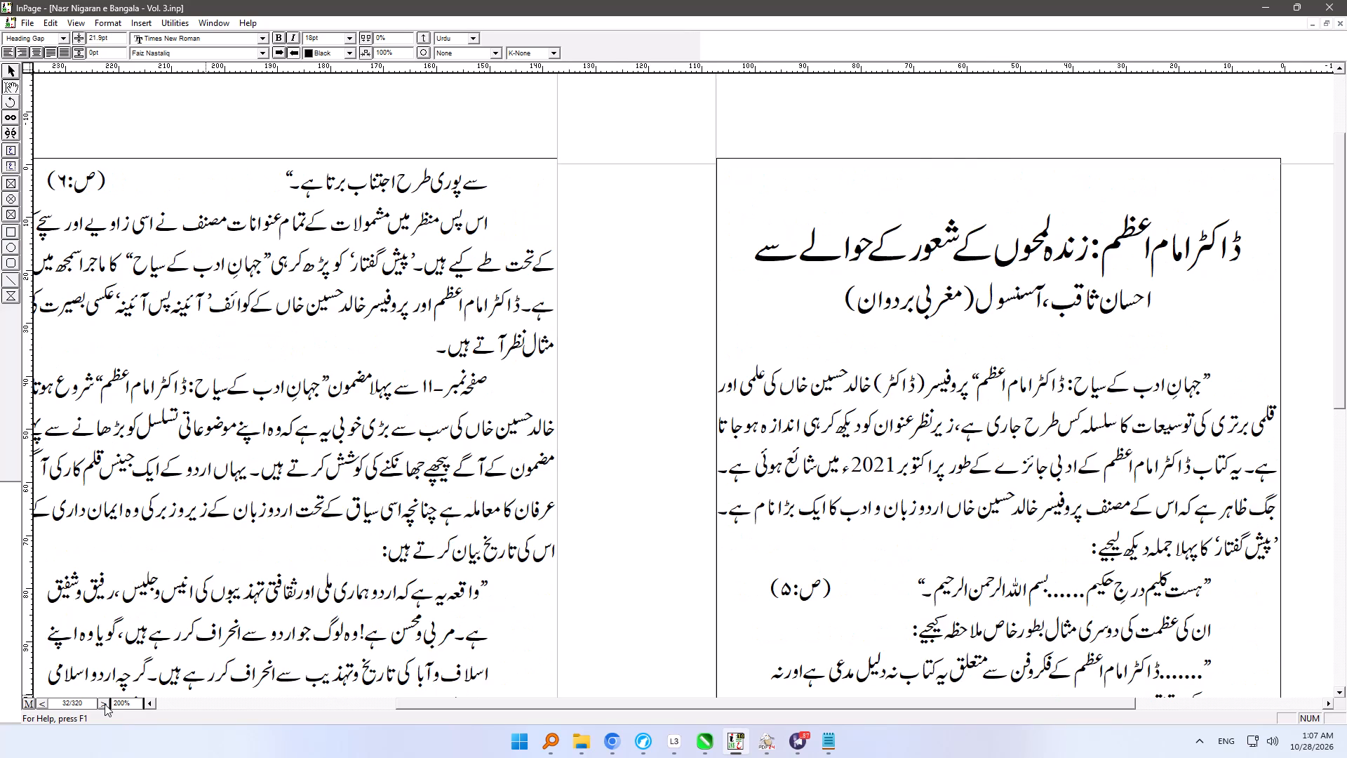
left_click(105, 704)
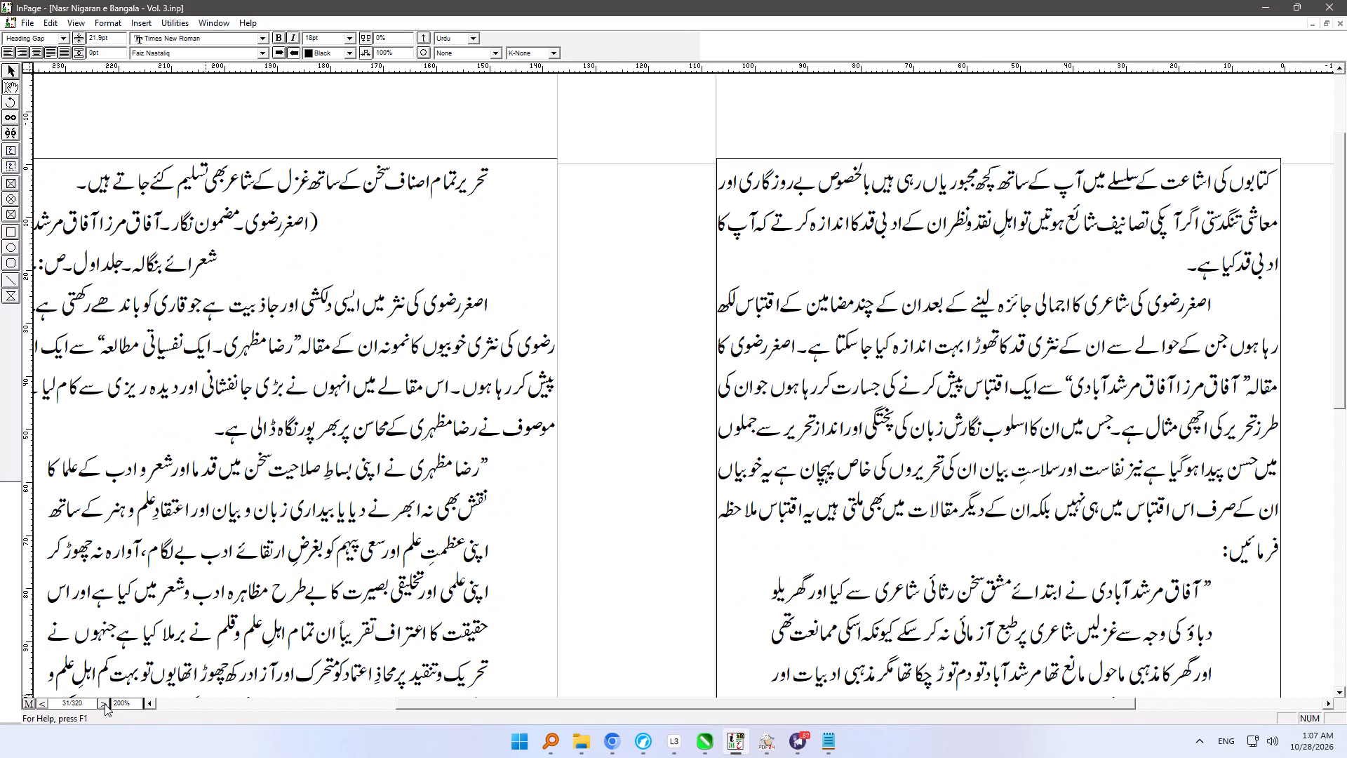
left_click(105, 704)
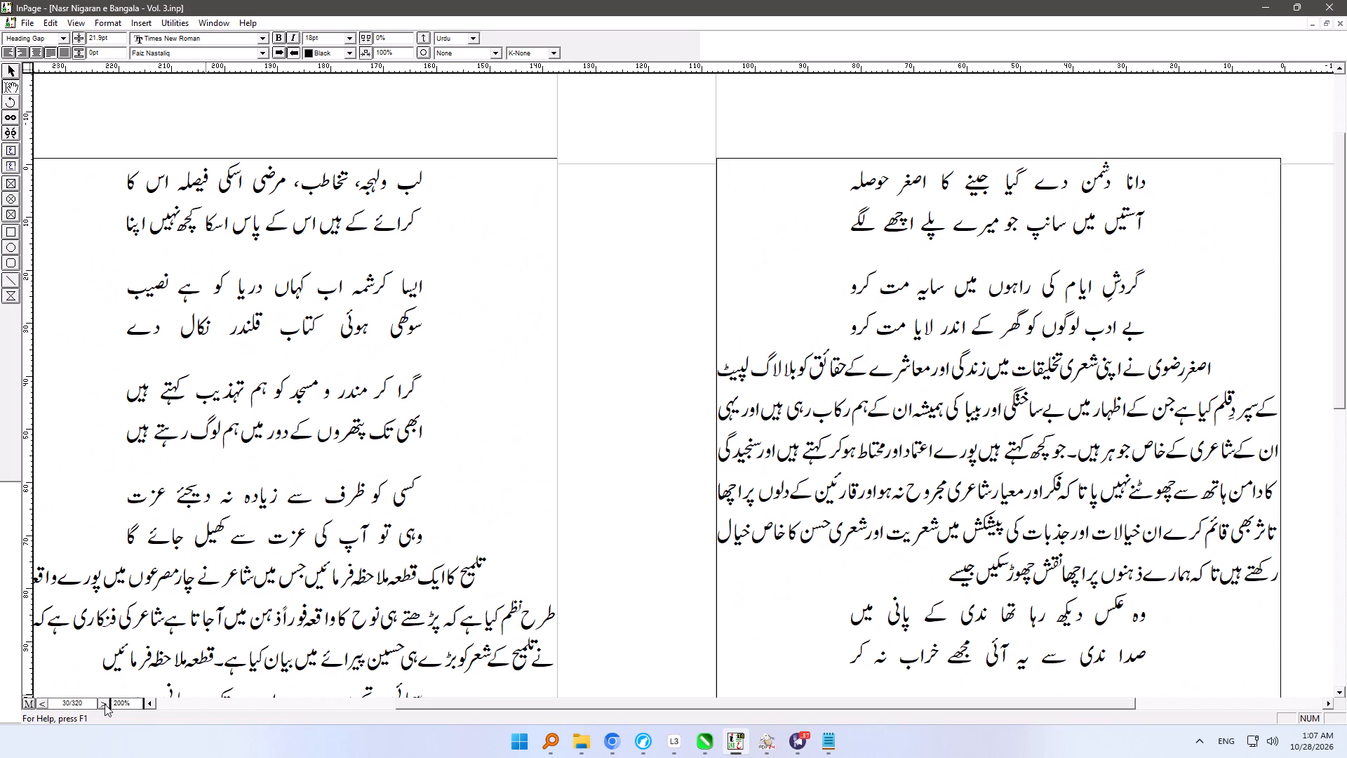
left_click(105, 704)
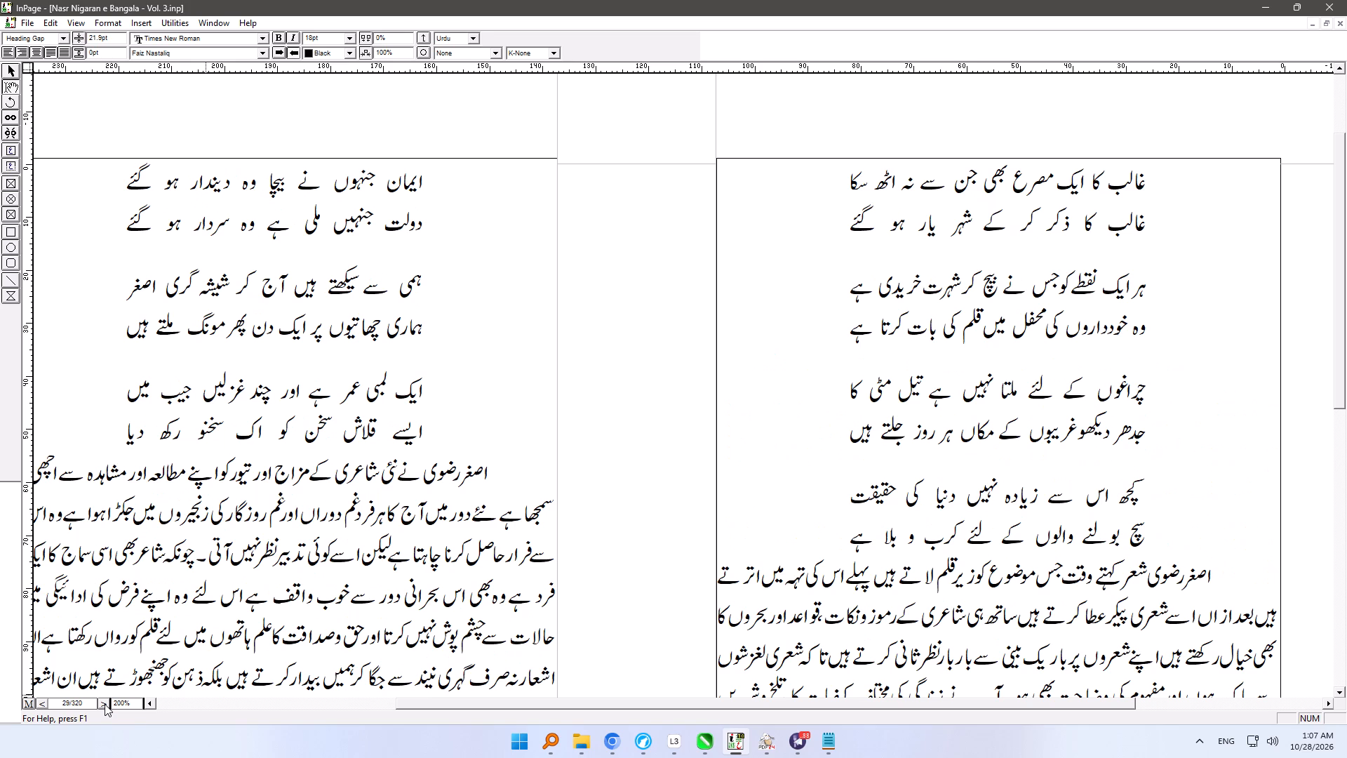
Correct the last couplet line before the prose on page 29 so its ending reads سخنور کہہ دیا.
left_click(185, 427)
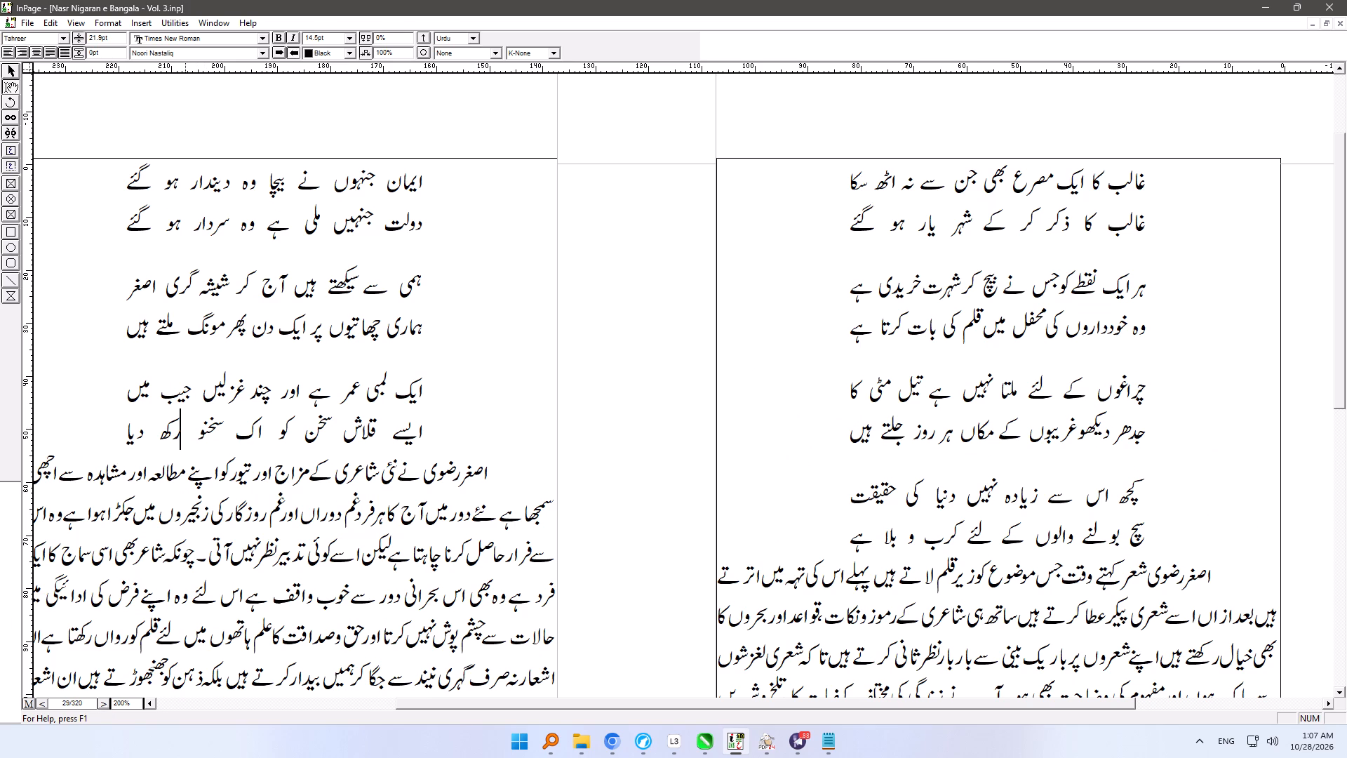
key("BackSpace")
left_click(175, 435)
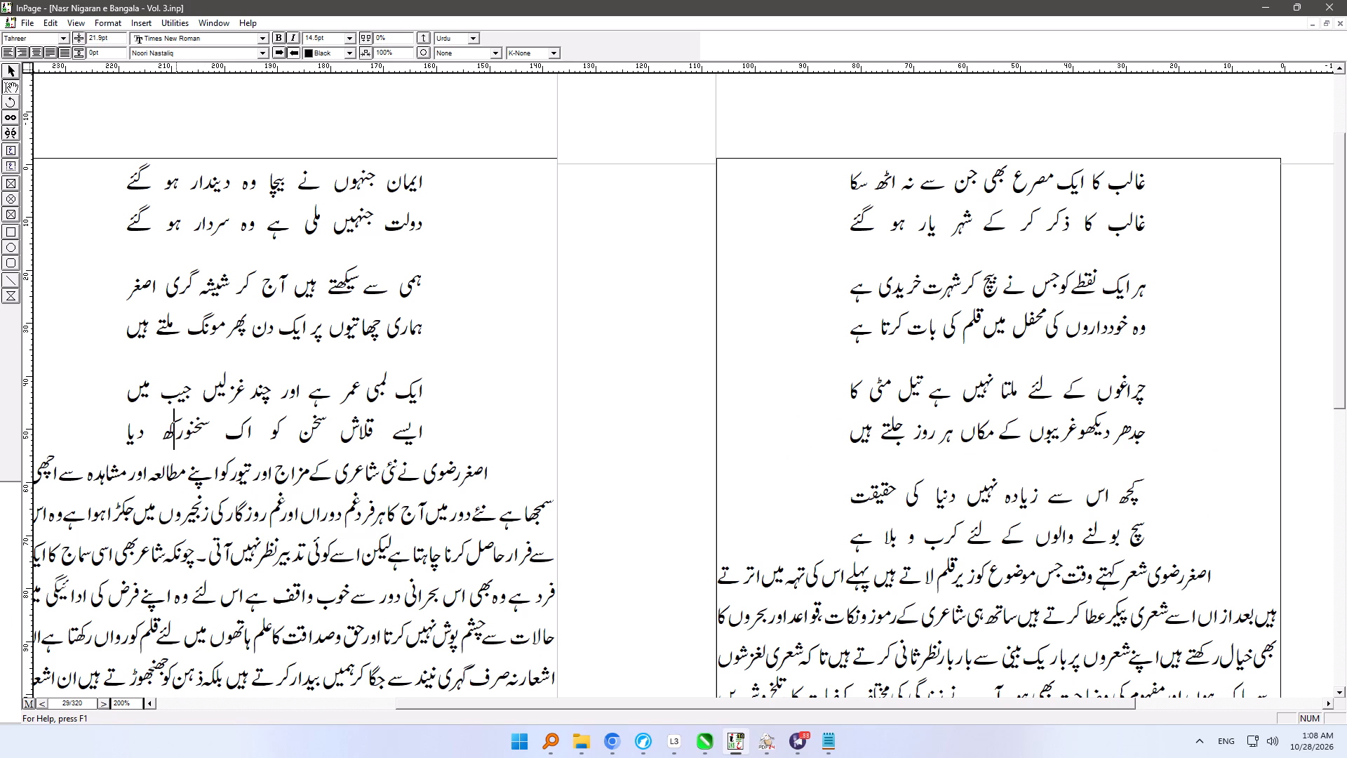
key("space")
left_click(160, 436)
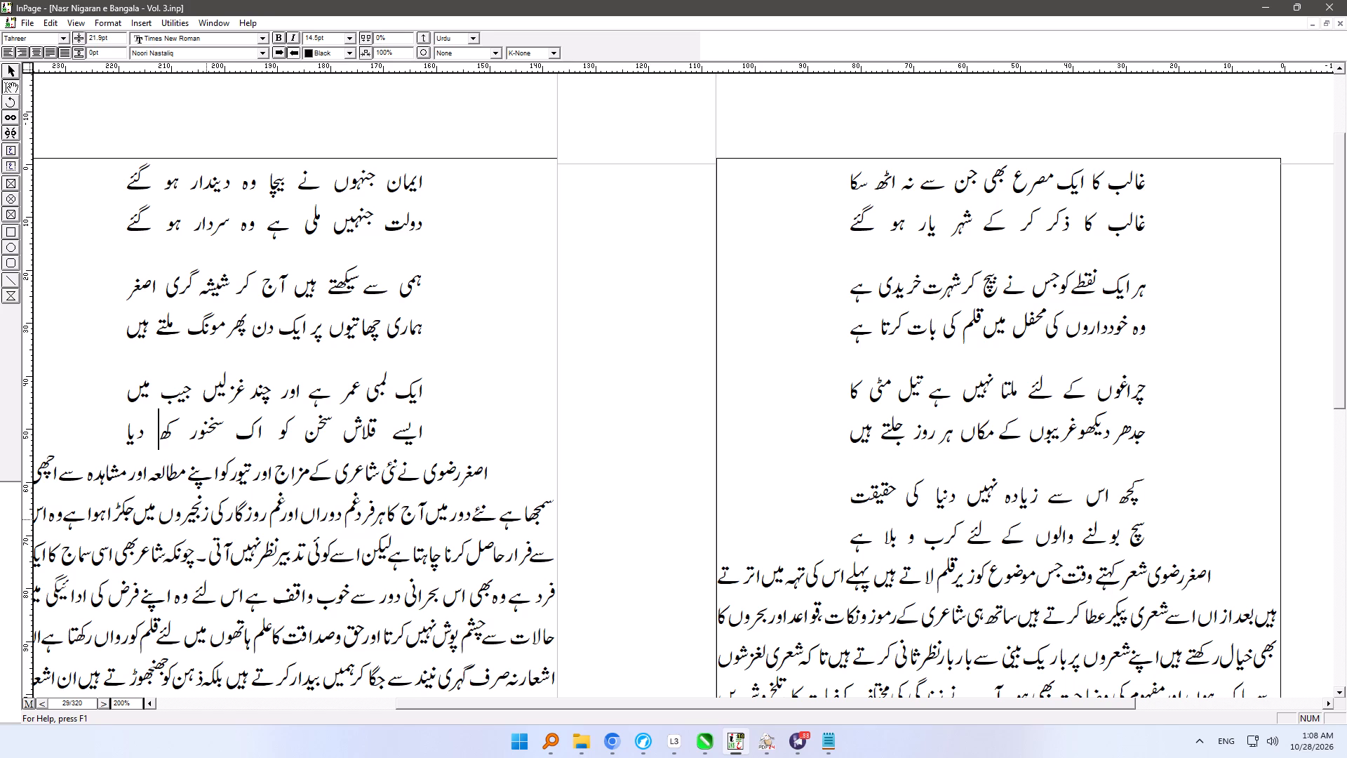
key("BackSpace")
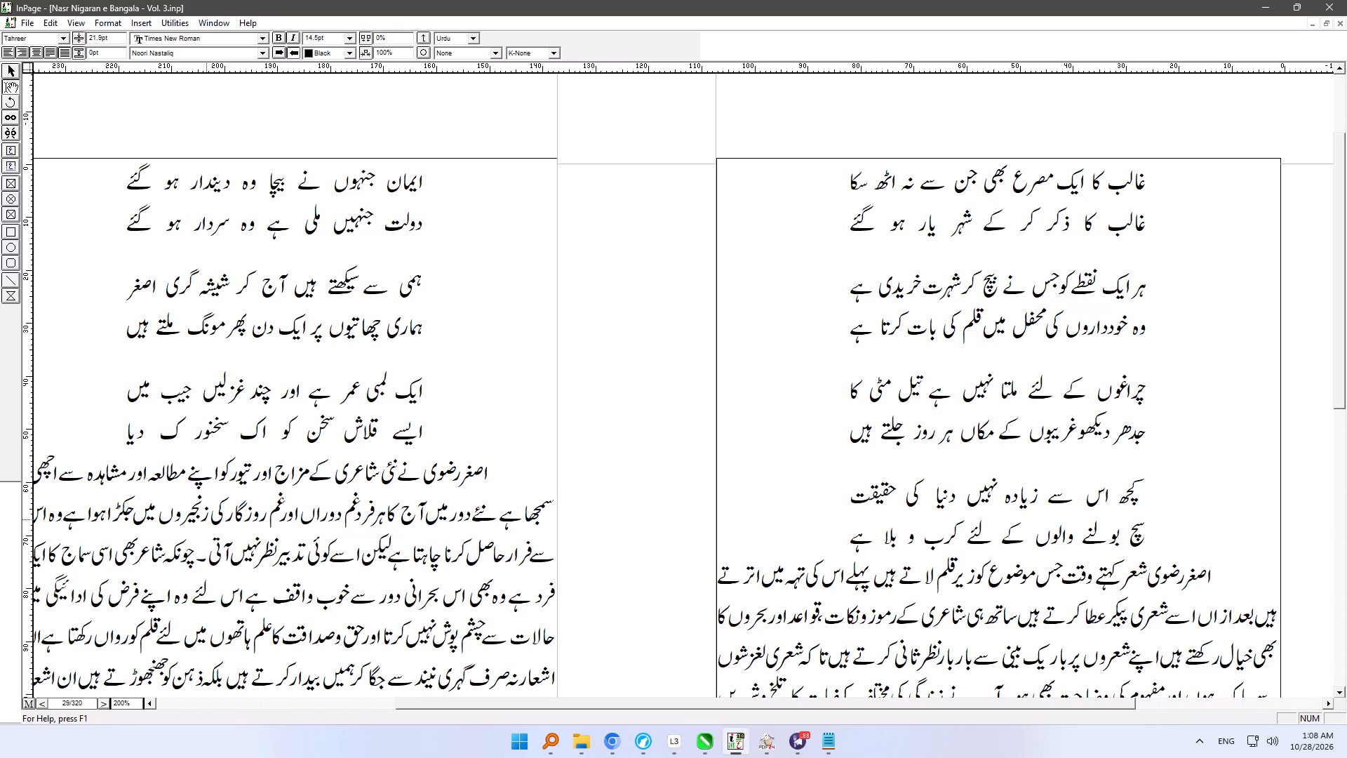
type("ہہ")
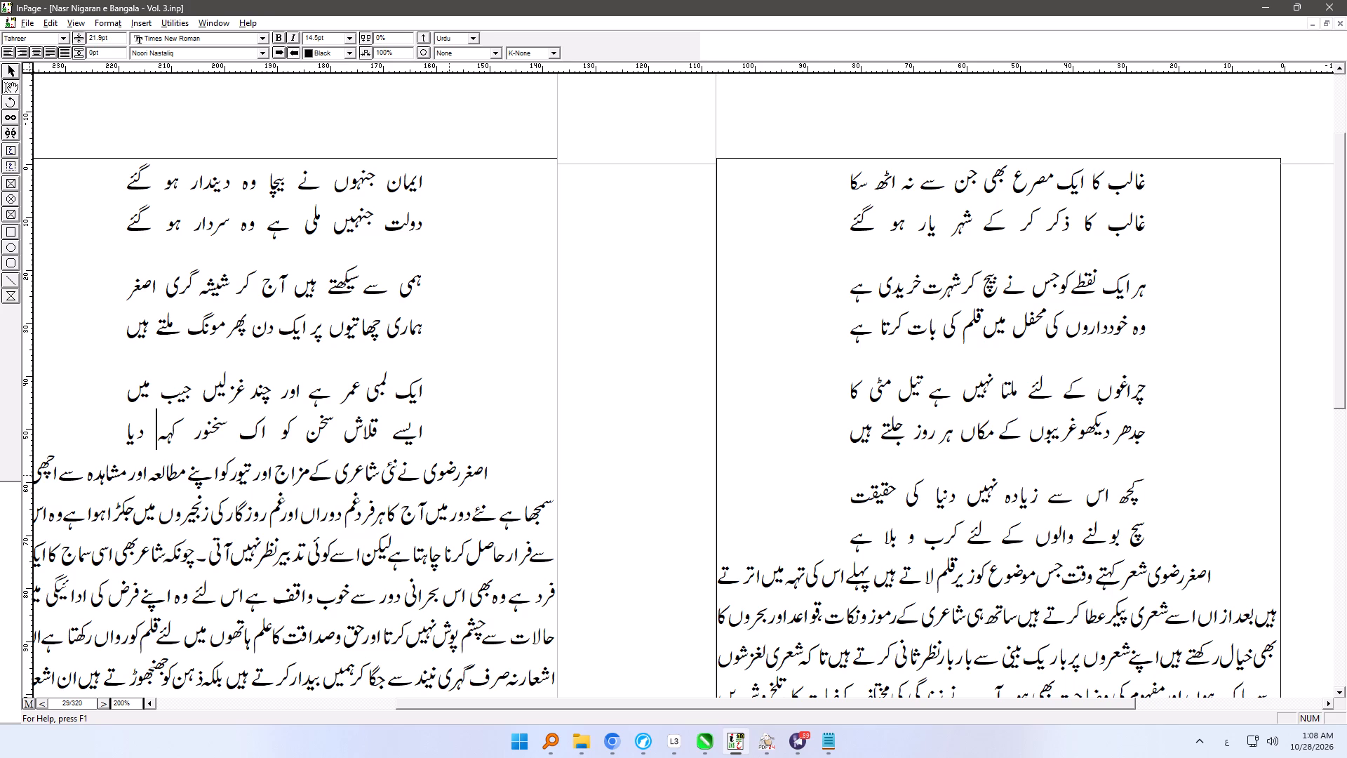
left_click(403, 284)
Remove the stray spaces inside آخری and پوچھ in the last couplet line before the prose on page 28.
left_click(105, 705)
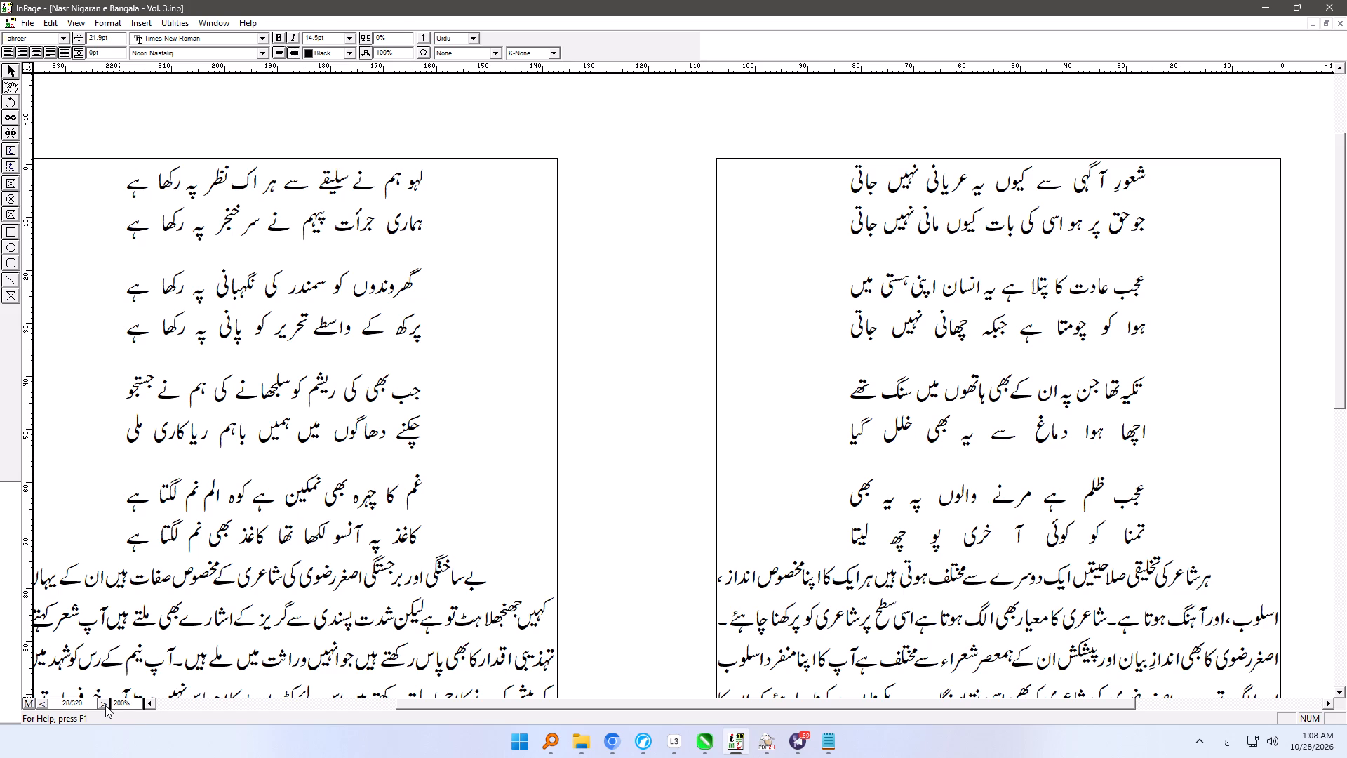
left_click(911, 532)
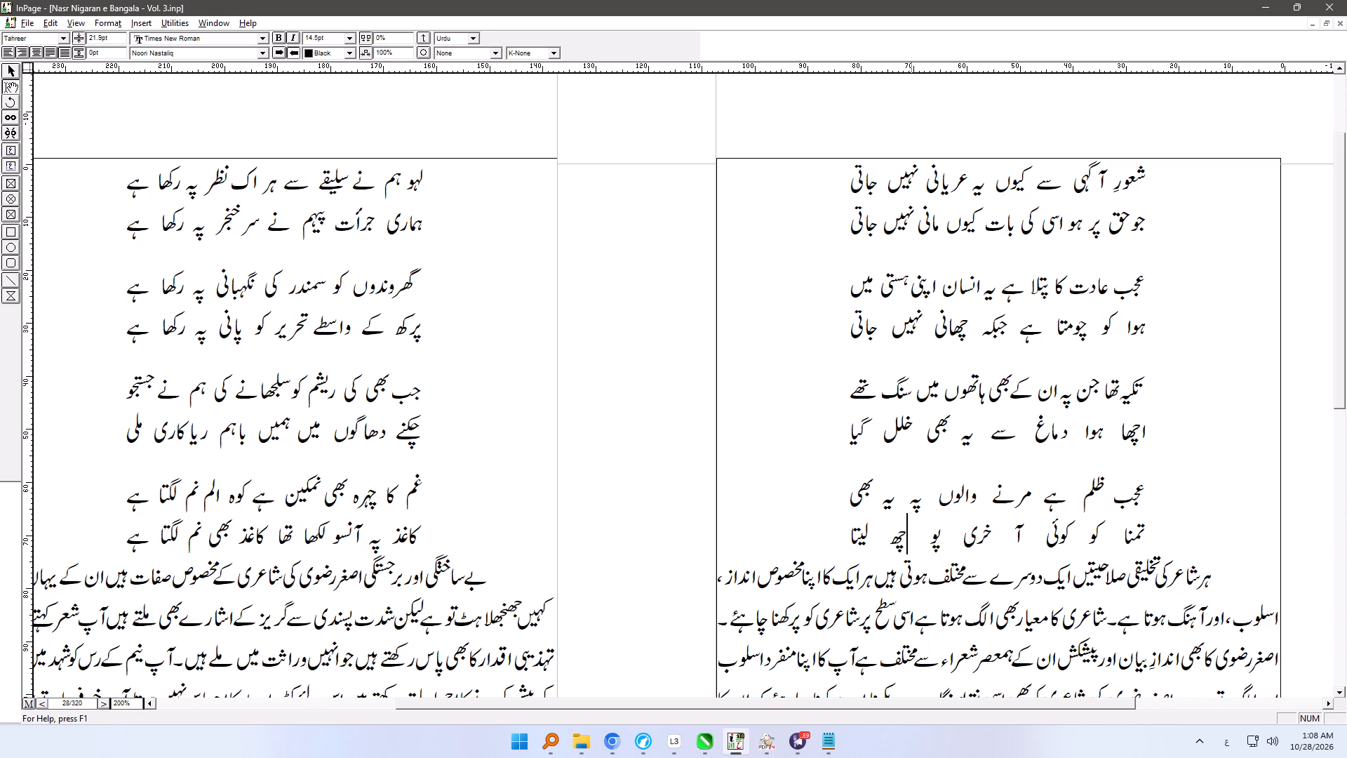
key("BackSpace")
left_click(989, 523)
key("BackSpace")
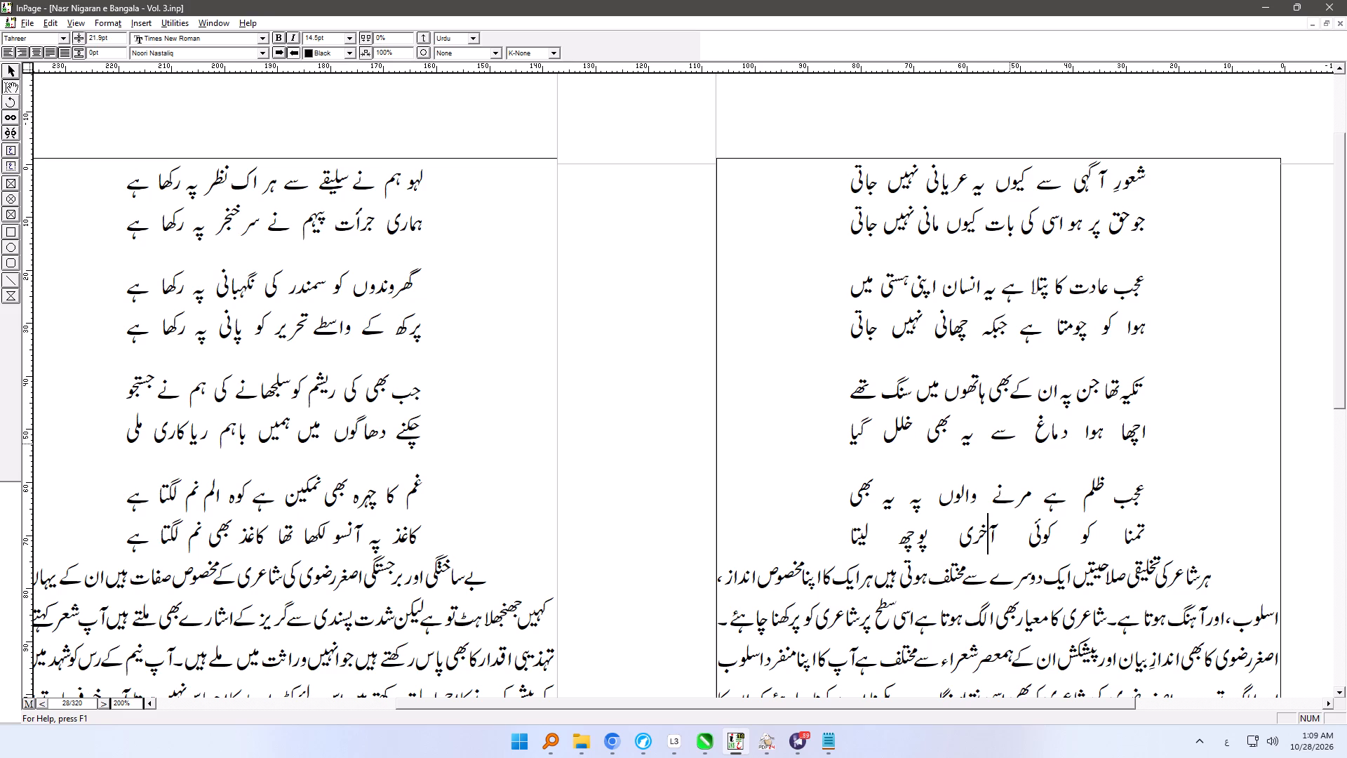
Proofread page 27 of the اصغر رضوی article, examining its couplets, the quoted passage and the text down to the page end.
left_click(1049, 189)
key("Up")
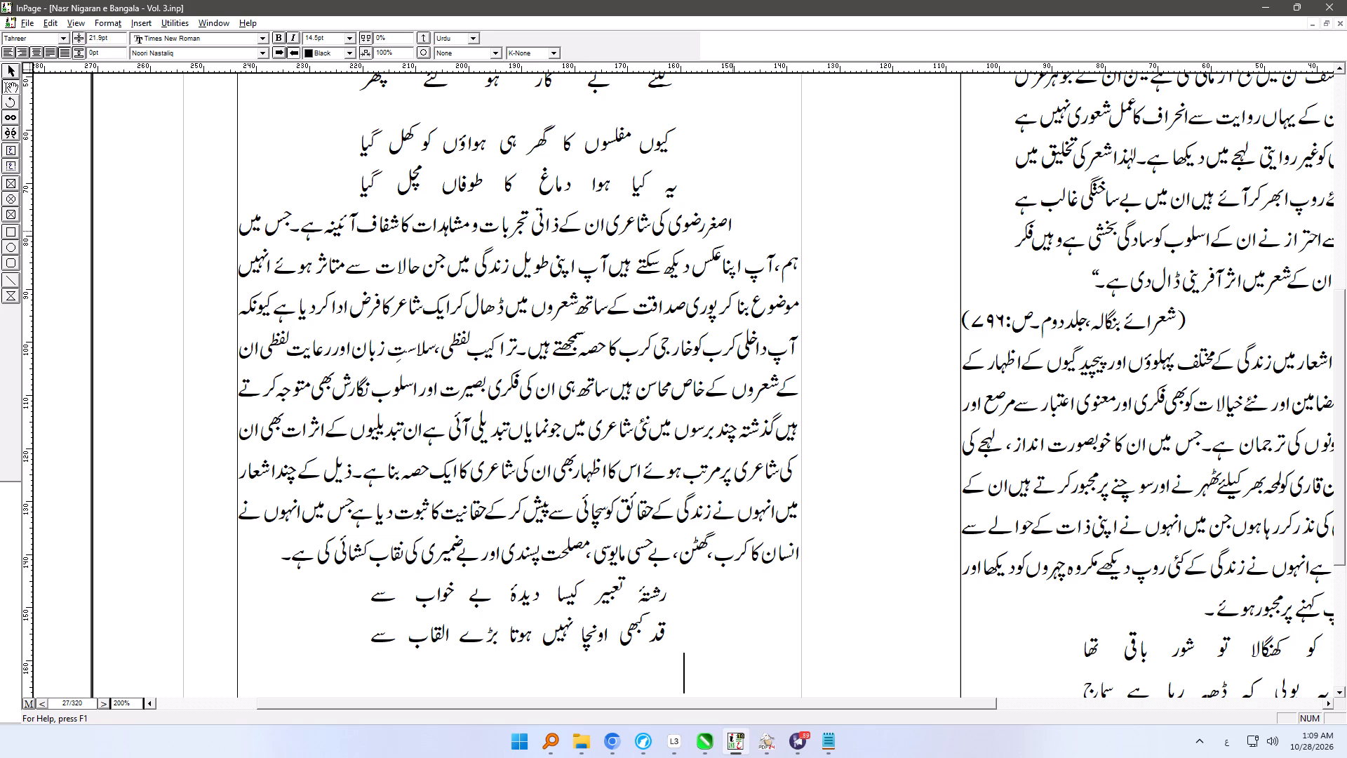
left_click(704, 124)
right_click_drag(716, 170, 635, 406, "ctrl")
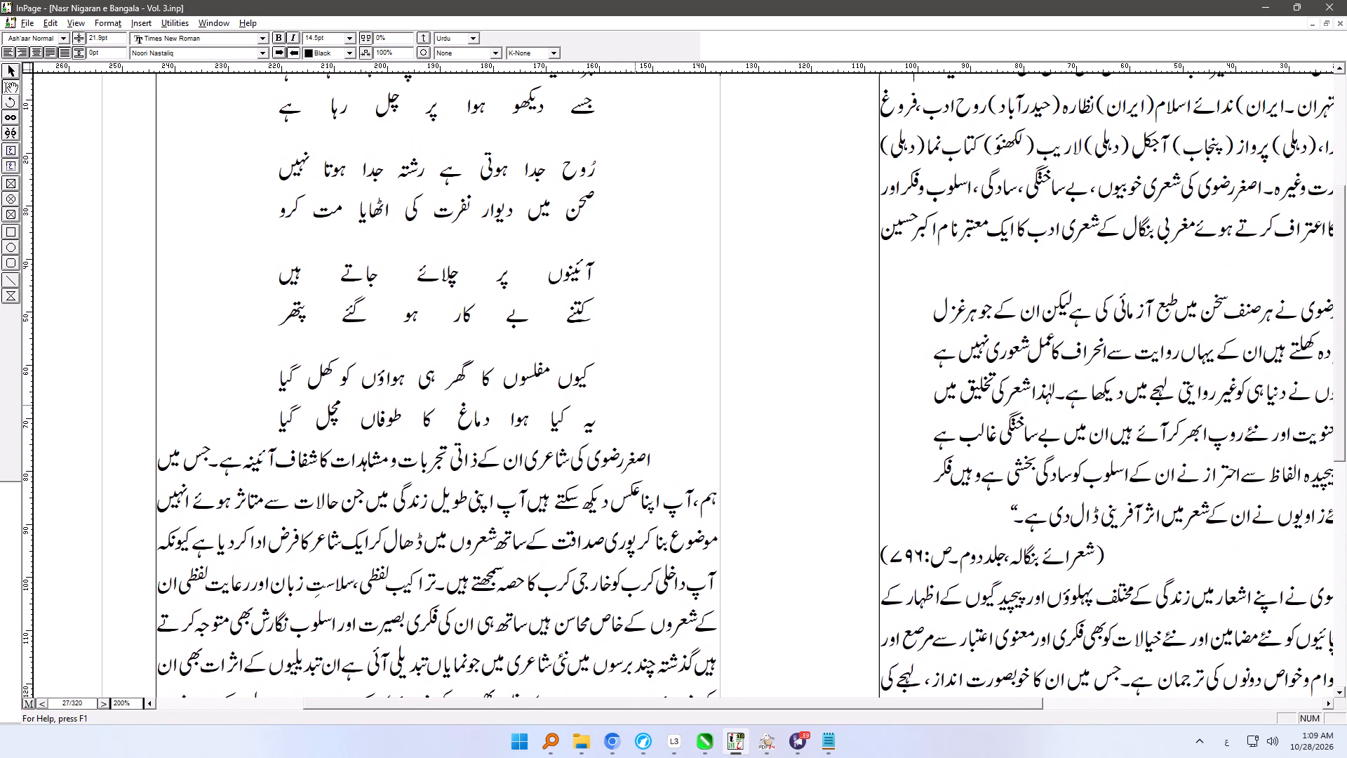
right_click_drag(635, 406, 635, 412, "ctrl")
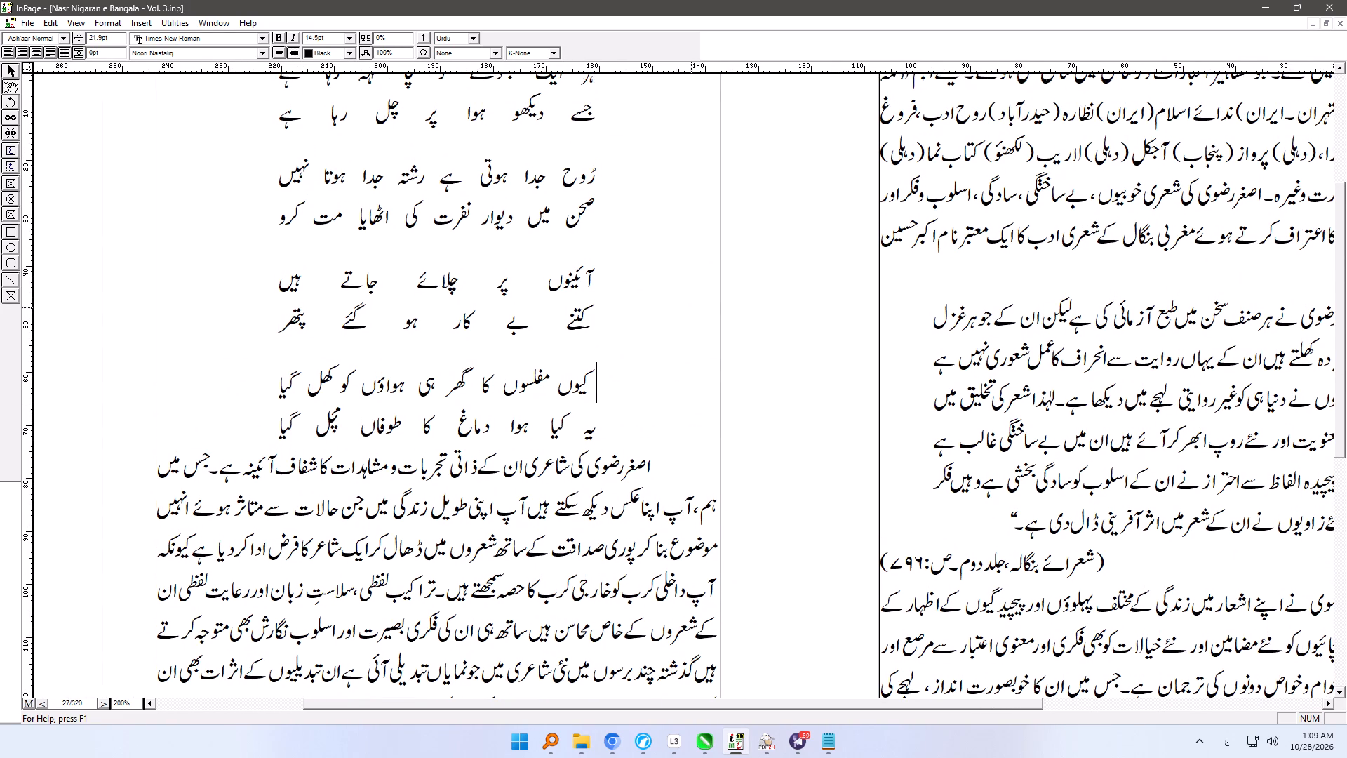
right_click_drag(721, 206, 695, 305, "ctrl")
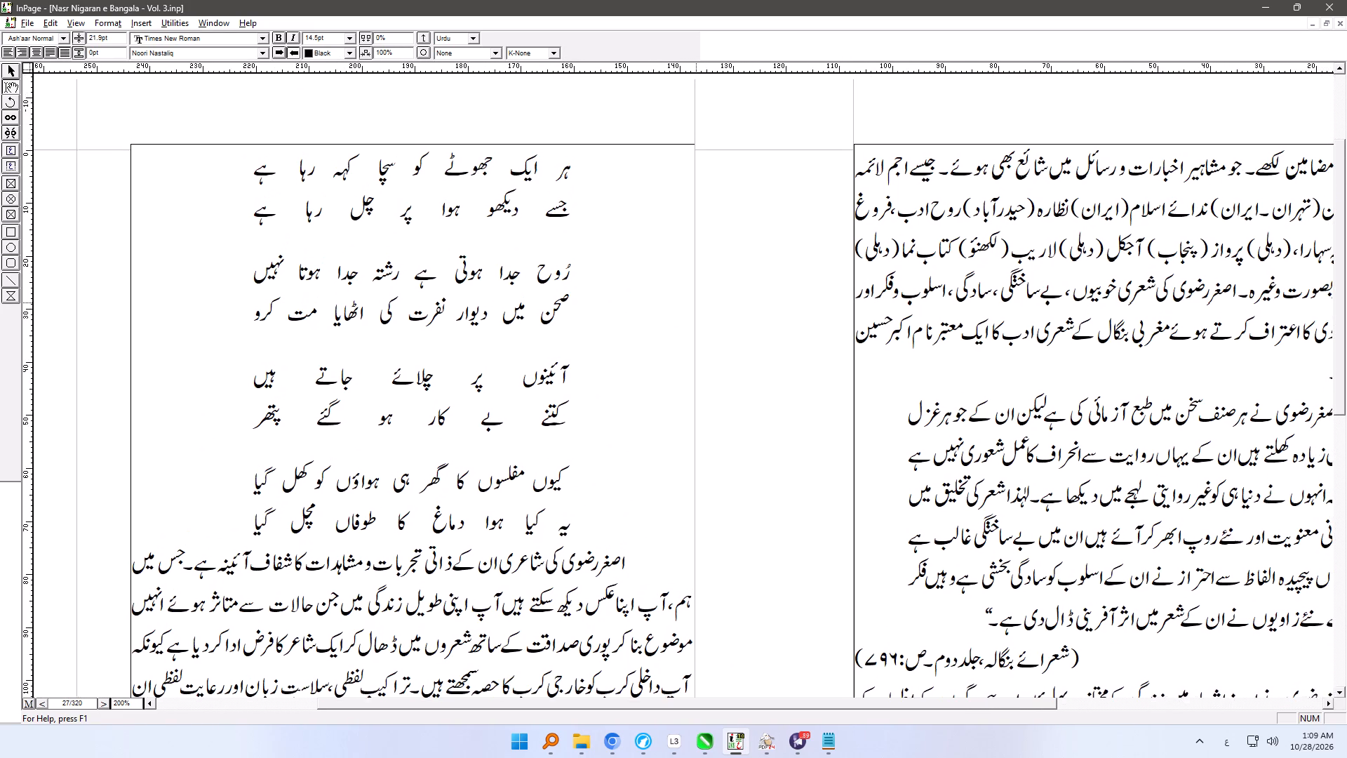
right_click_drag(695, 305, 661, 307, "ctrl")
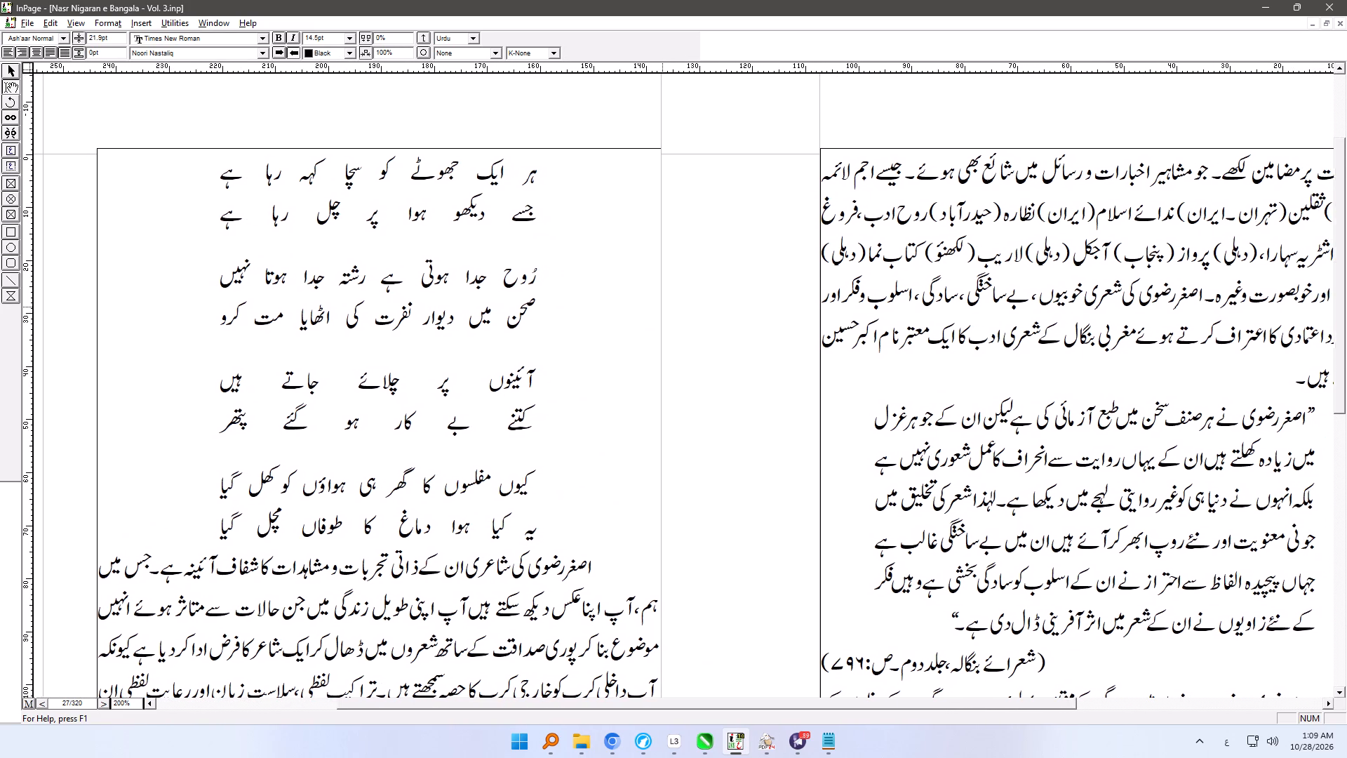
right_click_drag(661, 307, 494, 296, "ctrl")
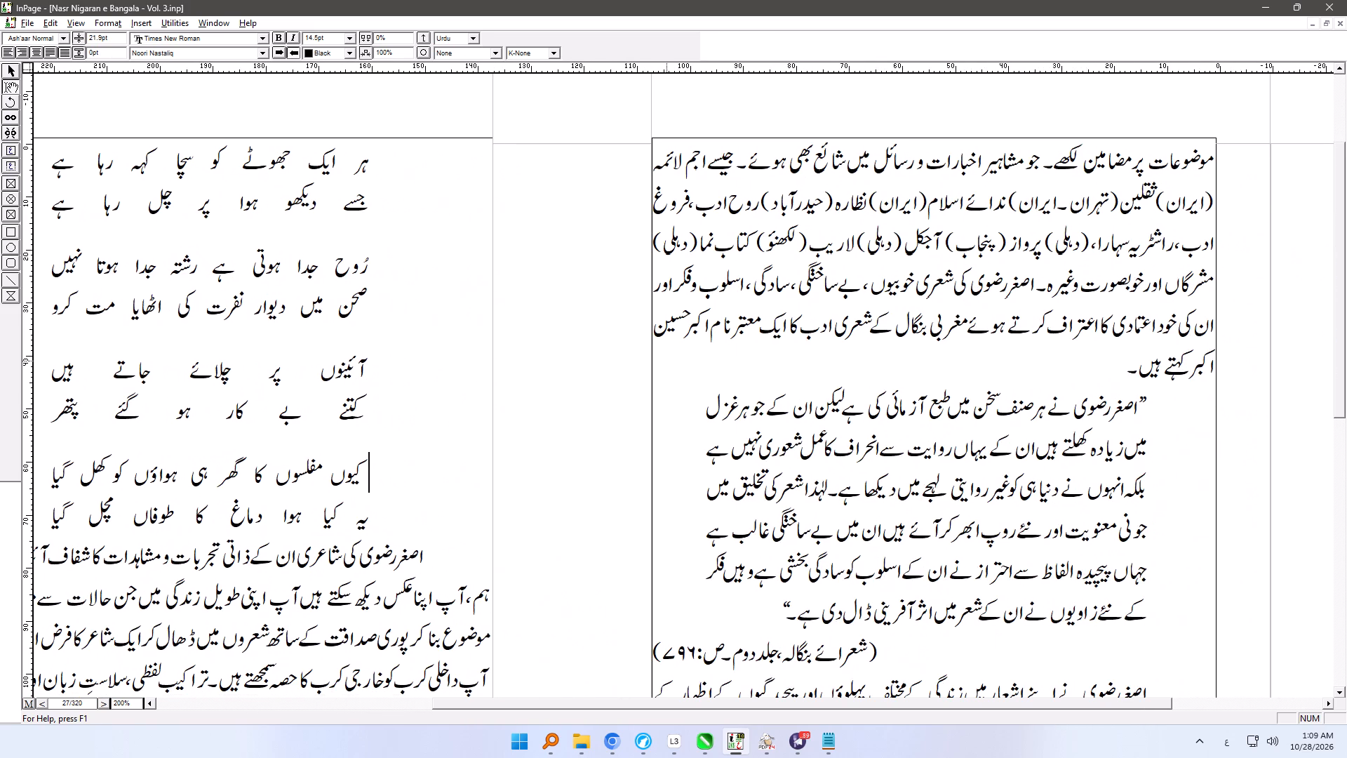
left_click(1028, 527)
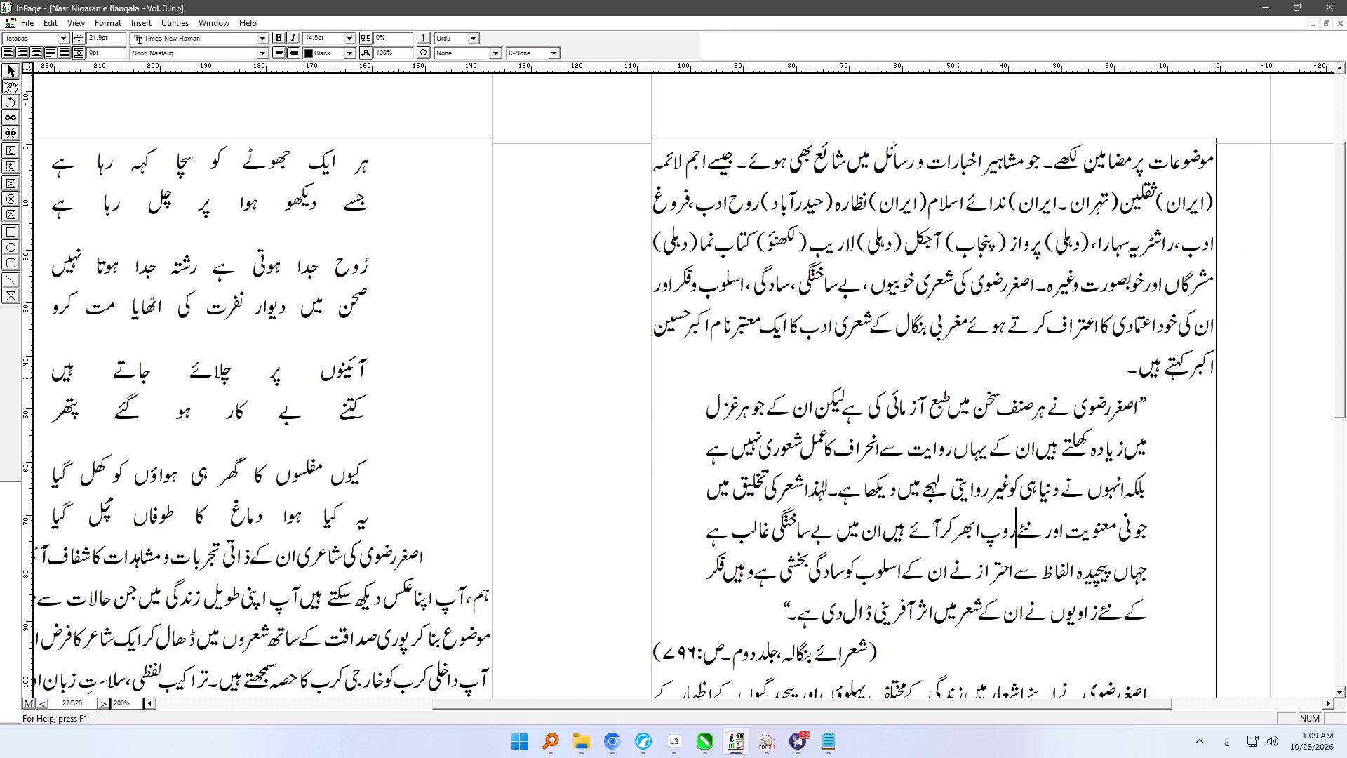
right_click_drag(1098, 517, 983, 418, "ctrl")
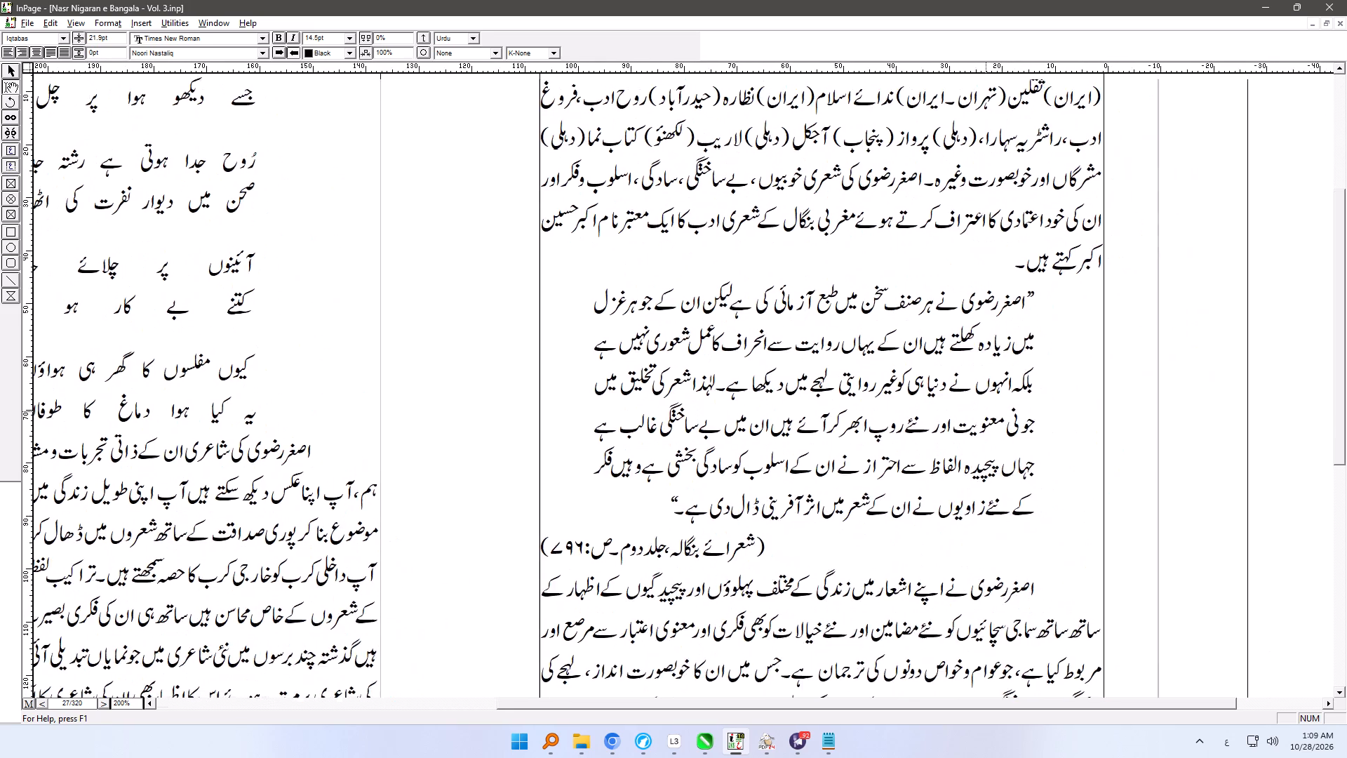
right_click_drag(983, 418, 964, 518, "ctrl")
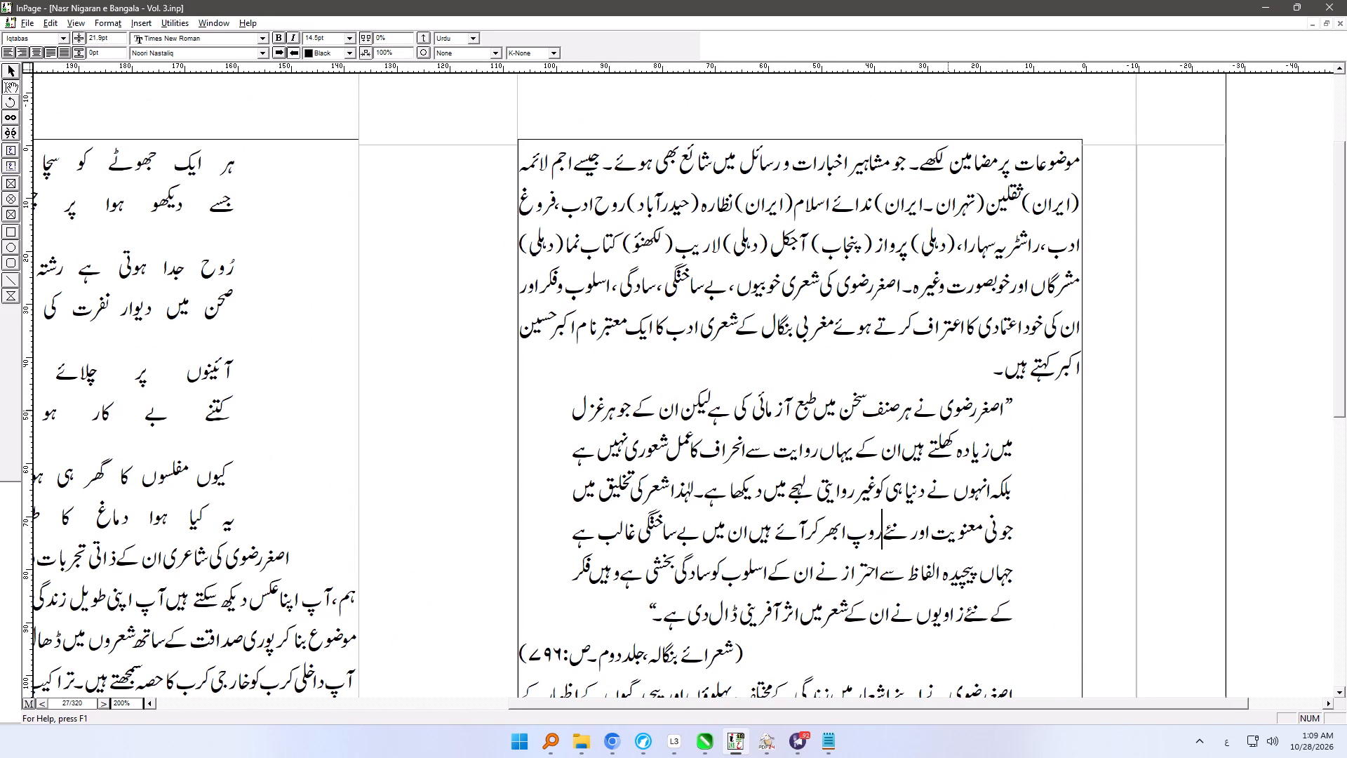
right_click_drag(958, 534, 890, 244, "ctrl")
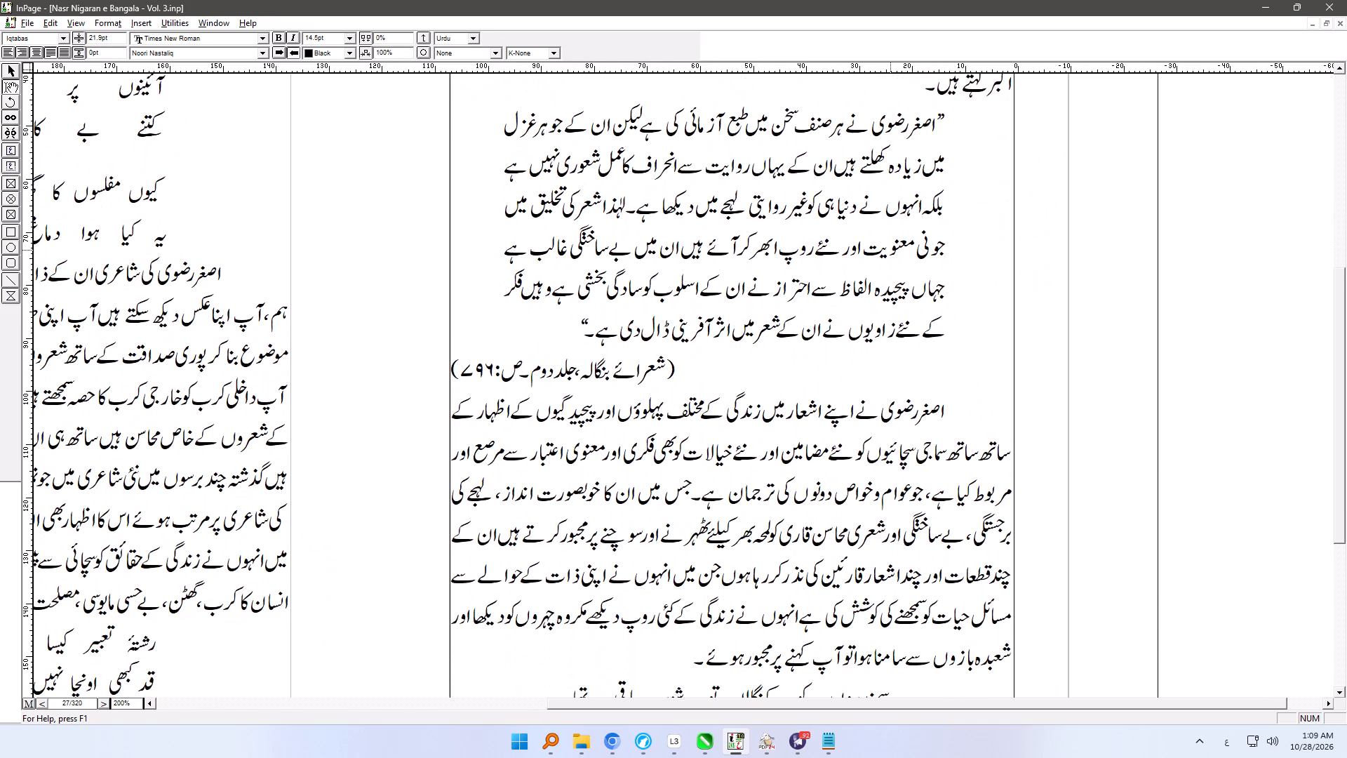
right_click_drag(890, 244, 892, 167, "ctrl")
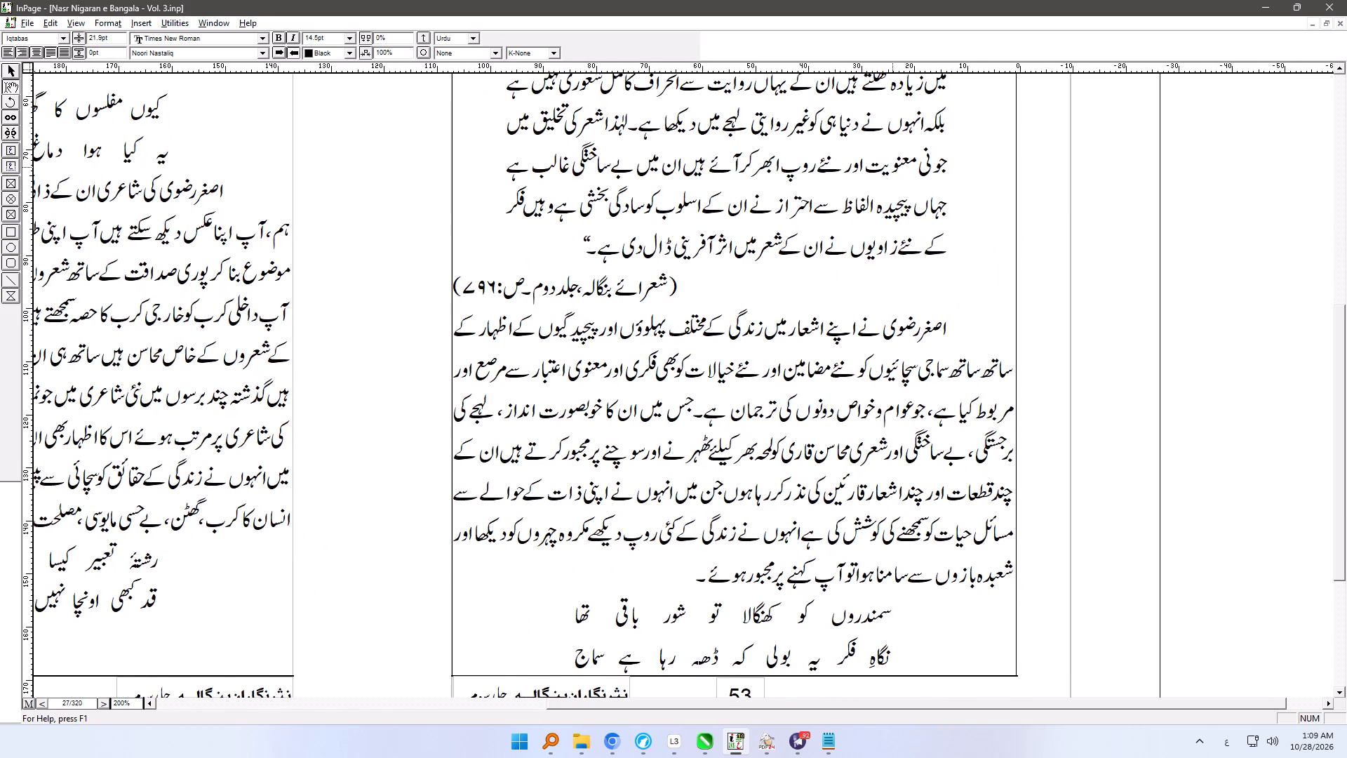
right_click_drag(892, 167, 892, 171, "ctrl")
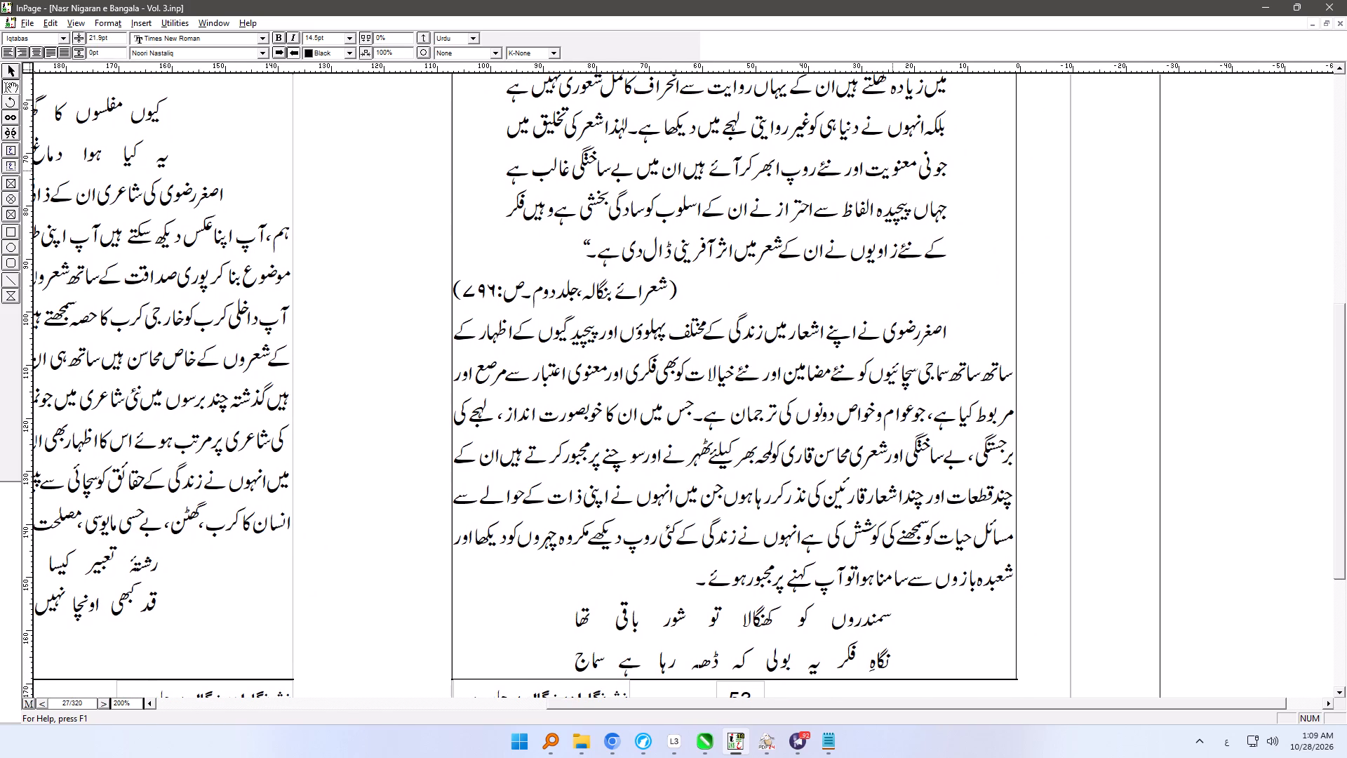
right_click_drag(892, 171, 892, 175, "ctrl")
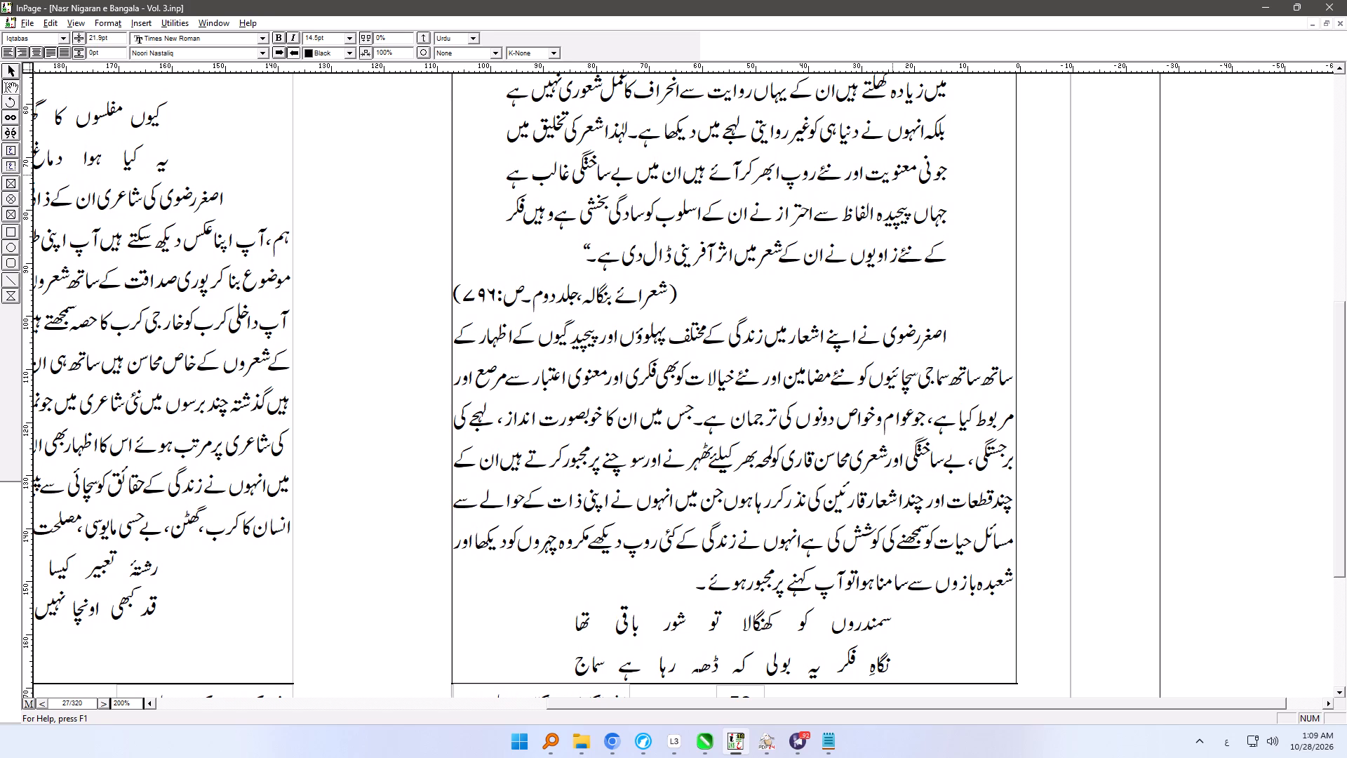
Correct the honorific marks after علی and امام حسین in the last paragraph on page 26.
right_click_drag(892, 175, 876, 579, "ctrl")
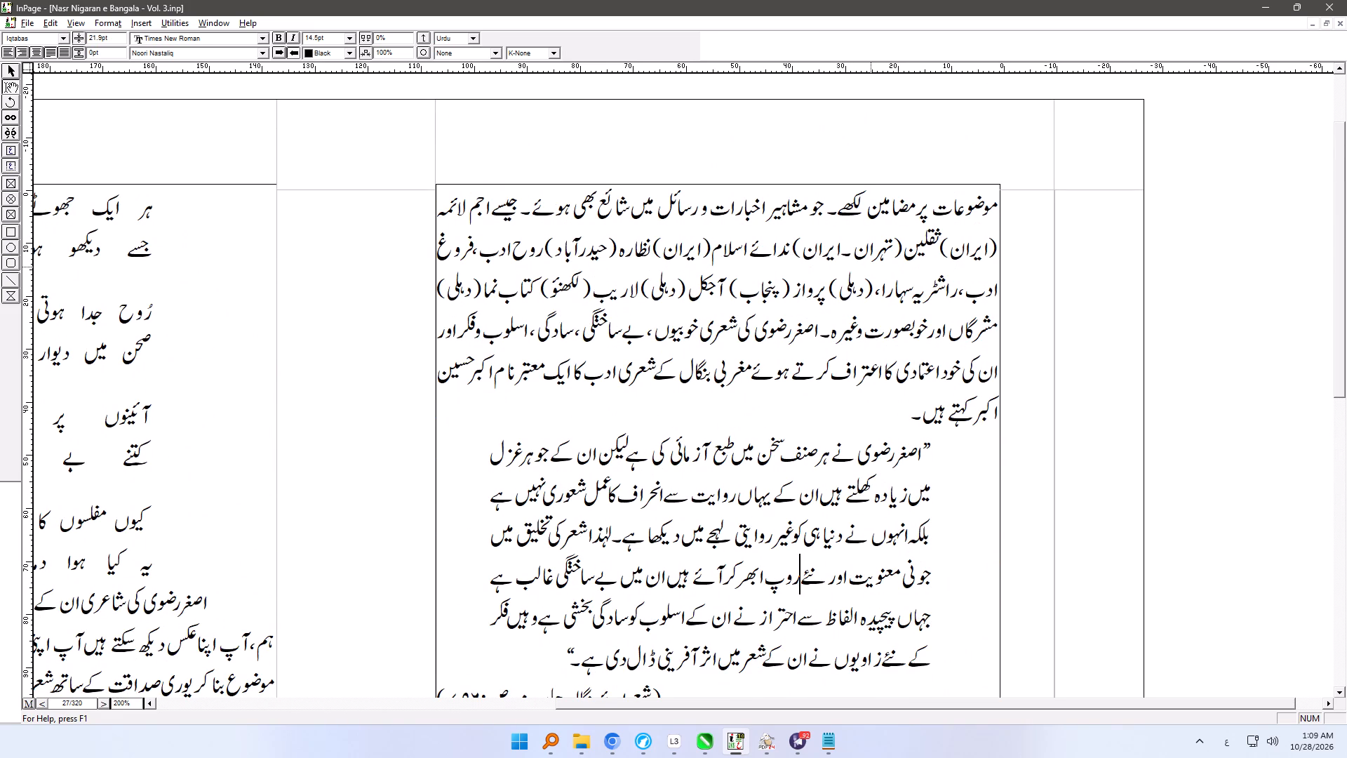
left_click(878, 206)
key("Up")
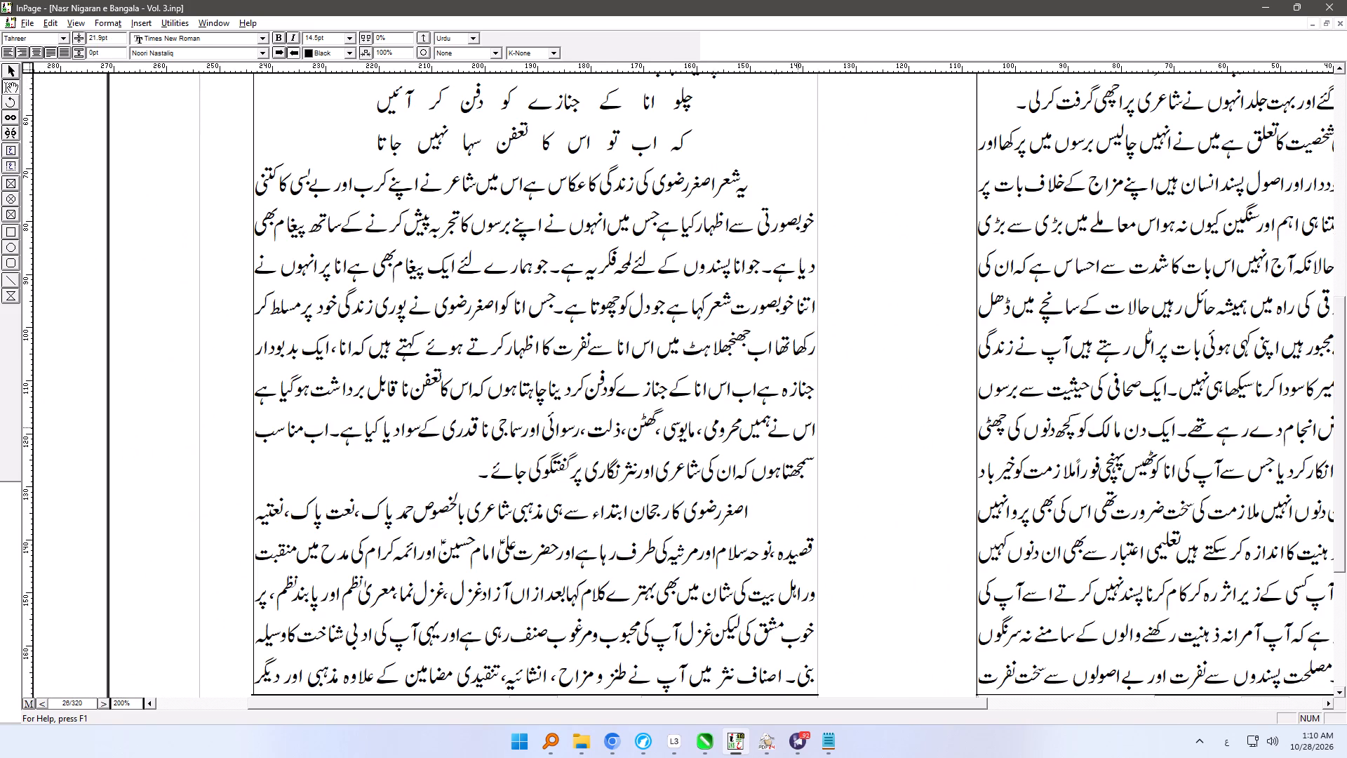
left_click(504, 553)
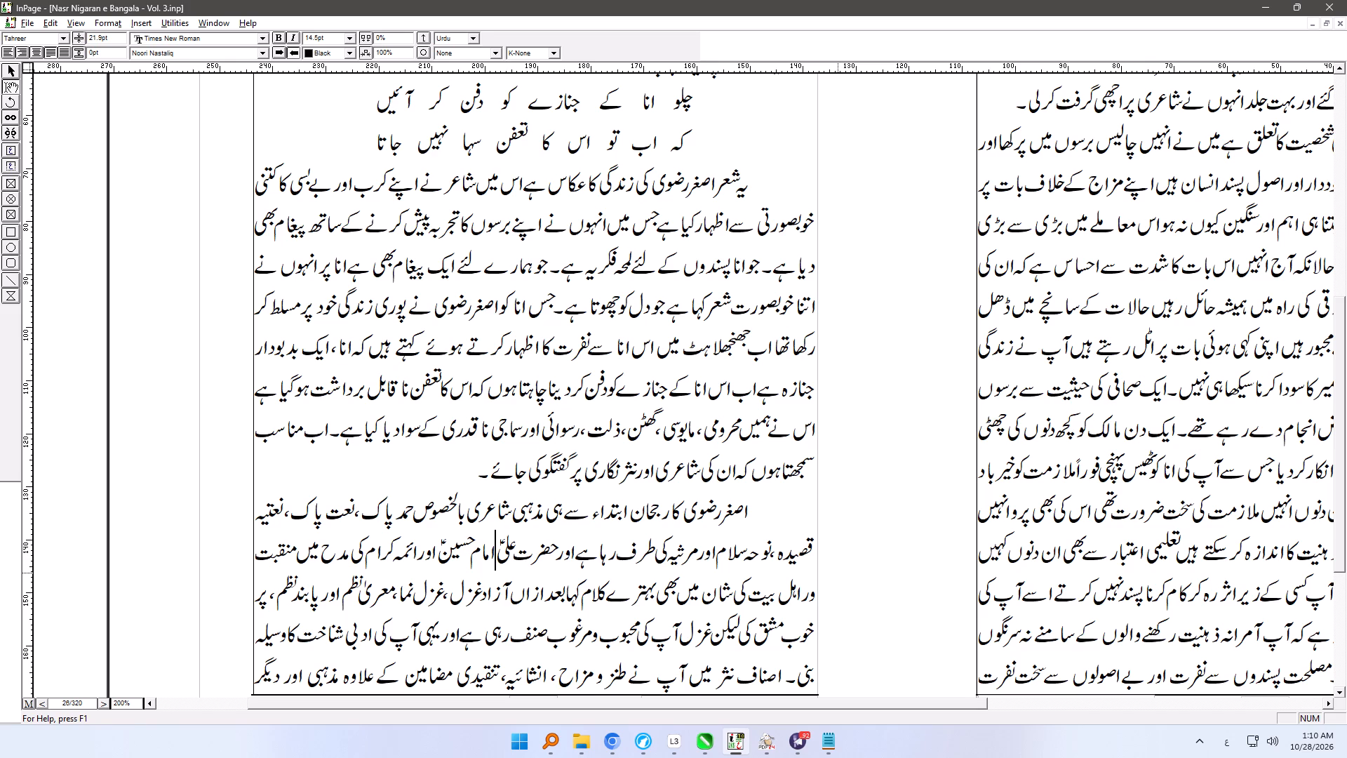
key("BackSpace")
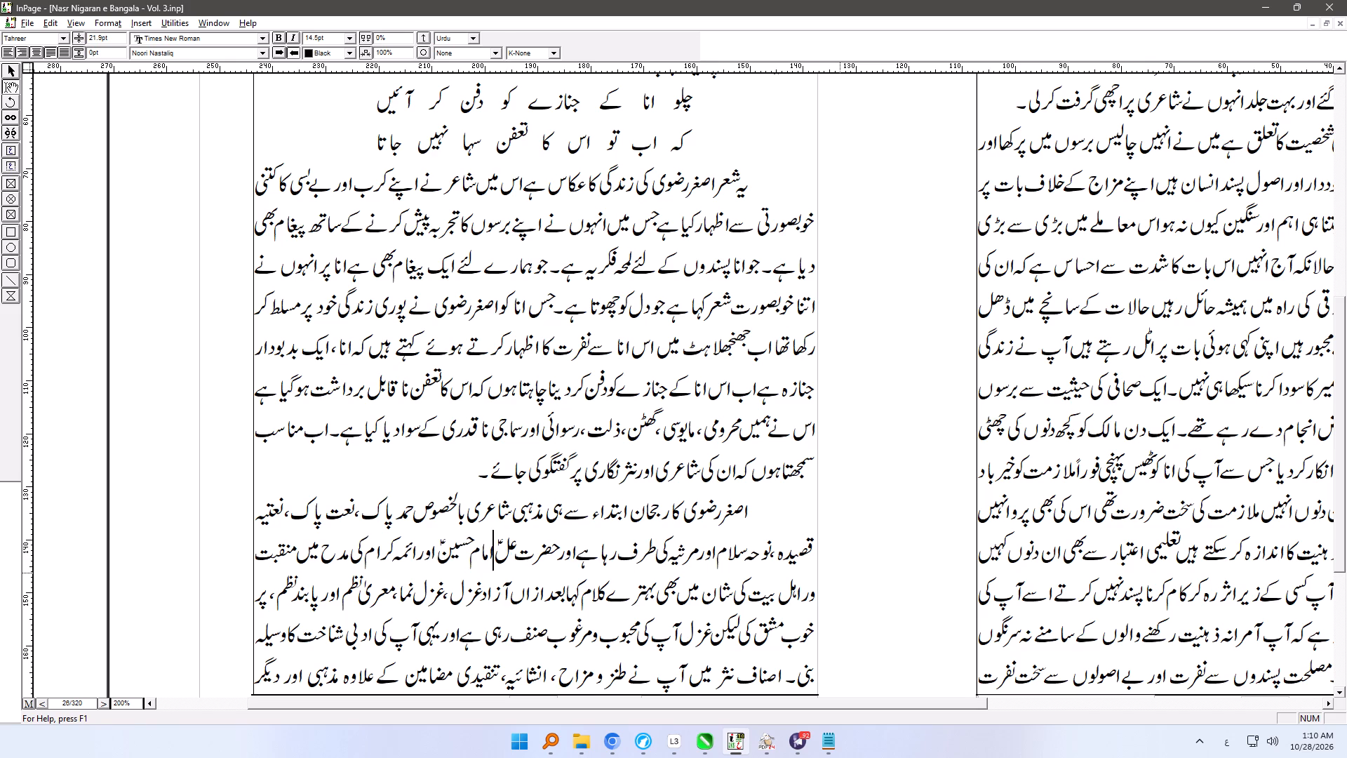
key("ctrl+z")
key("Delete")
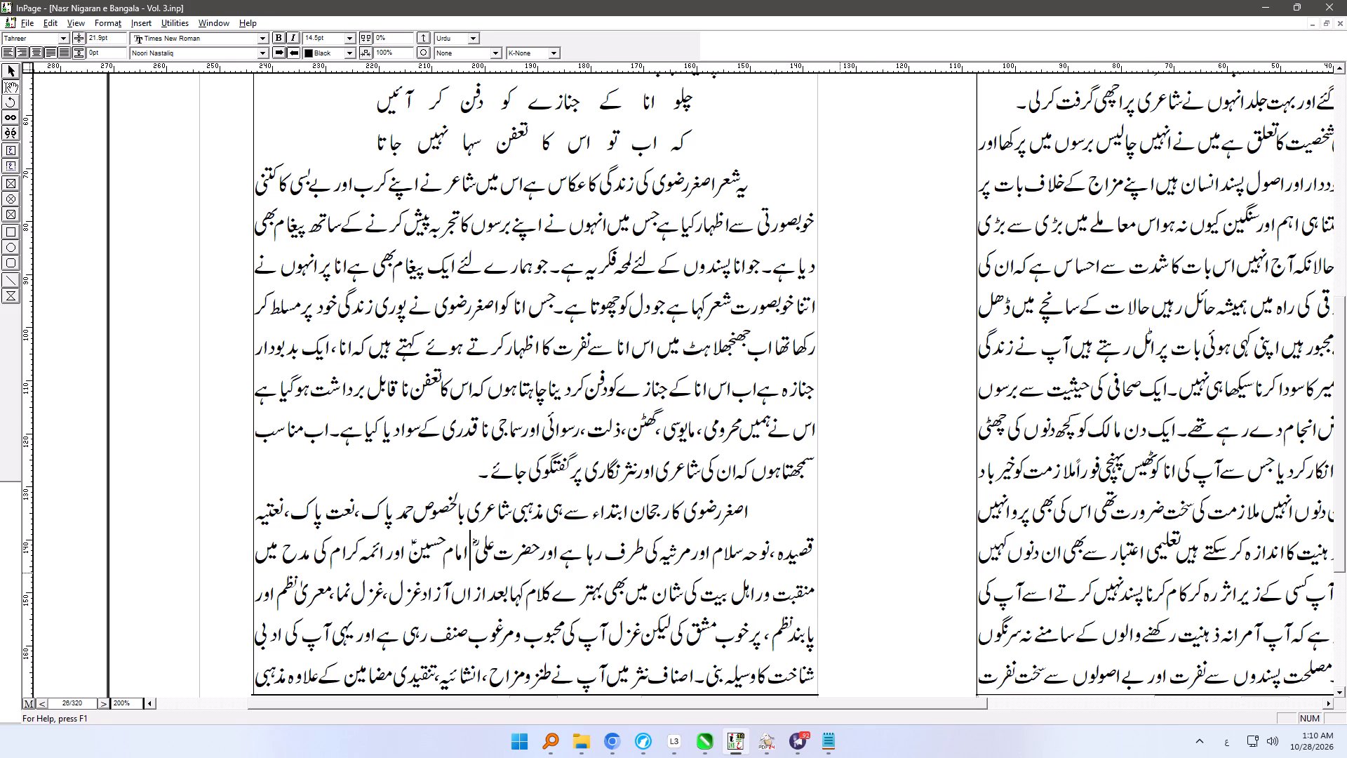
left_click(404, 557)
key("Right")
key("Right")
key("BackSpace")
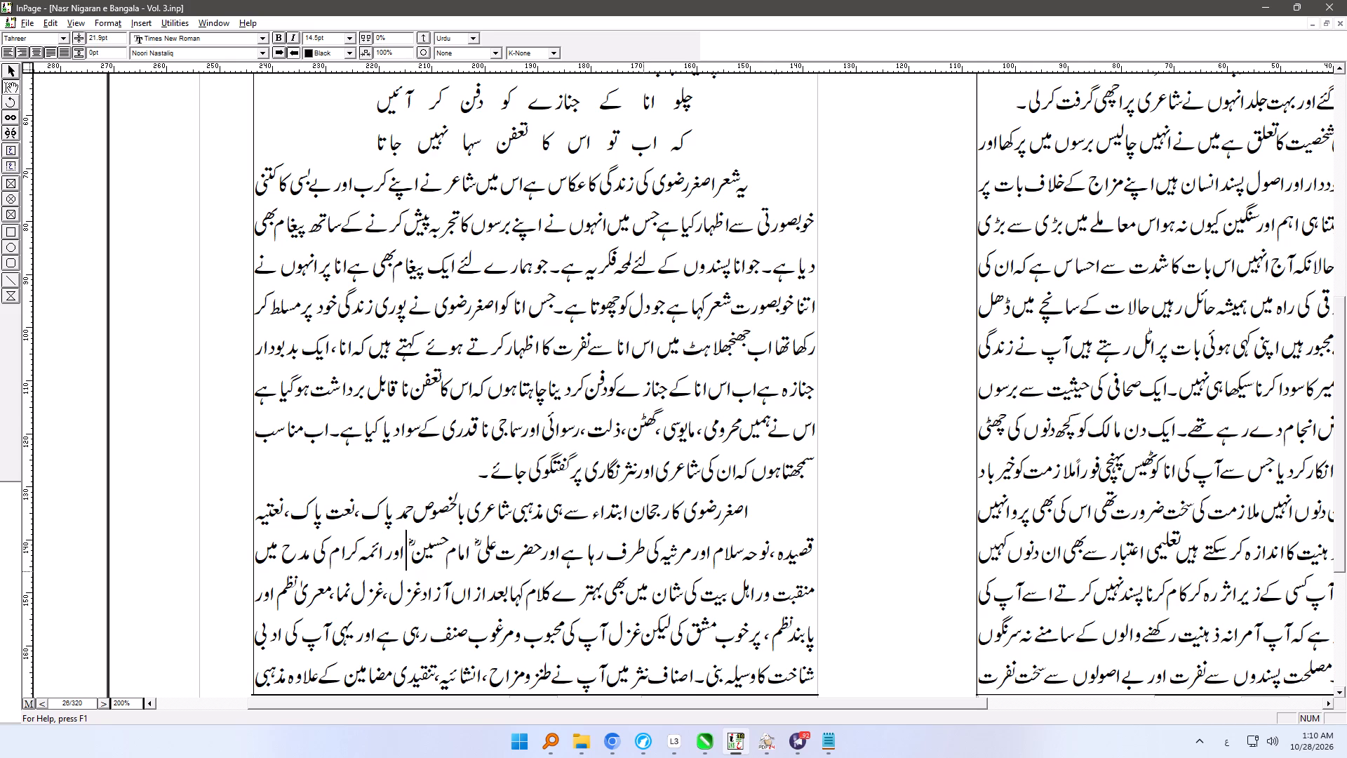
left_click(674, 597)
right_click_drag(657, 305, 626, 700, "ctrl")
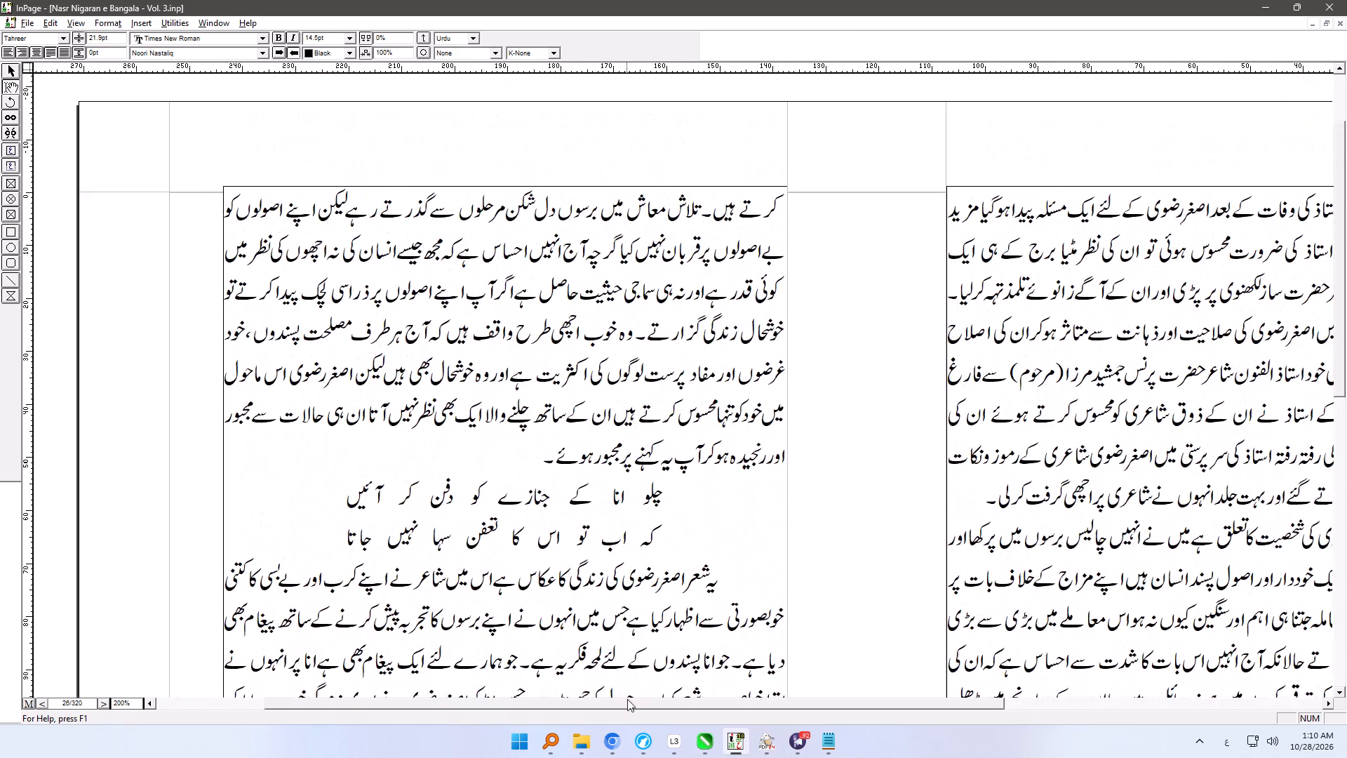
right_click_drag(1099, 390, 1019, 384, "ctrl")
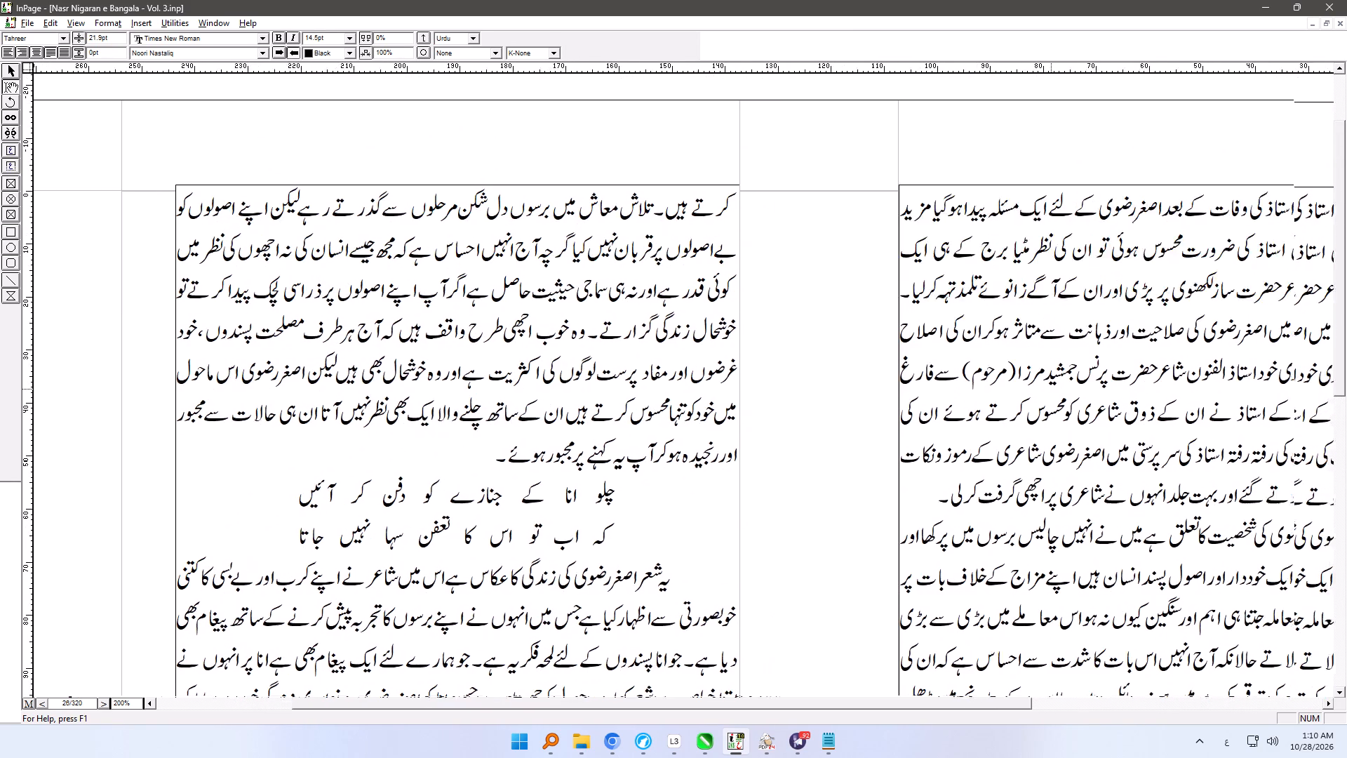
right_click_drag(1019, 384, 551, 336, "ctrl")
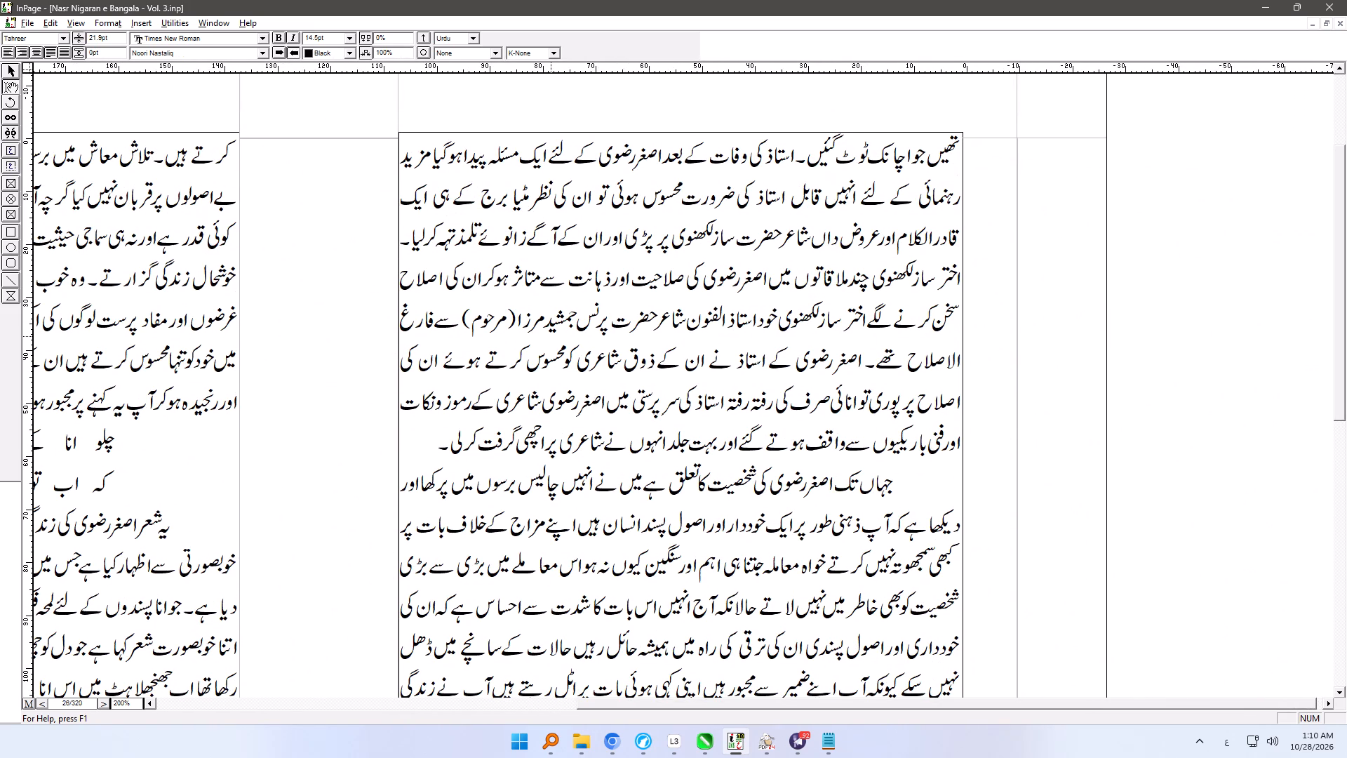
right_click_drag(551, 336, 556, 253, "ctrl")
right_click_drag(659, 481, 653, 465, "ctrl")
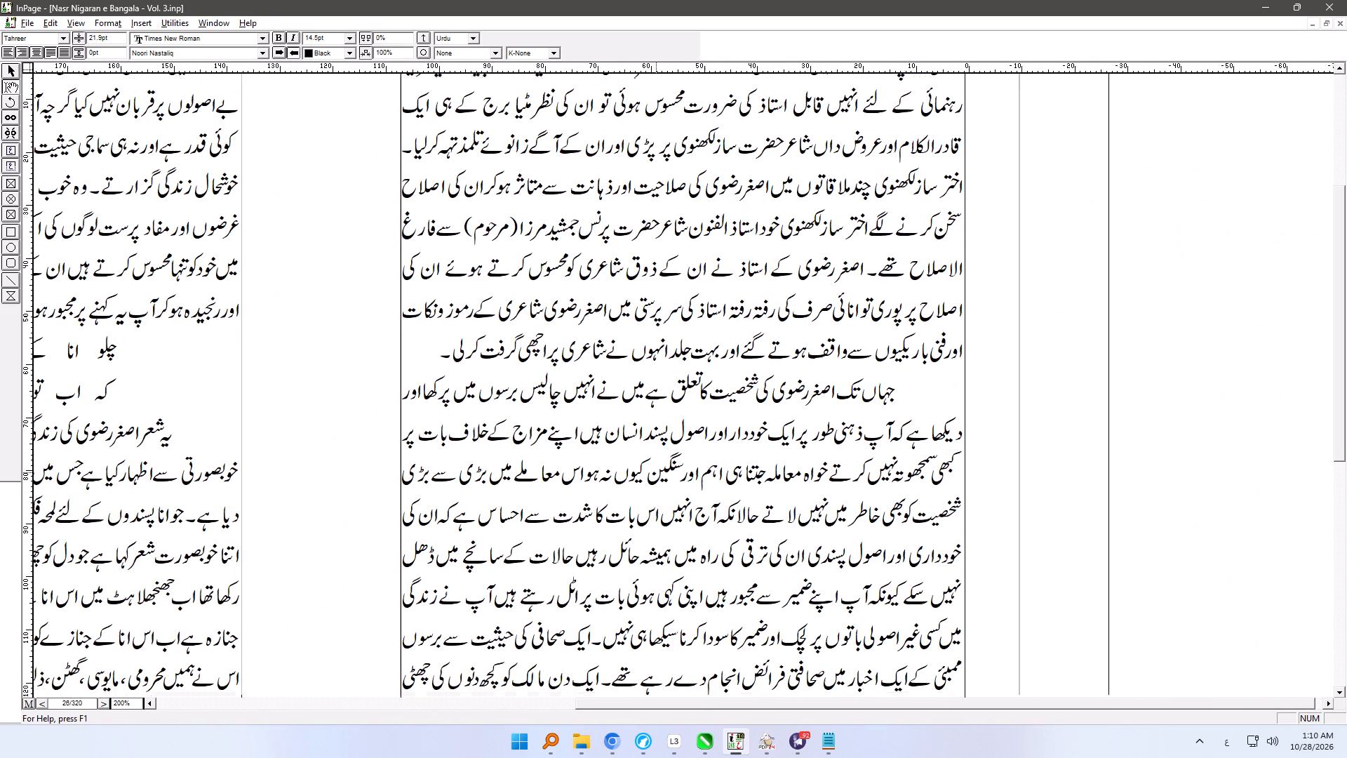
right_click_drag(653, 465, 635, 281, "ctrl")
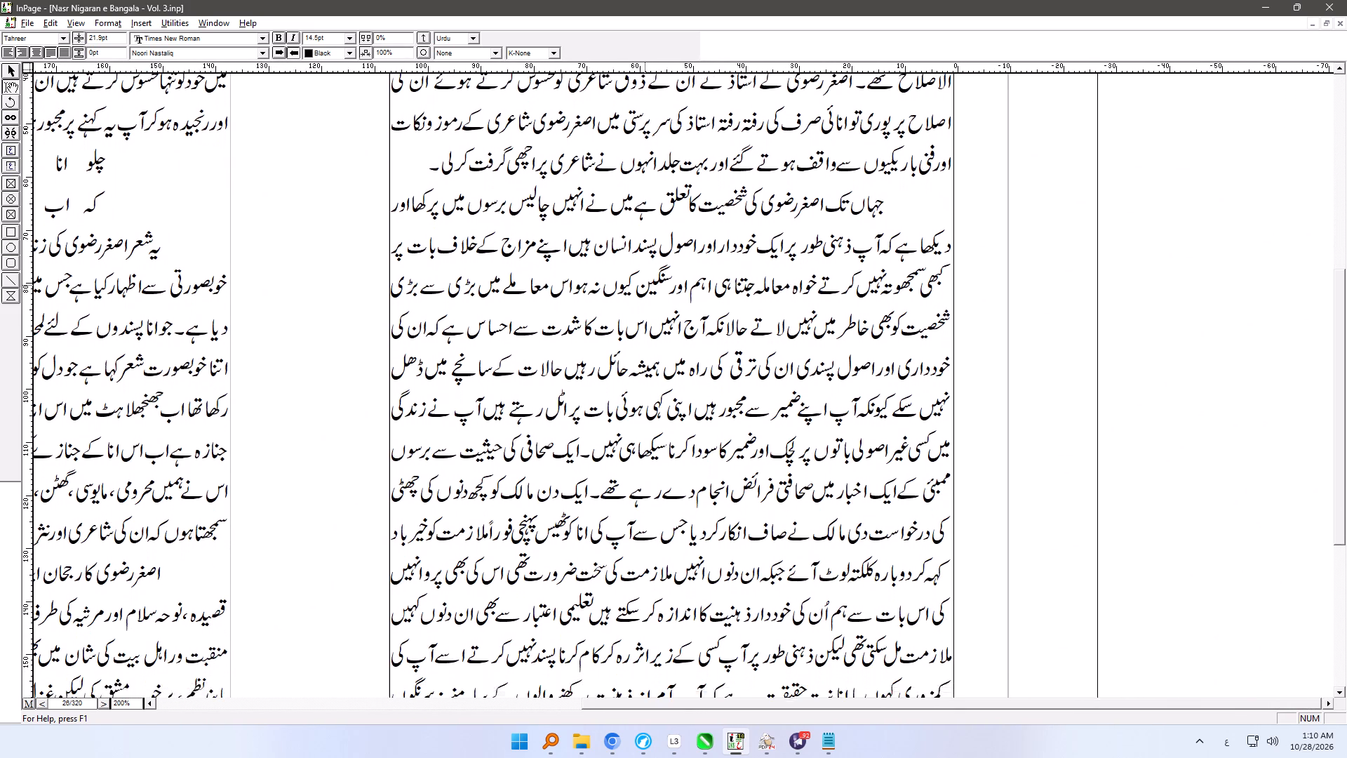
right_click_drag(635, 281, 631, 135, "ctrl")
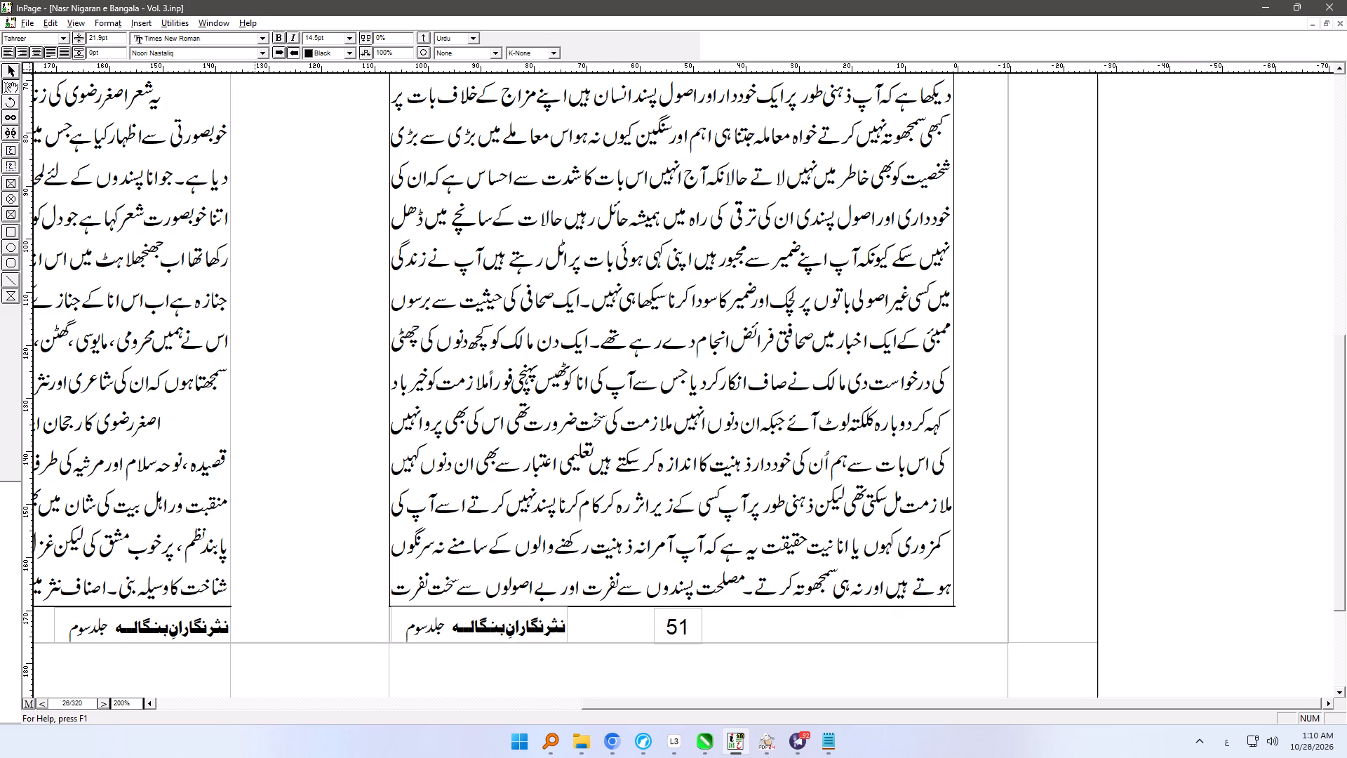
left_click(105, 706)
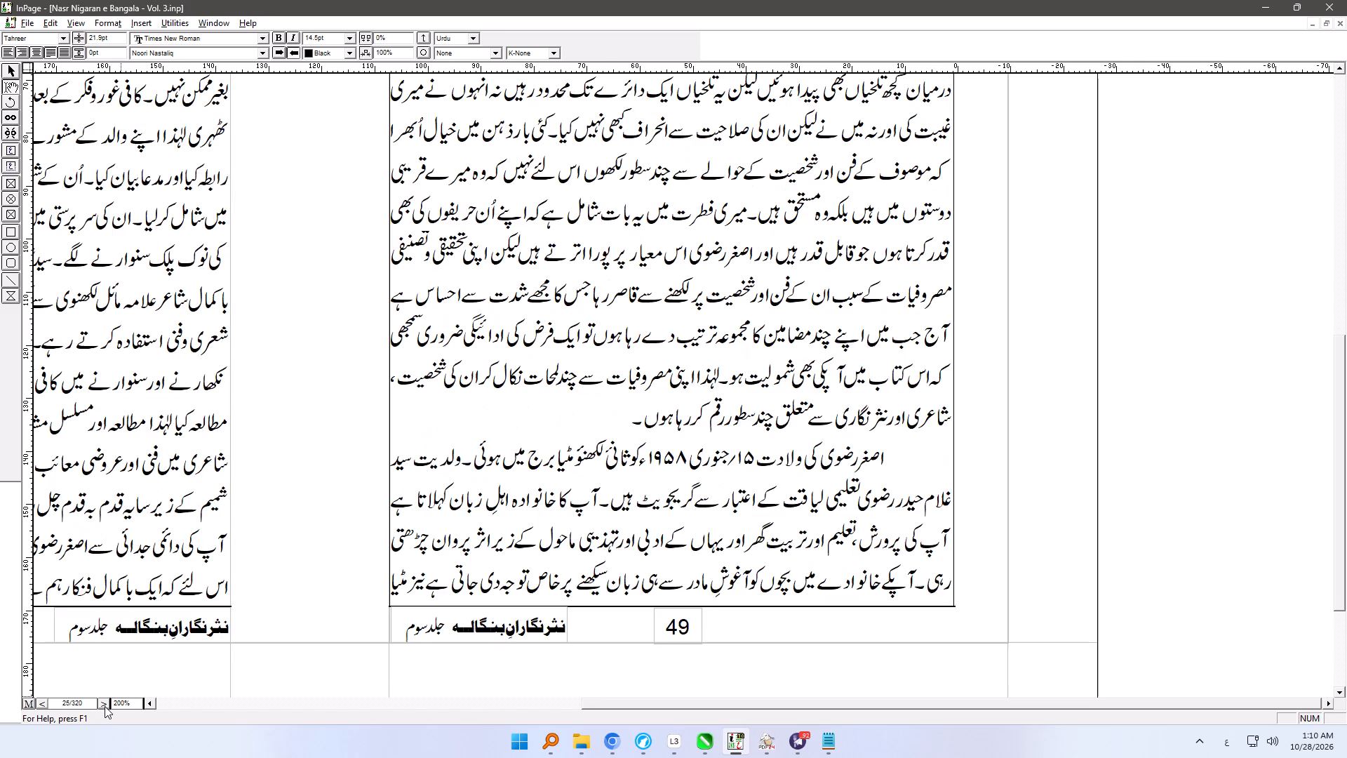
right_click_drag(507, 433, 737, 475, "ctrl")
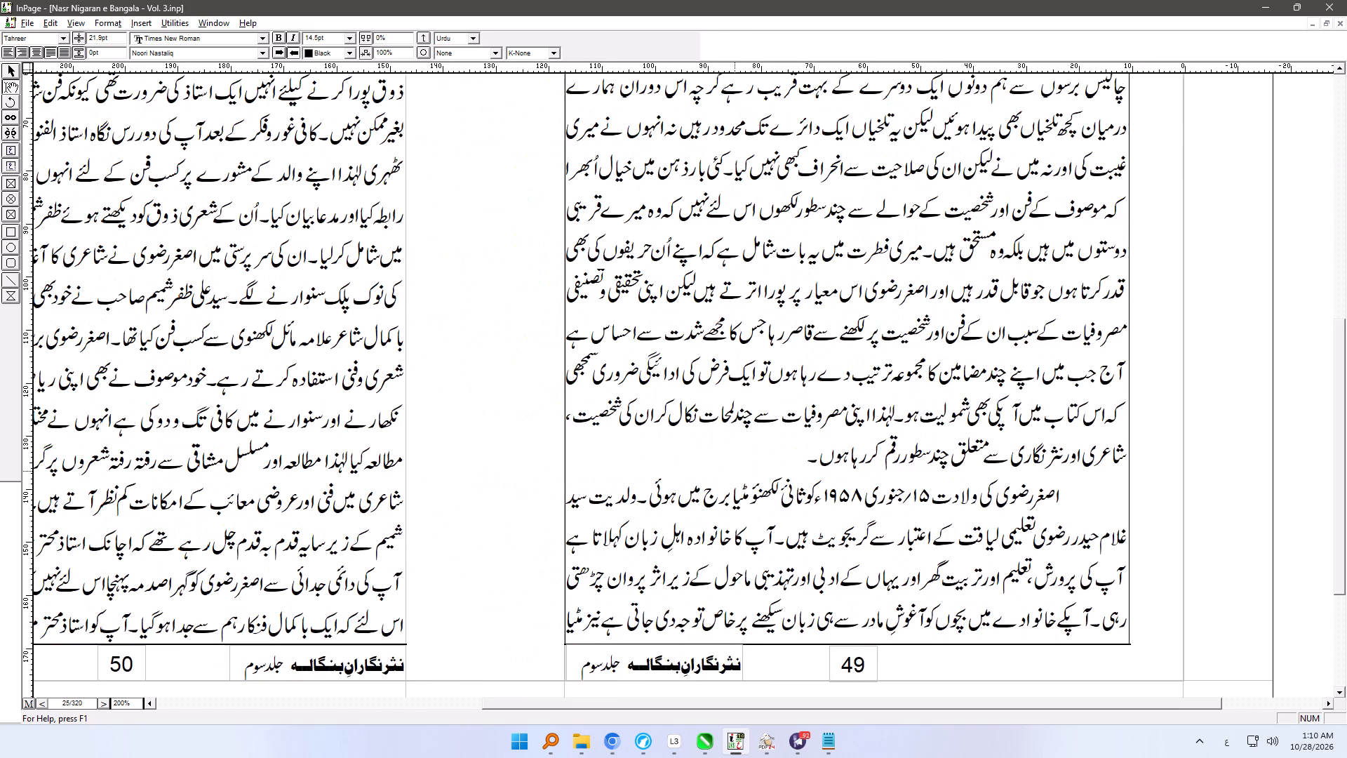
right_click_drag(737, 475, 948, 530, "ctrl")
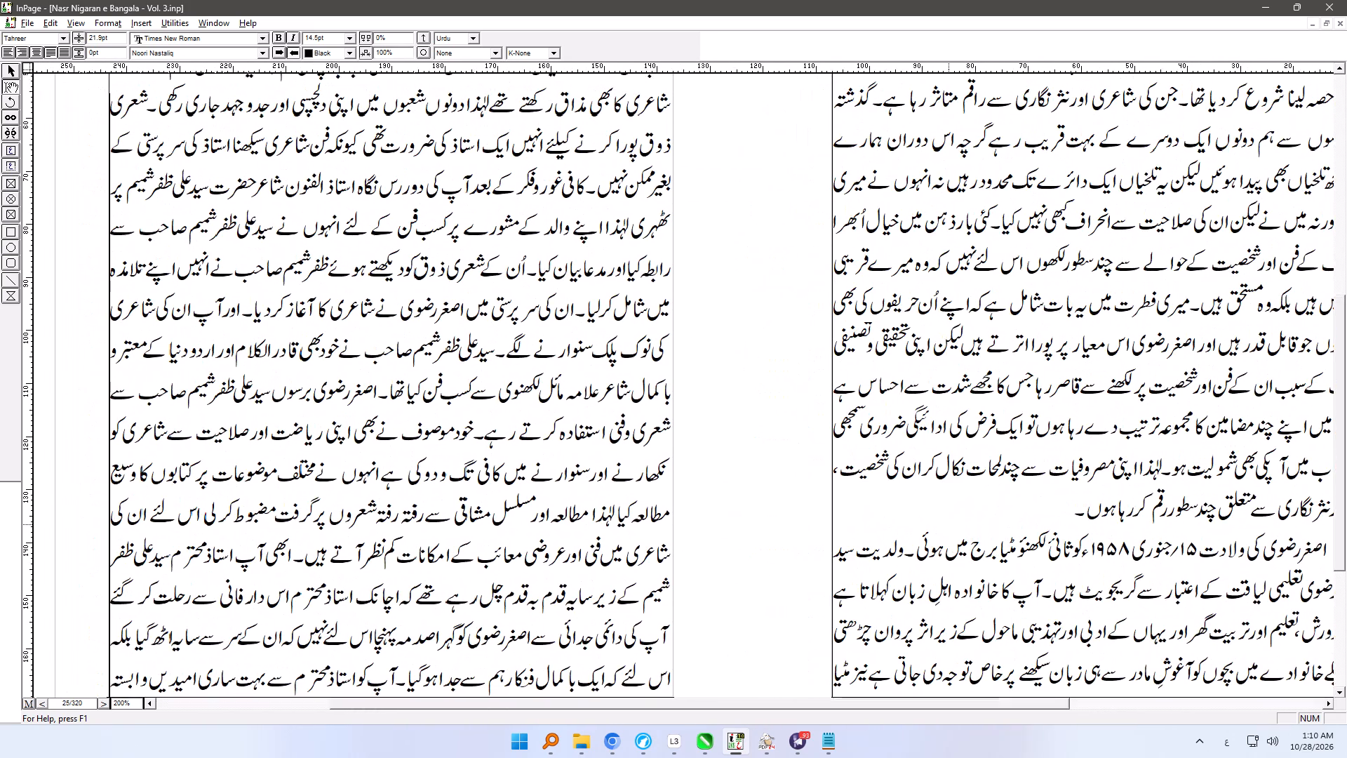
right_click_drag(948, 530, 939, 698, "ctrl")
right_click_drag(871, 454, 866, 600, "ctrl")
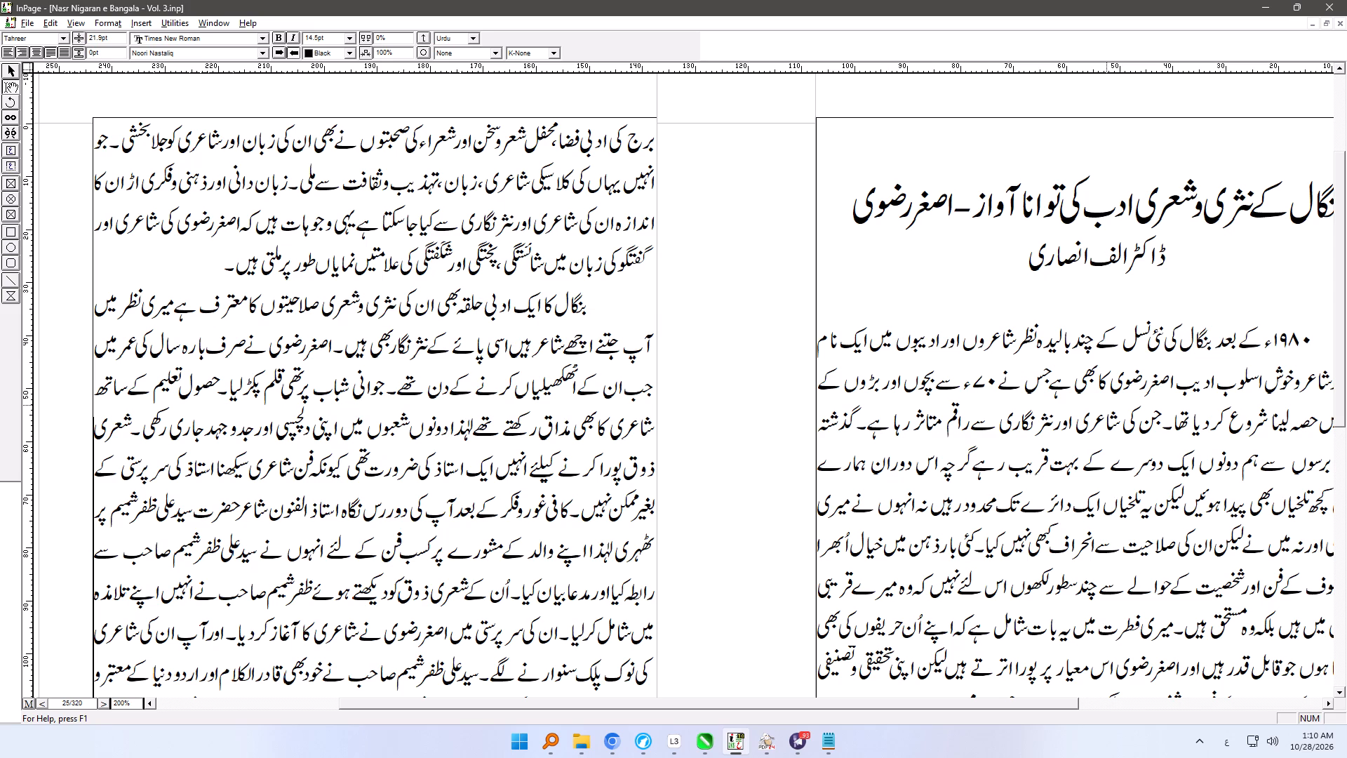
left_click(1125, 377)
right_click_drag(1182, 390, 656, 344, "ctrl")
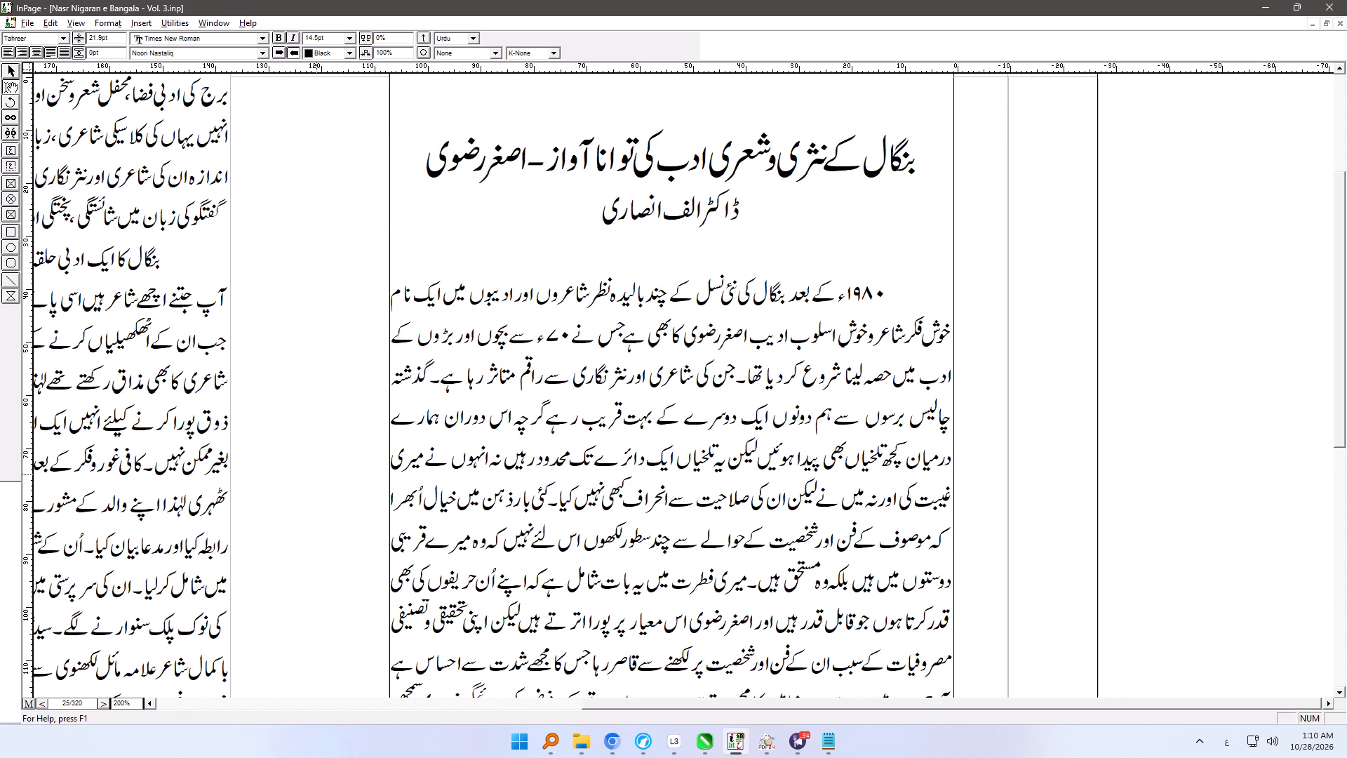
Page forward from page 25 through the placed articles to page 43, at the end of the ابوالبرکات جیلانی article.
left_click(41, 704)
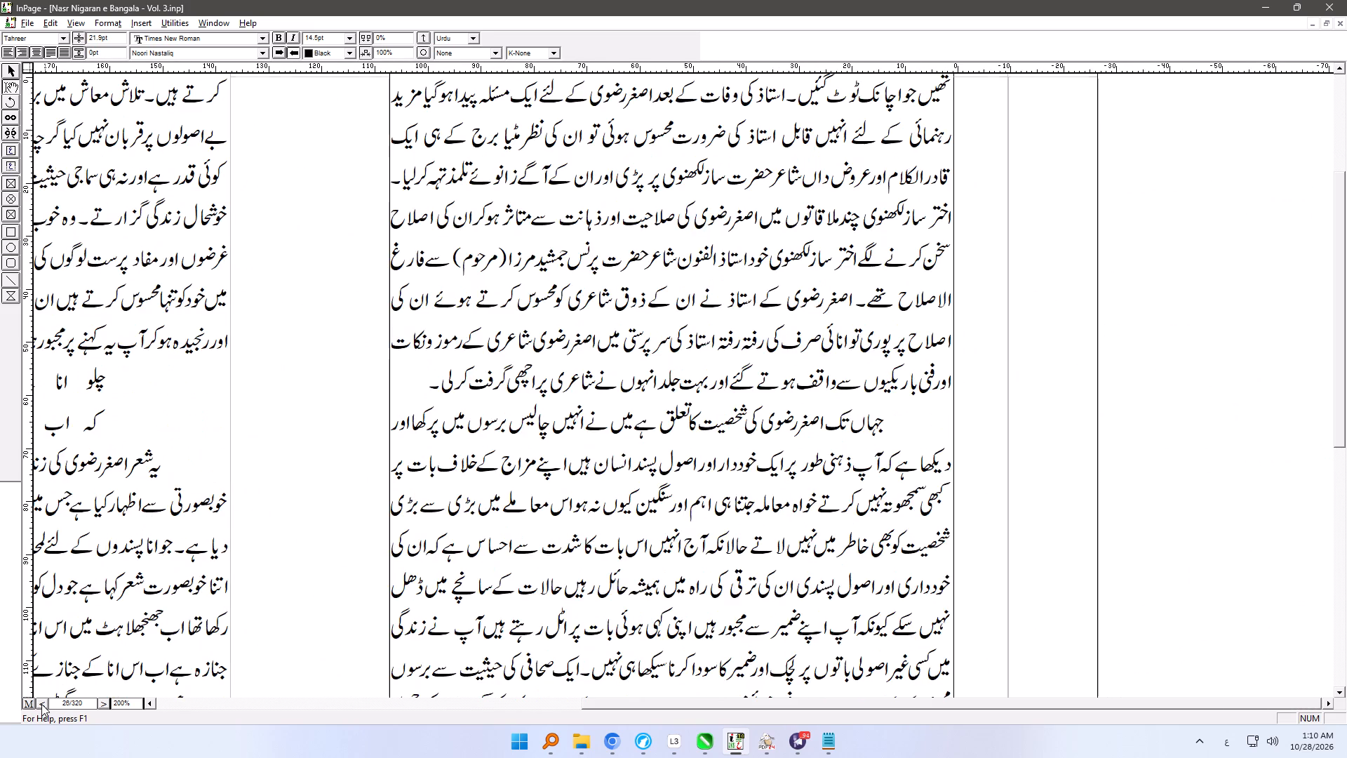
left_click(41, 704)
left_click(41, 704)
left_click(41, 704)
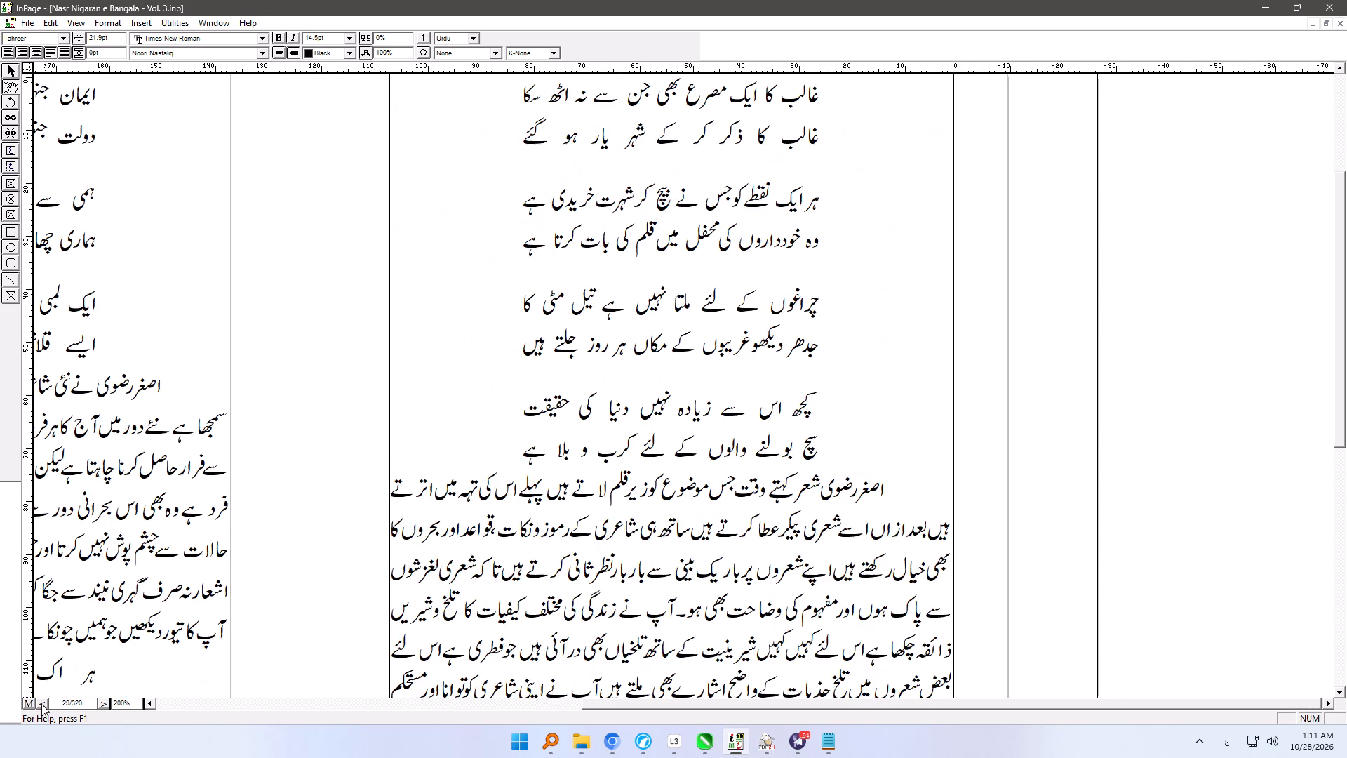
left_click(41, 704)
left_click(41, 704)
left_click(41, 704)
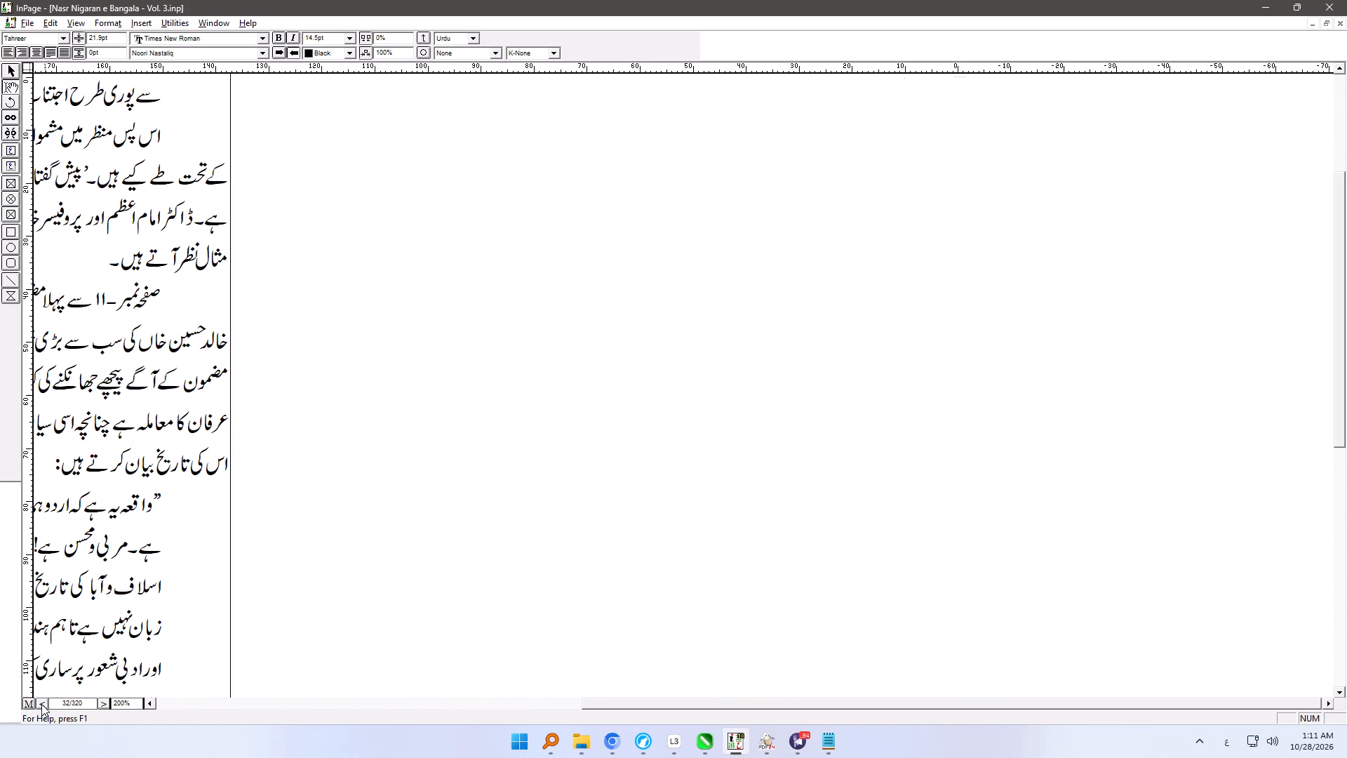
left_click(41, 704)
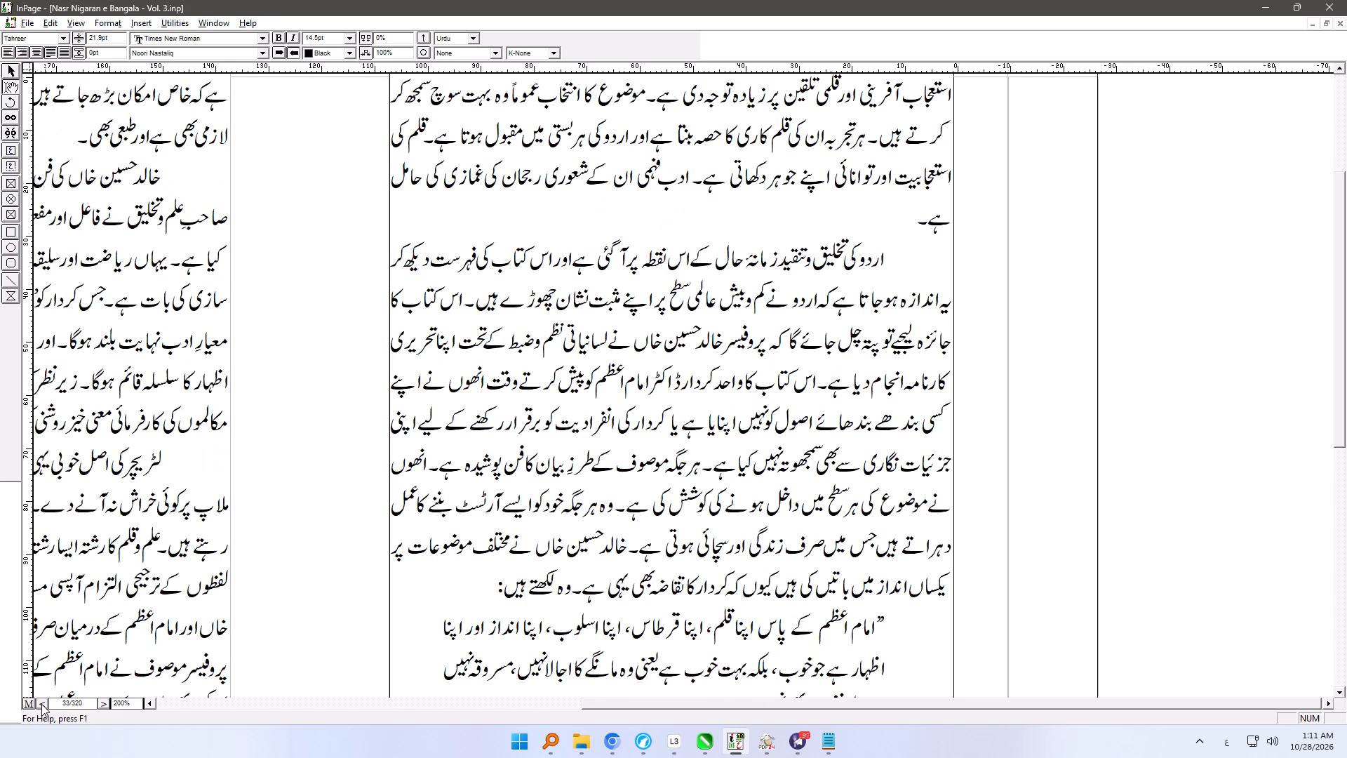
left_click(41, 704)
left_click(41, 704)
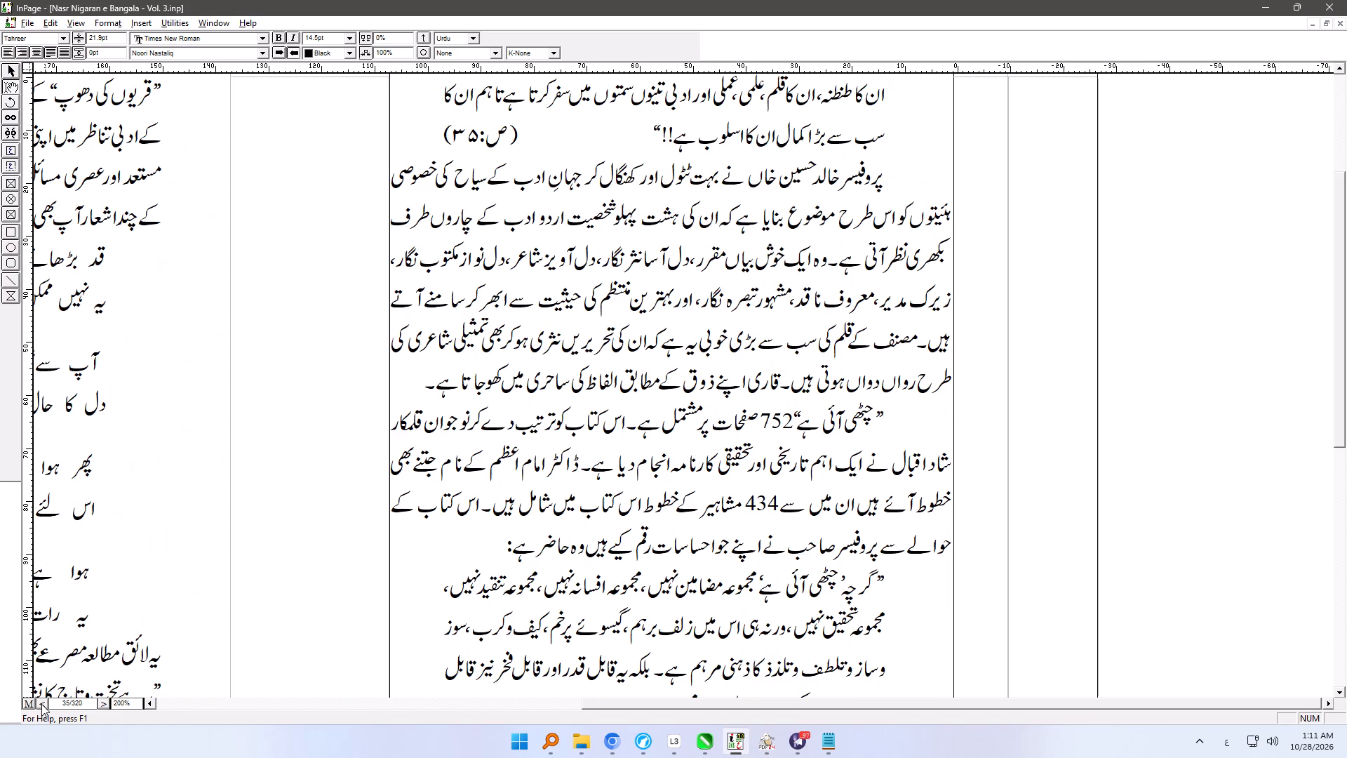
left_click(41, 704)
left_click(41, 704)
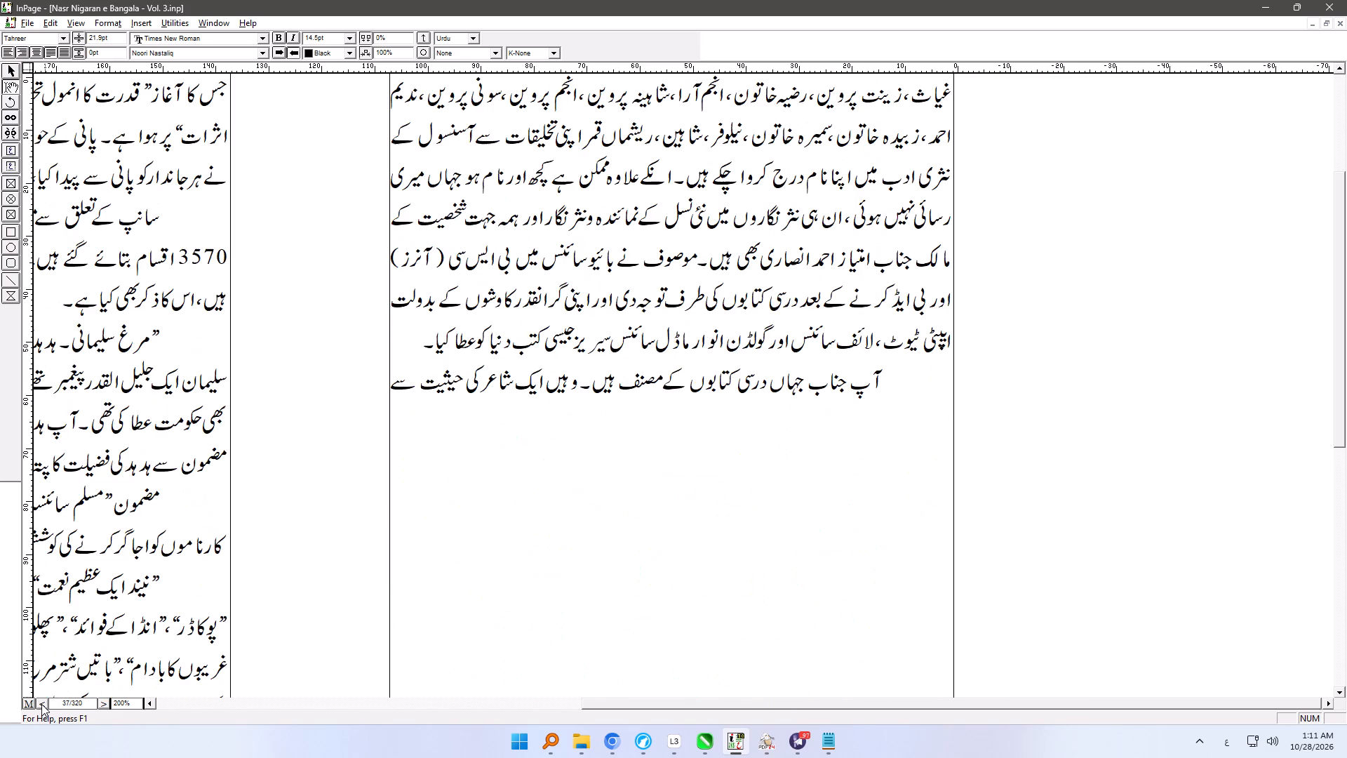
left_click(41, 704)
left_click(41, 704)
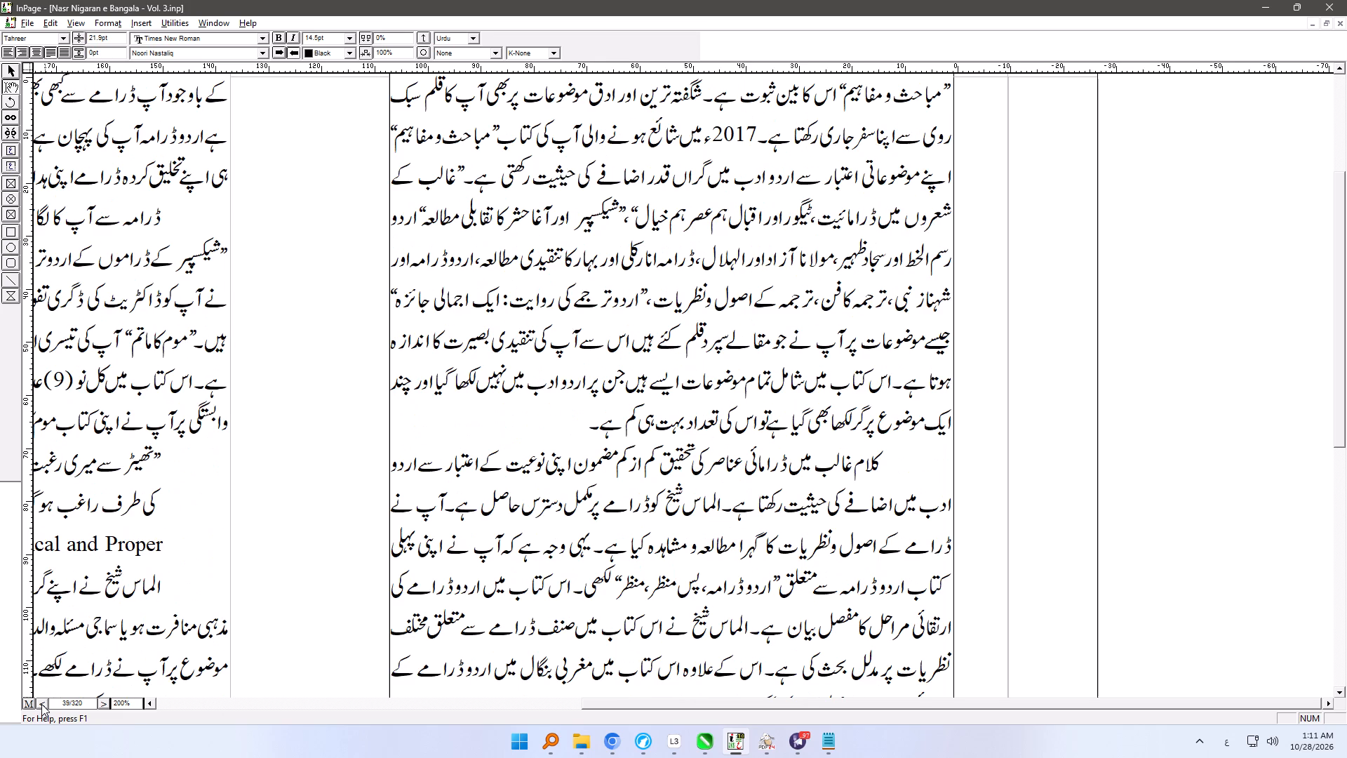
left_click(41, 704)
left_click(41, 704)
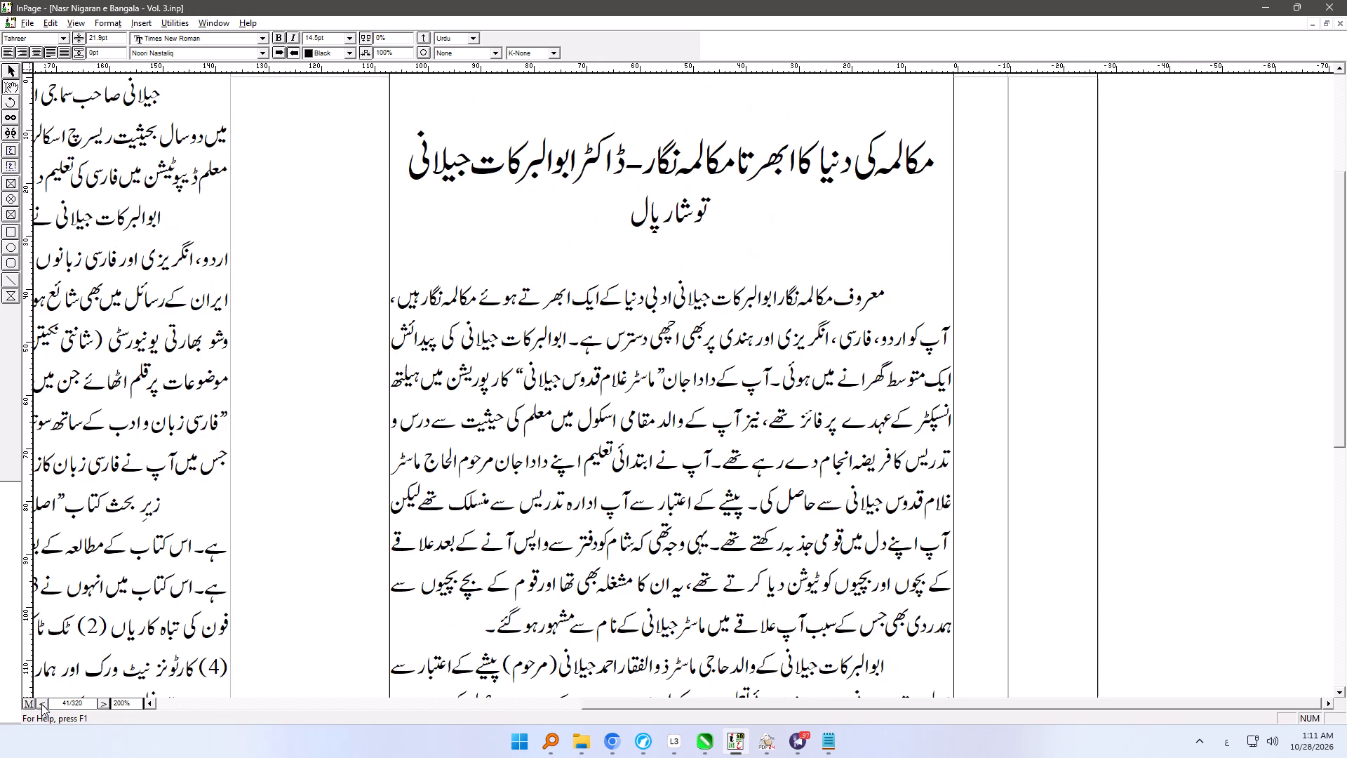
left_click(41, 704)
left_click(41, 704)
left_click(41, 704)
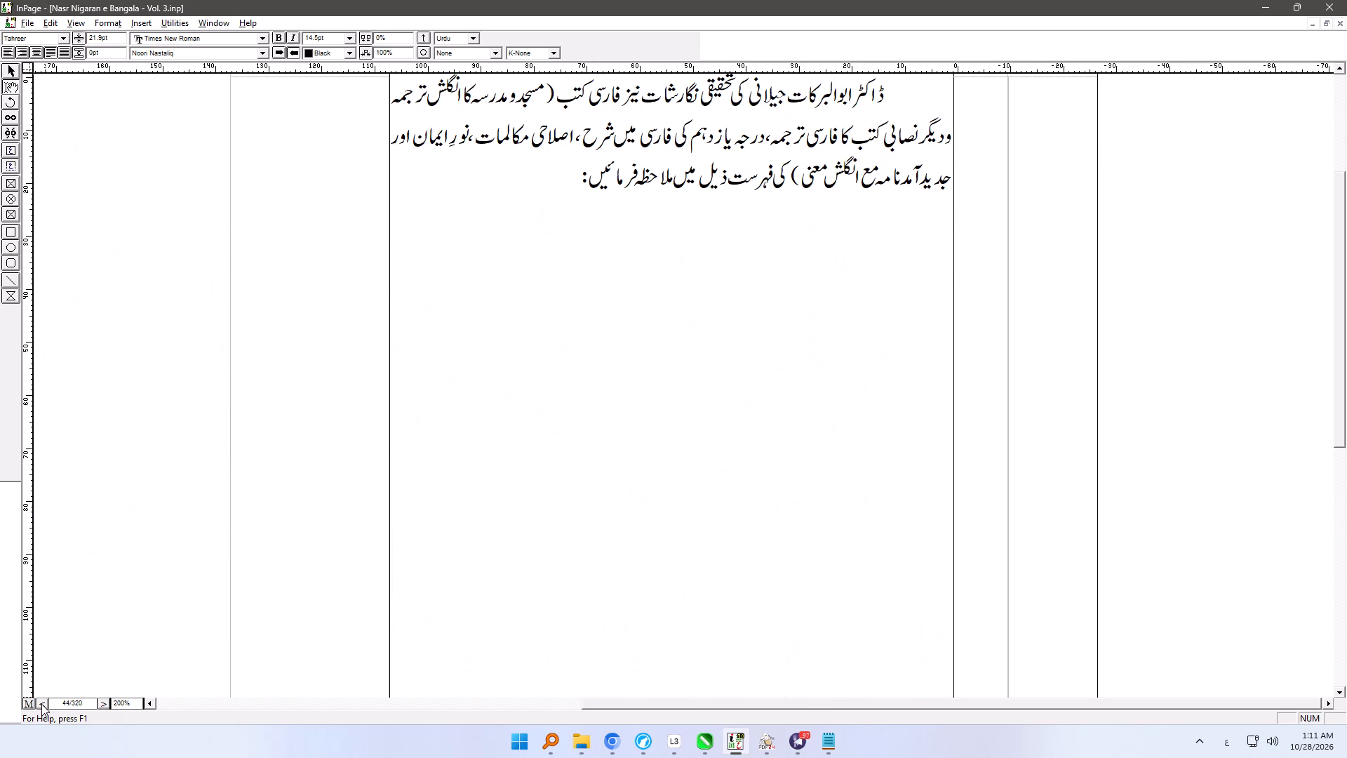
left_click(95, 705)
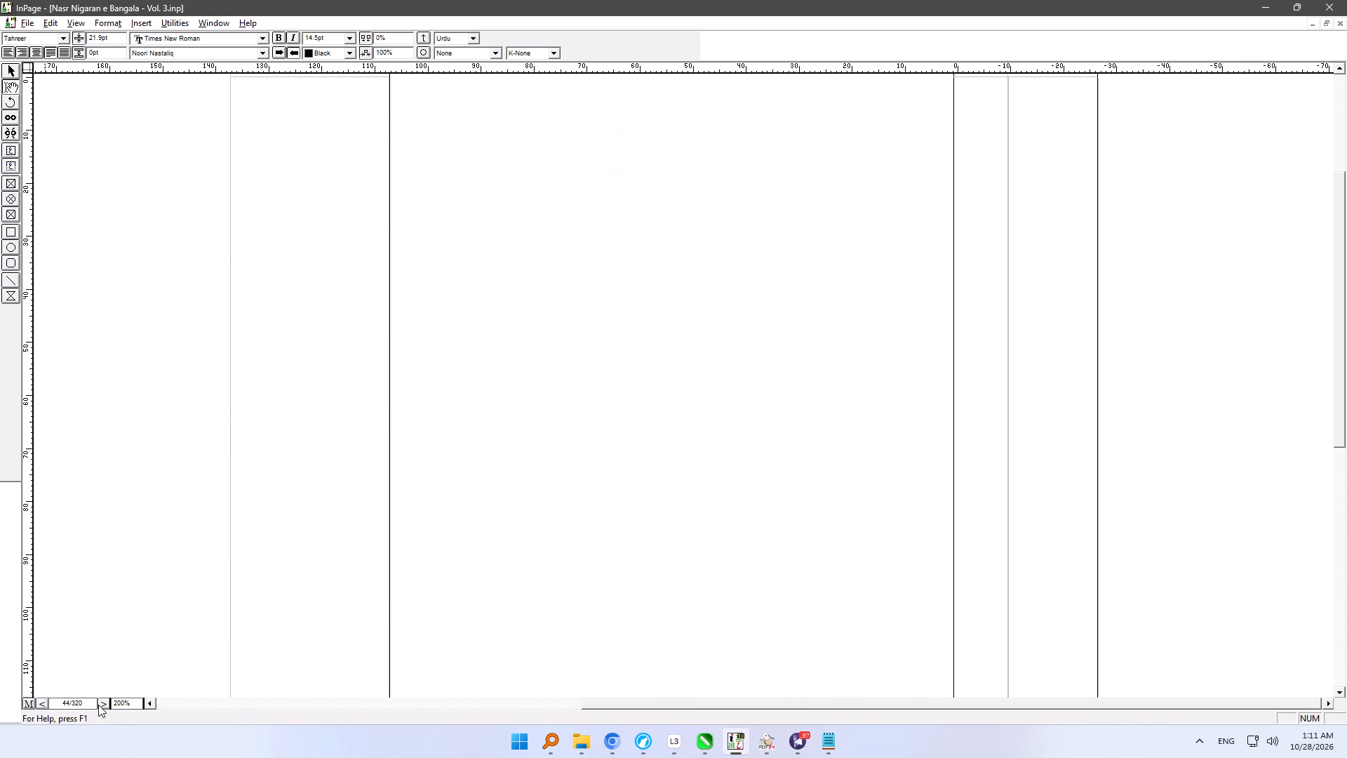
left_click(98, 705)
Place the cursor below the line ending ملاحظہ فرمائیں on page 43 and examine the blank space down to the page foot.
left_click(649, 334)
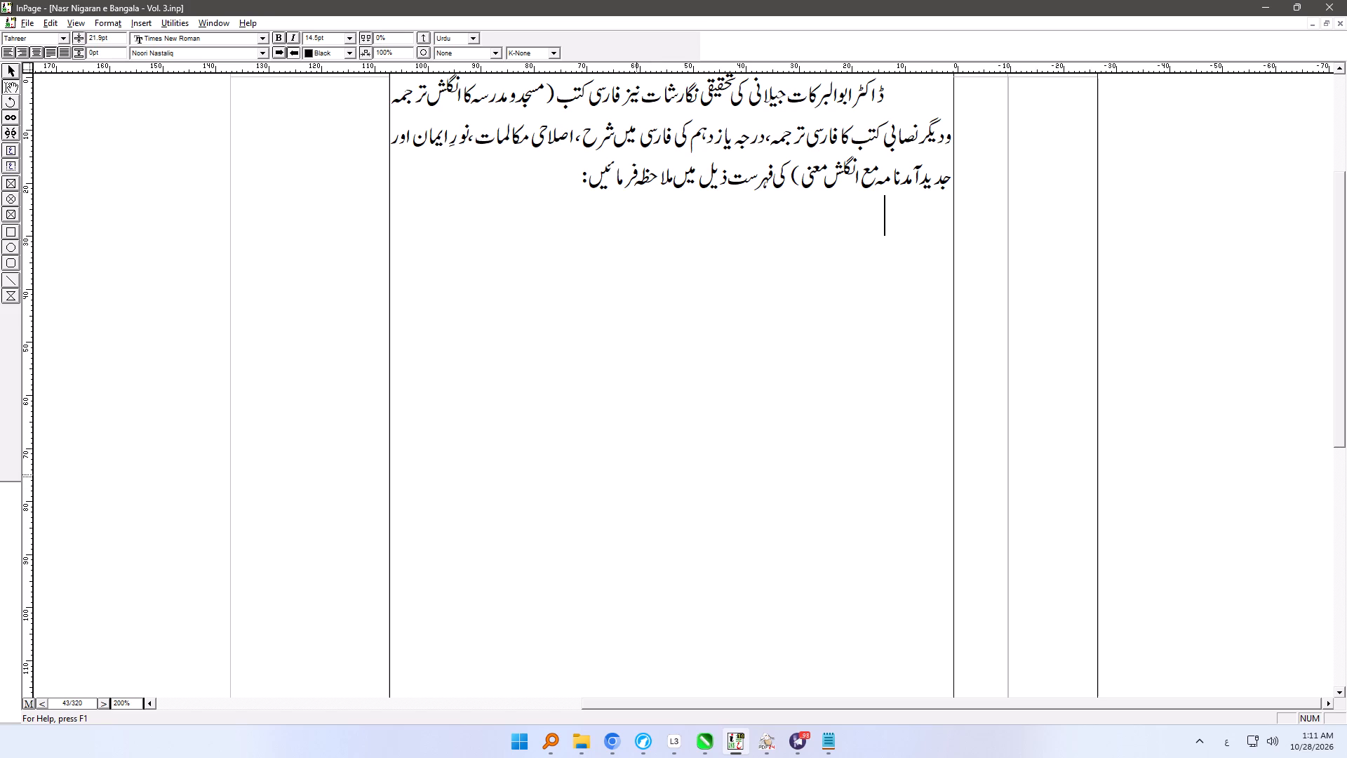
scroll(612, 517, "up", 1, "ctrl")
right_click_drag(612, 517, 624, 161, "ctrl")
scroll(626, 488, "down", 1, "ctrl")
scroll(626, 488, "up", 1, "ctrl")
right_click_drag(626, 488, 629, 204, "ctrl")
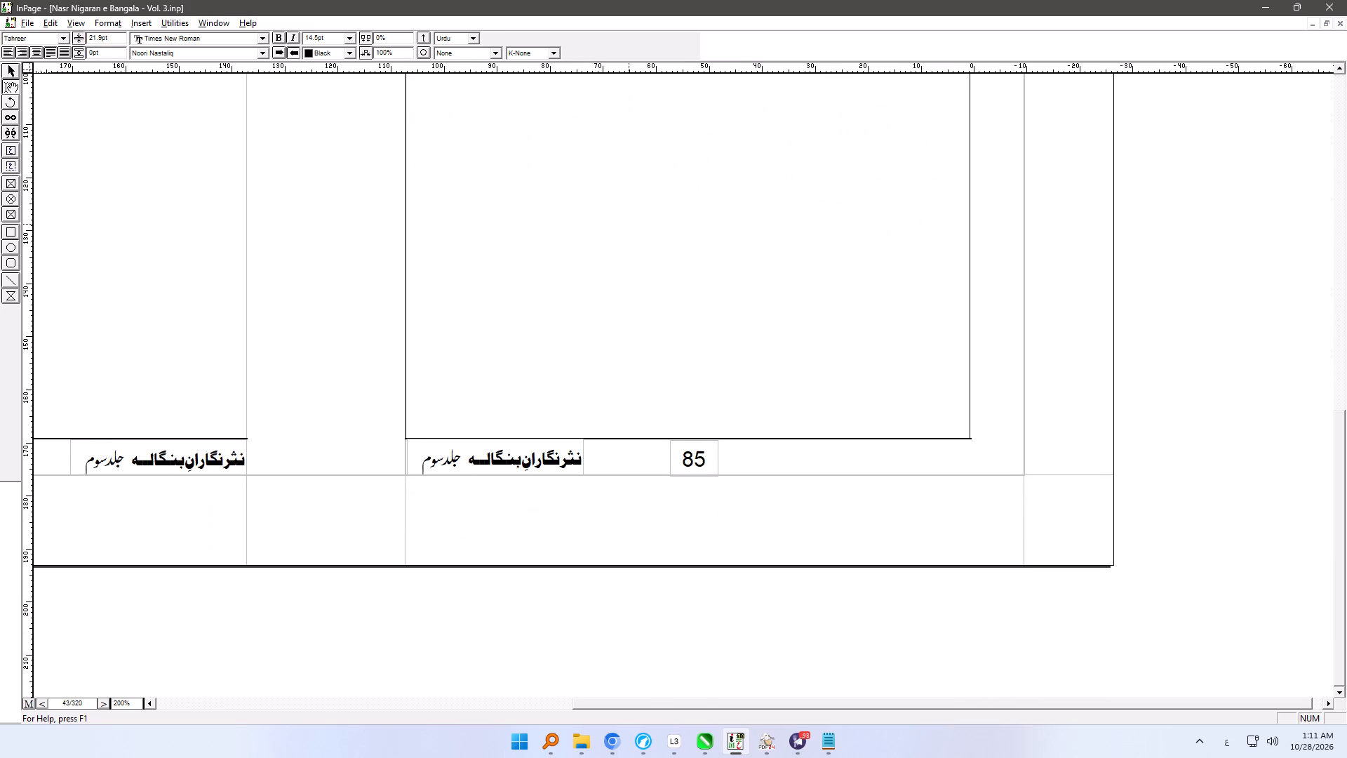
right_click_drag(629, 204, 634, 222, "ctrl")
scroll(634, 222, "down", 1, "ctrl")
scroll(634, 222, "up", 1, "ctrl")
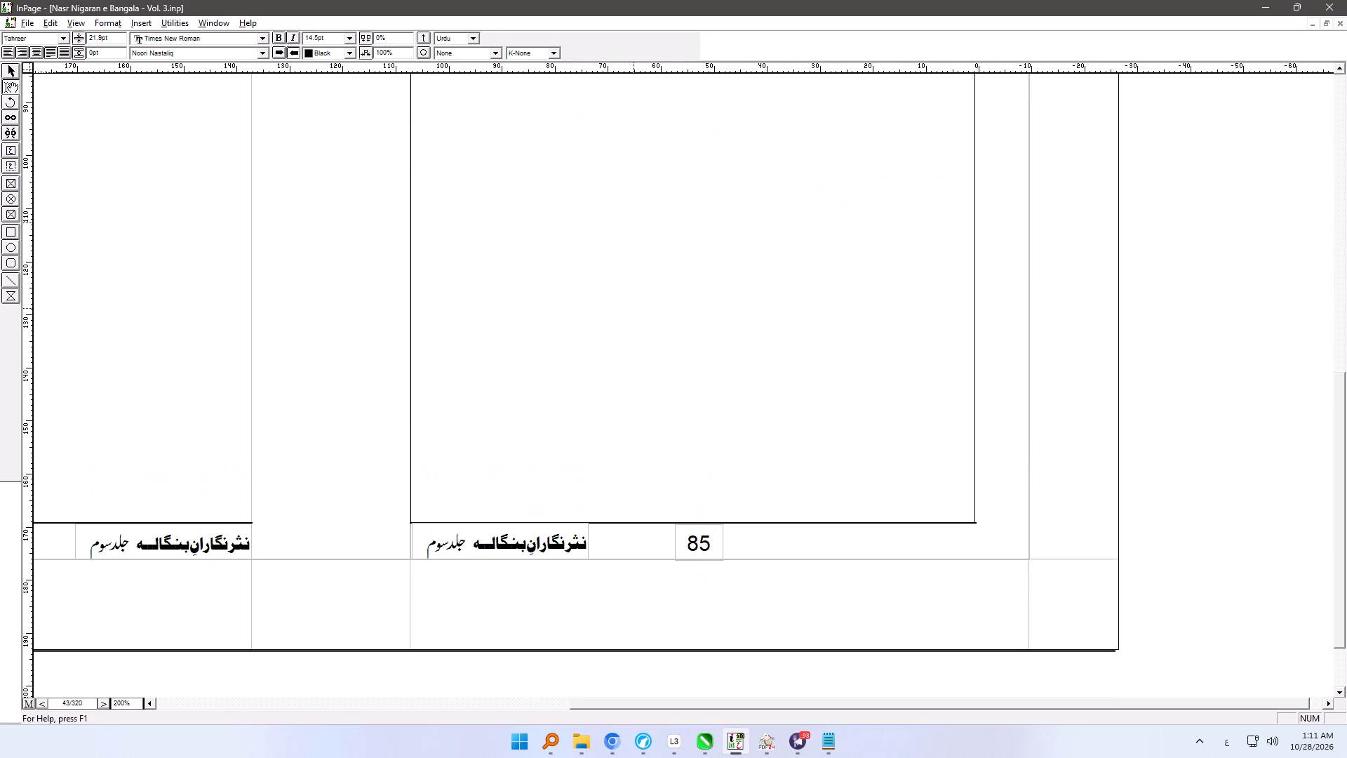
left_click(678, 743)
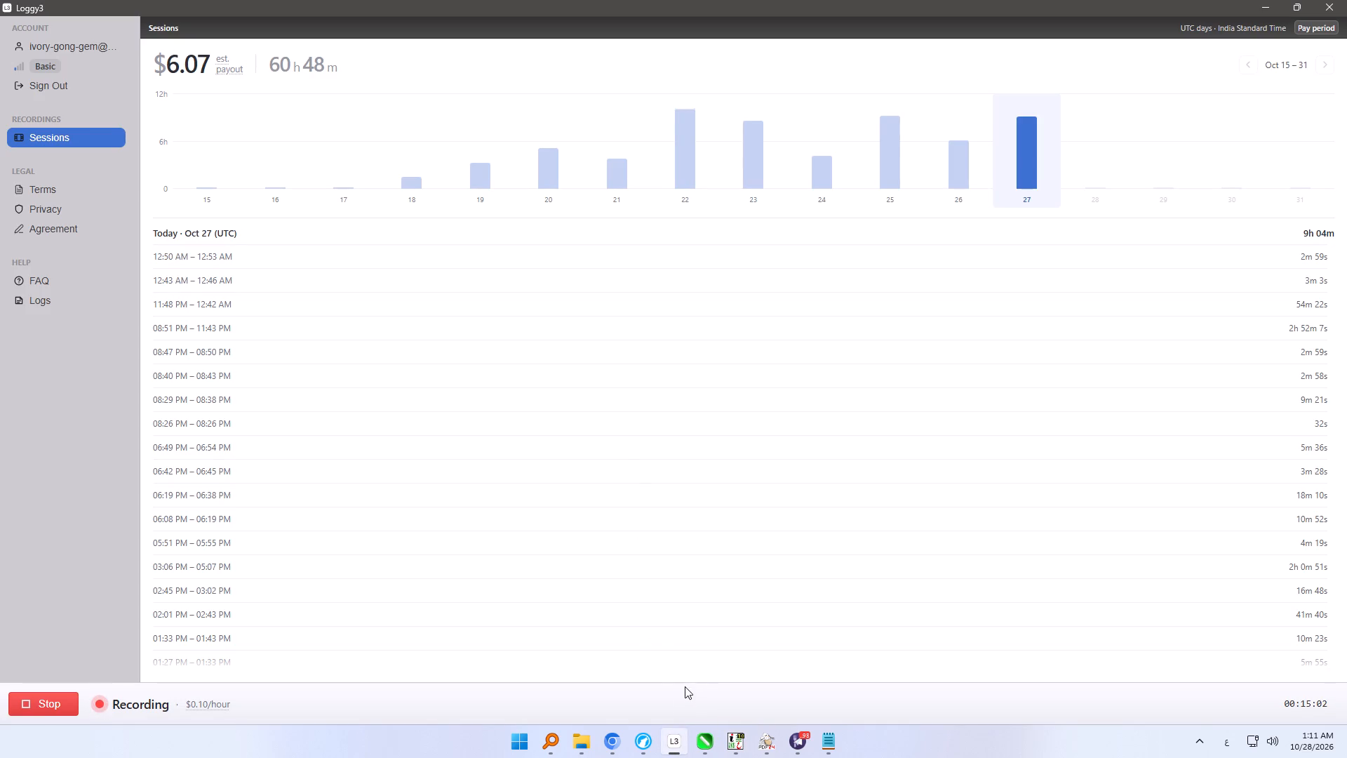
left_click(641, 755)
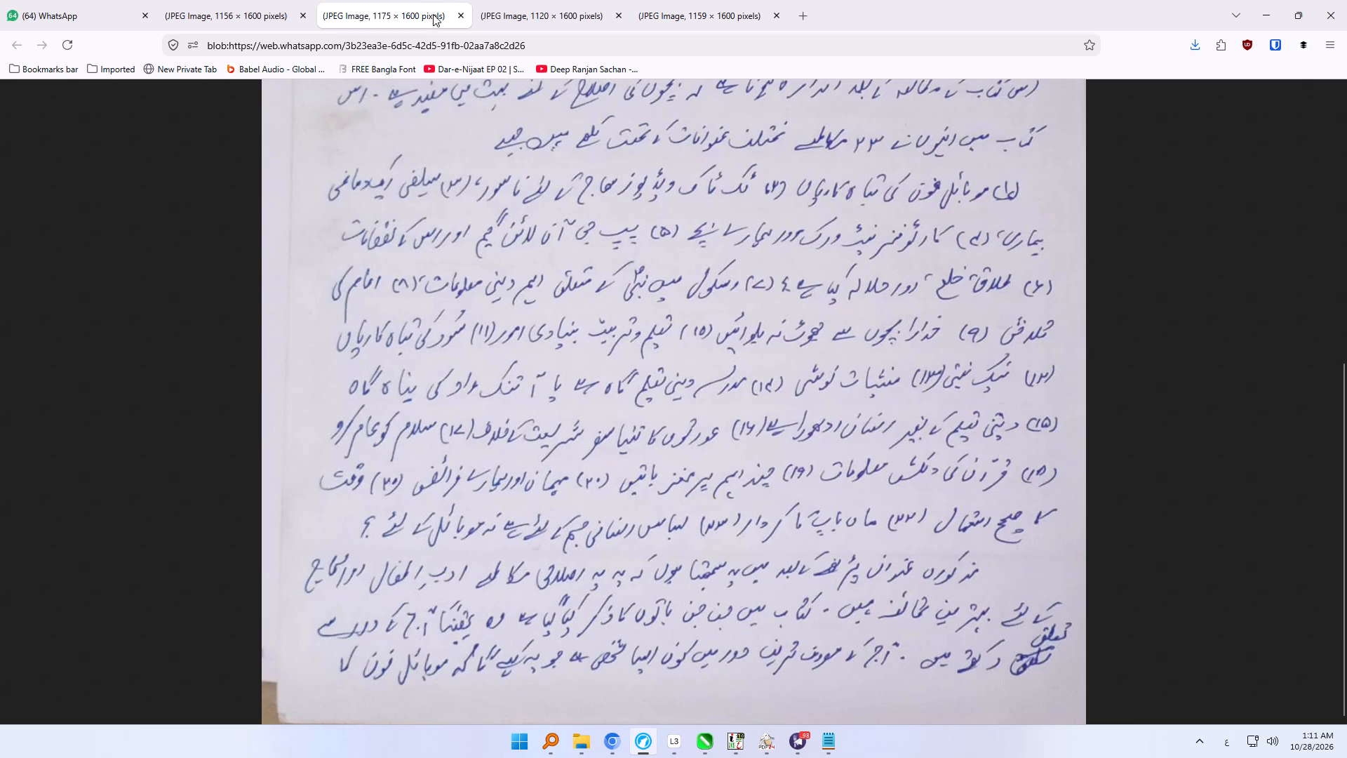
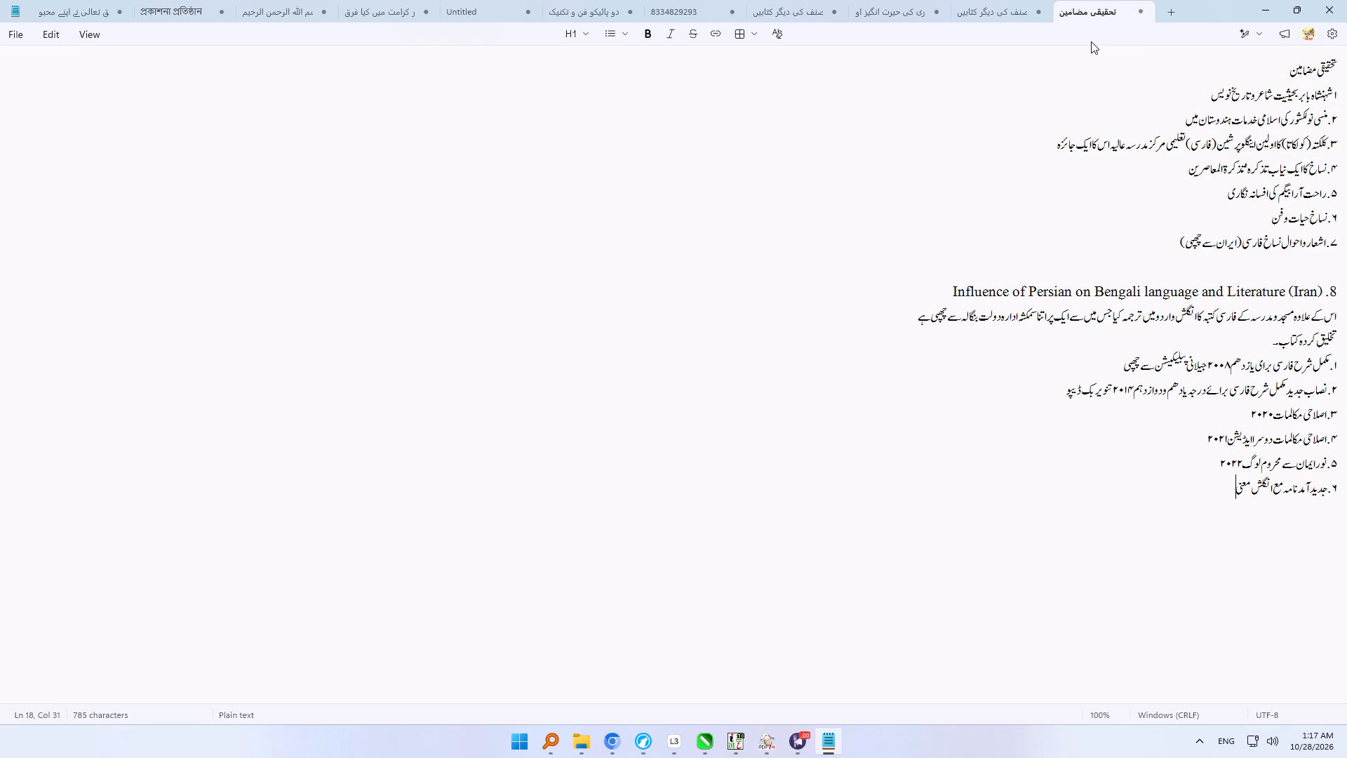
left_click(970, 12)
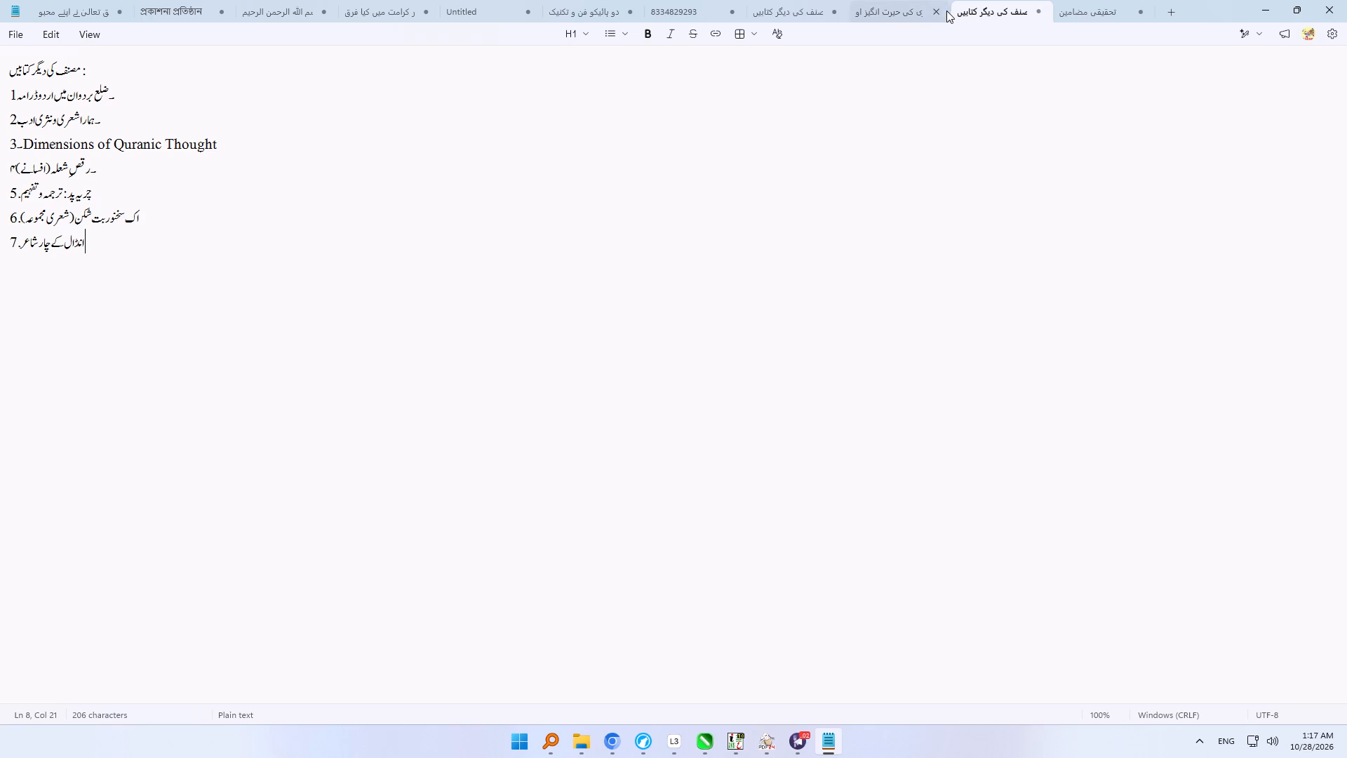
left_click(887, 16)
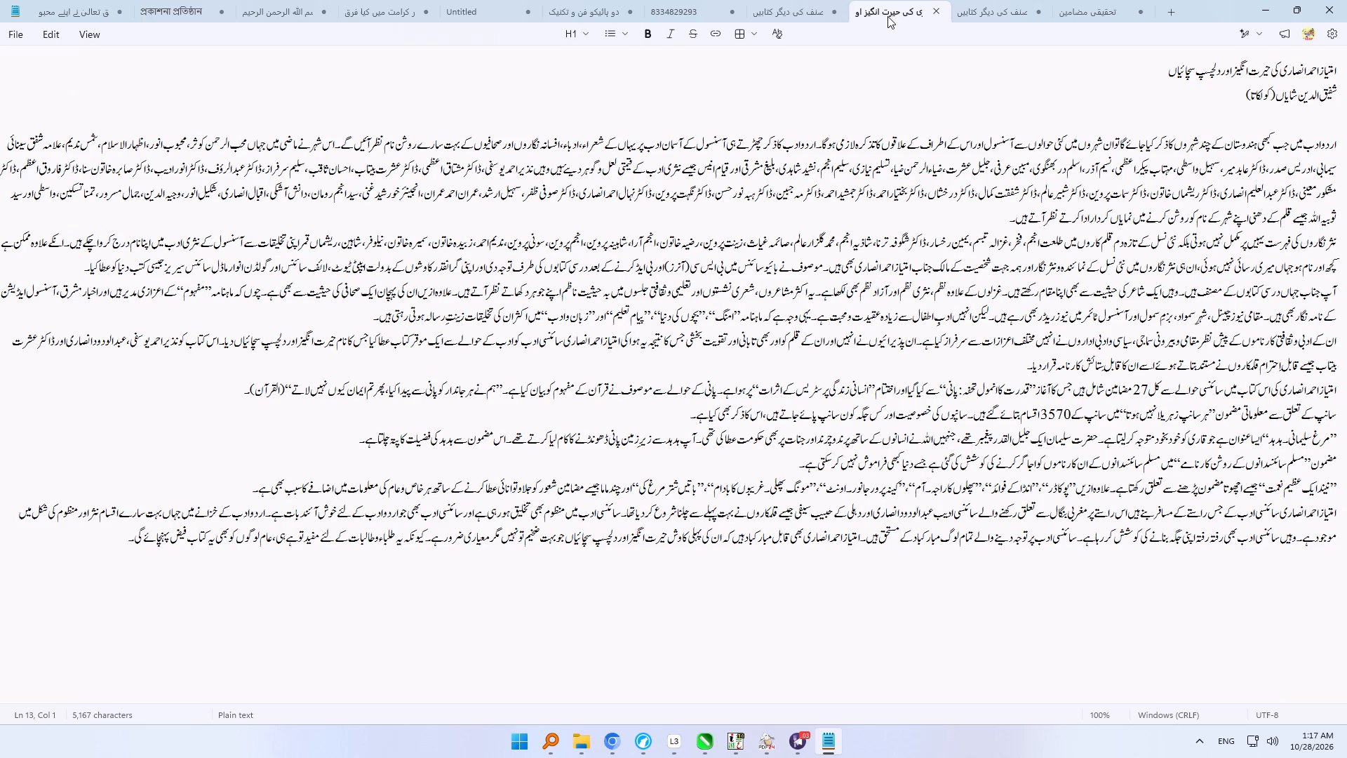
left_click(937, 15)
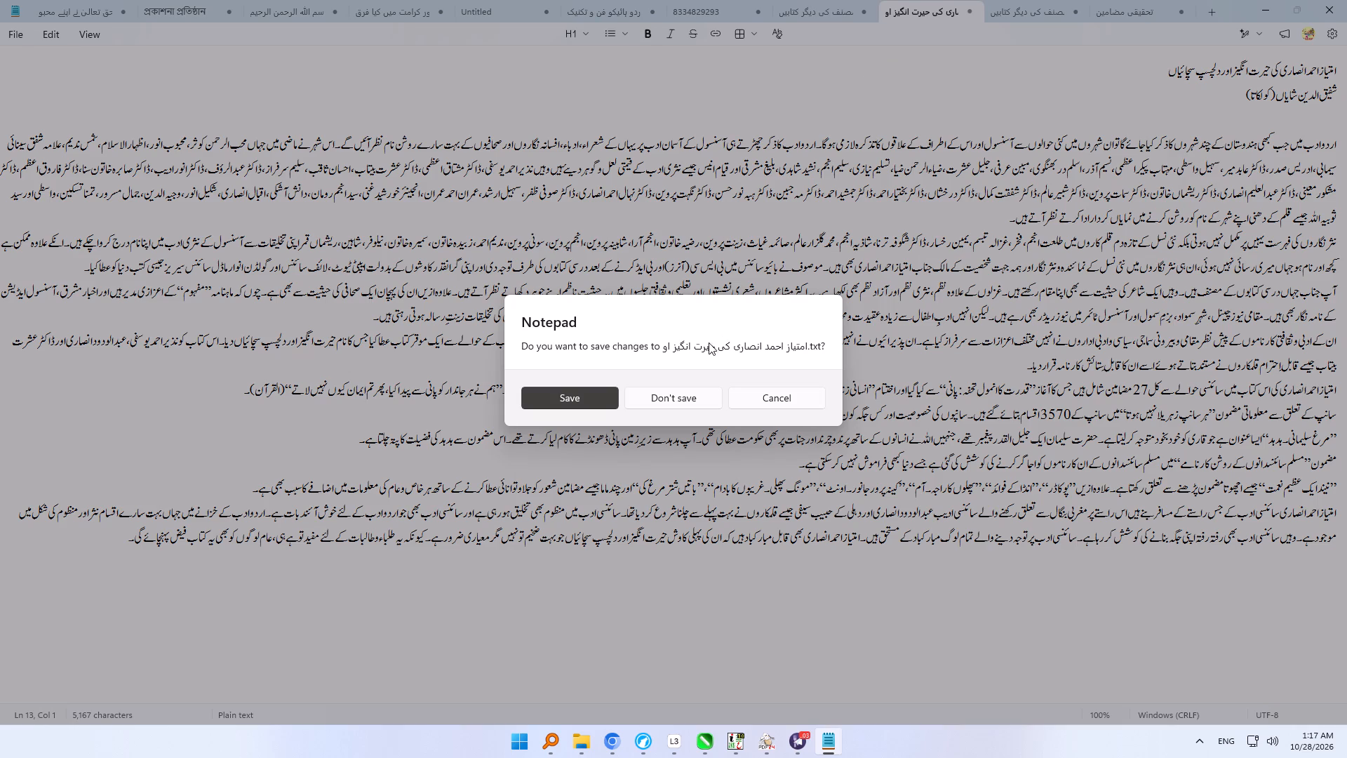
left_click(685, 397)
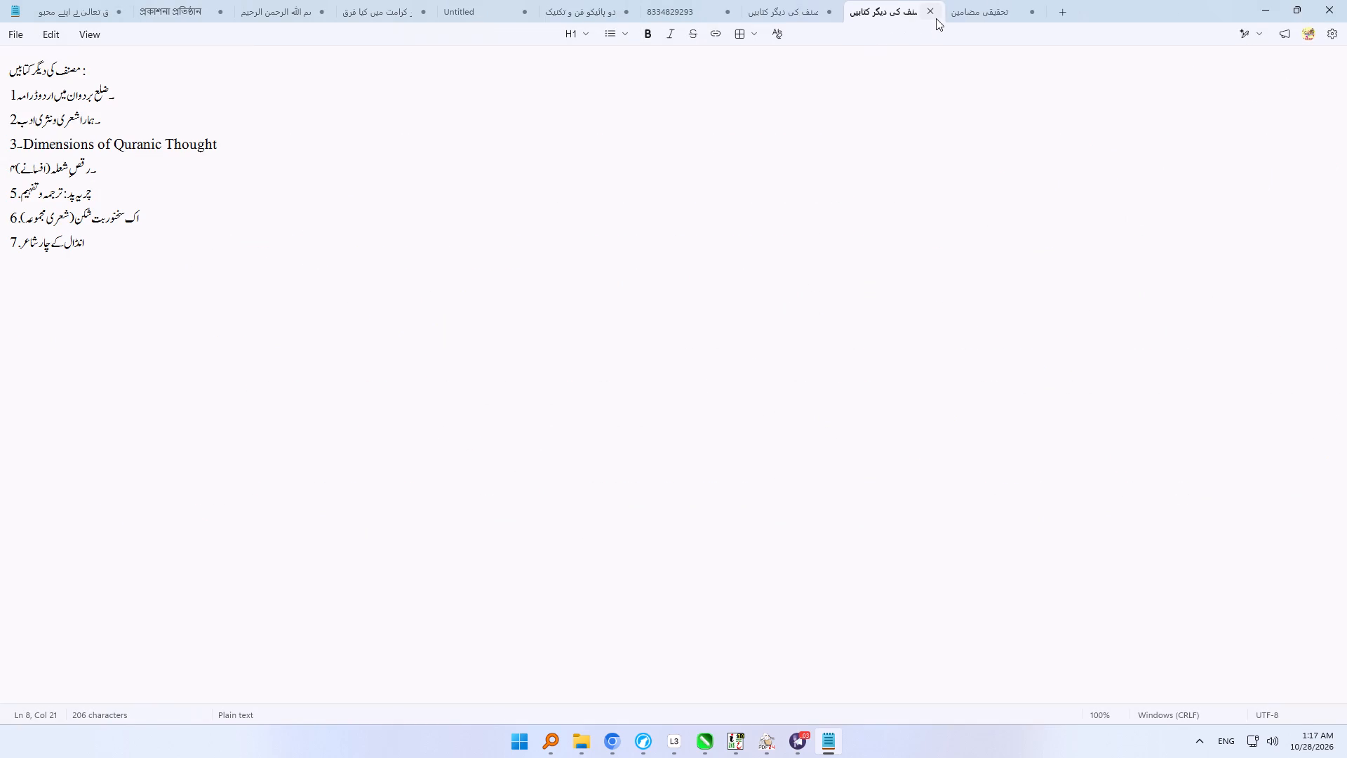
Close both مصنف کی دیگر کتابیں book-list notes without saving changes.
left_click(936, 18)
left_click(697, 394)
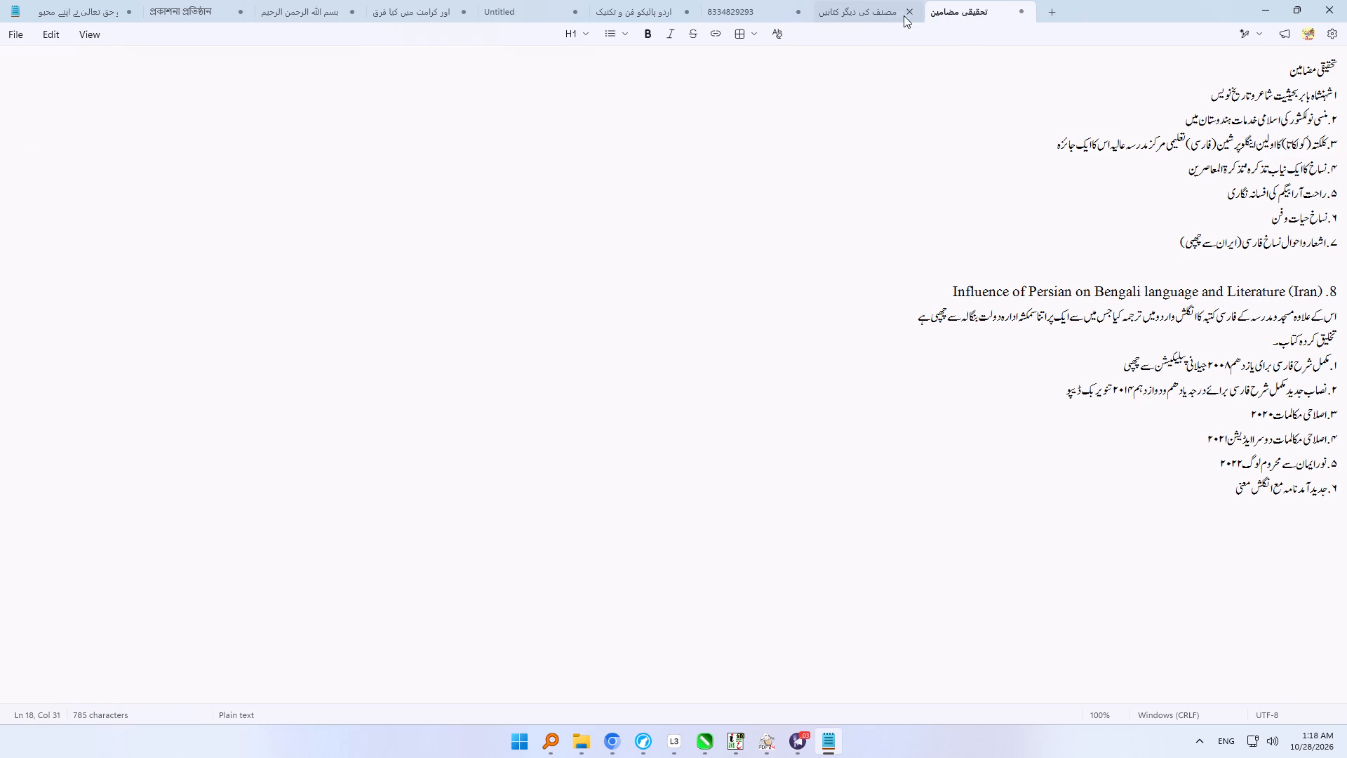
left_click(868, 11)
left_click(910, 13)
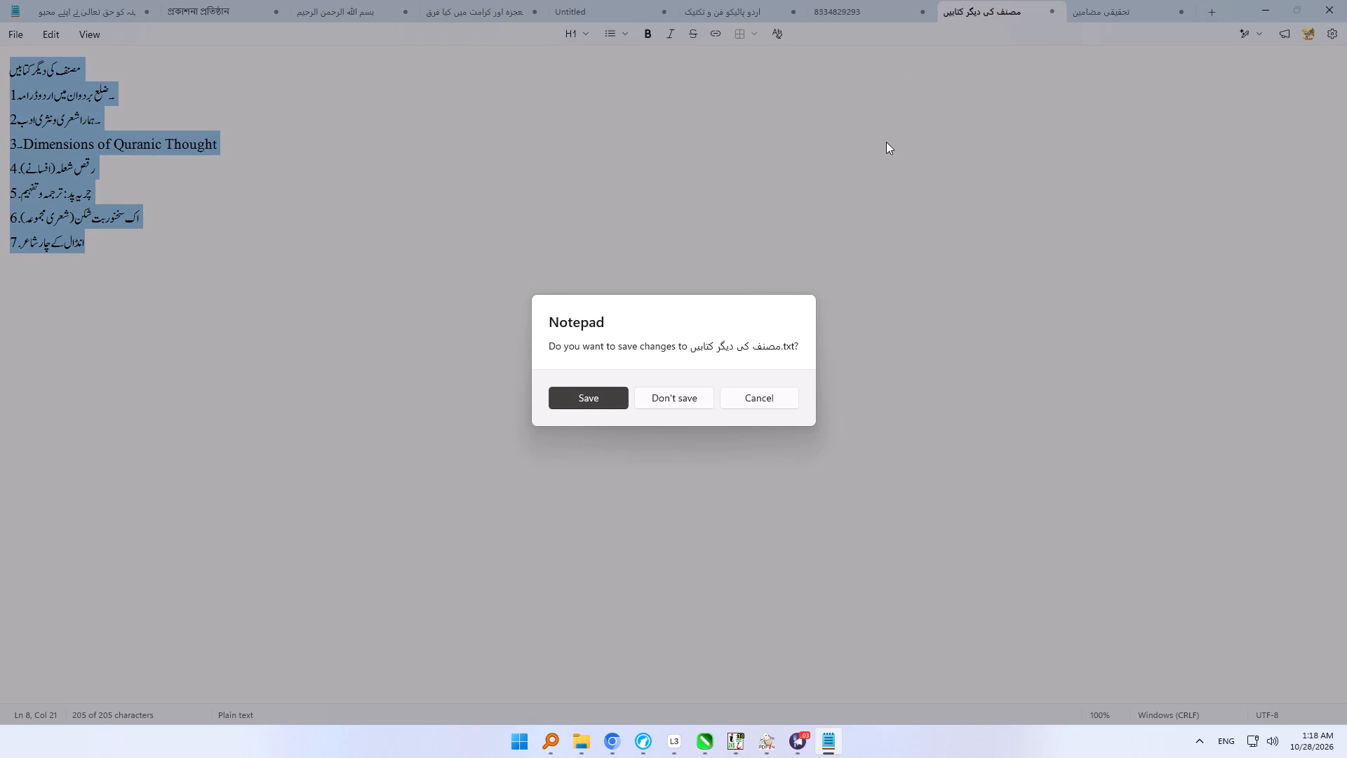
left_click(677, 392)
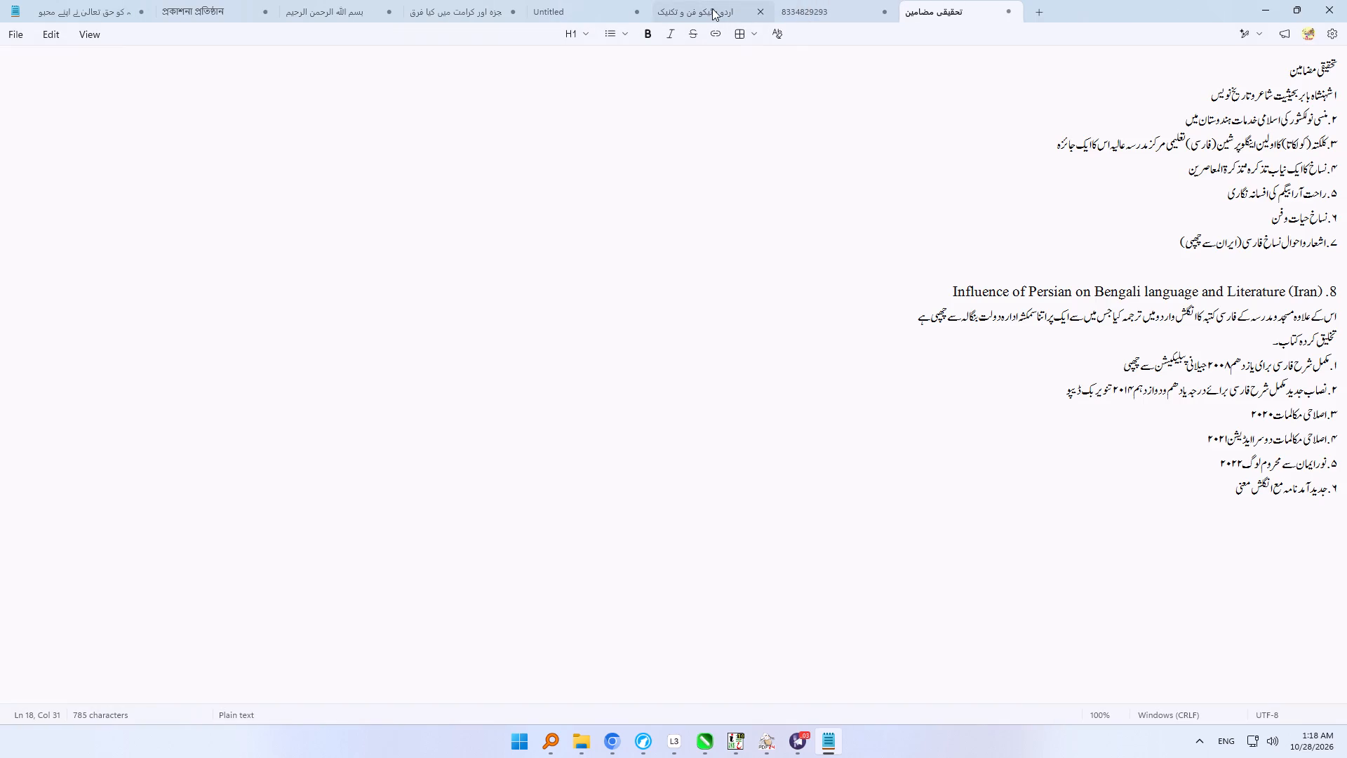
Check the اردو ہائیکو فن و تکنیک note and close the Untitled haiku note without saving.
left_click(711, 8)
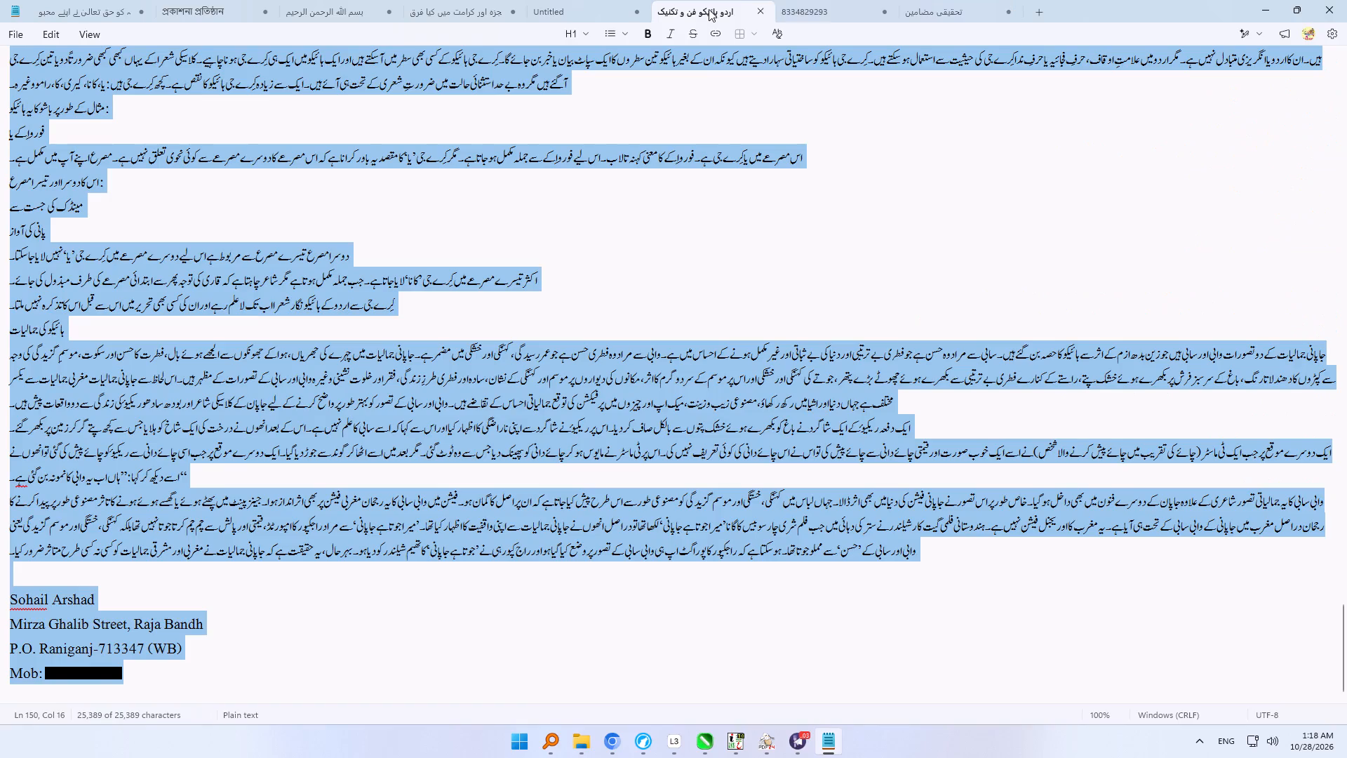
left_click(575, 11)
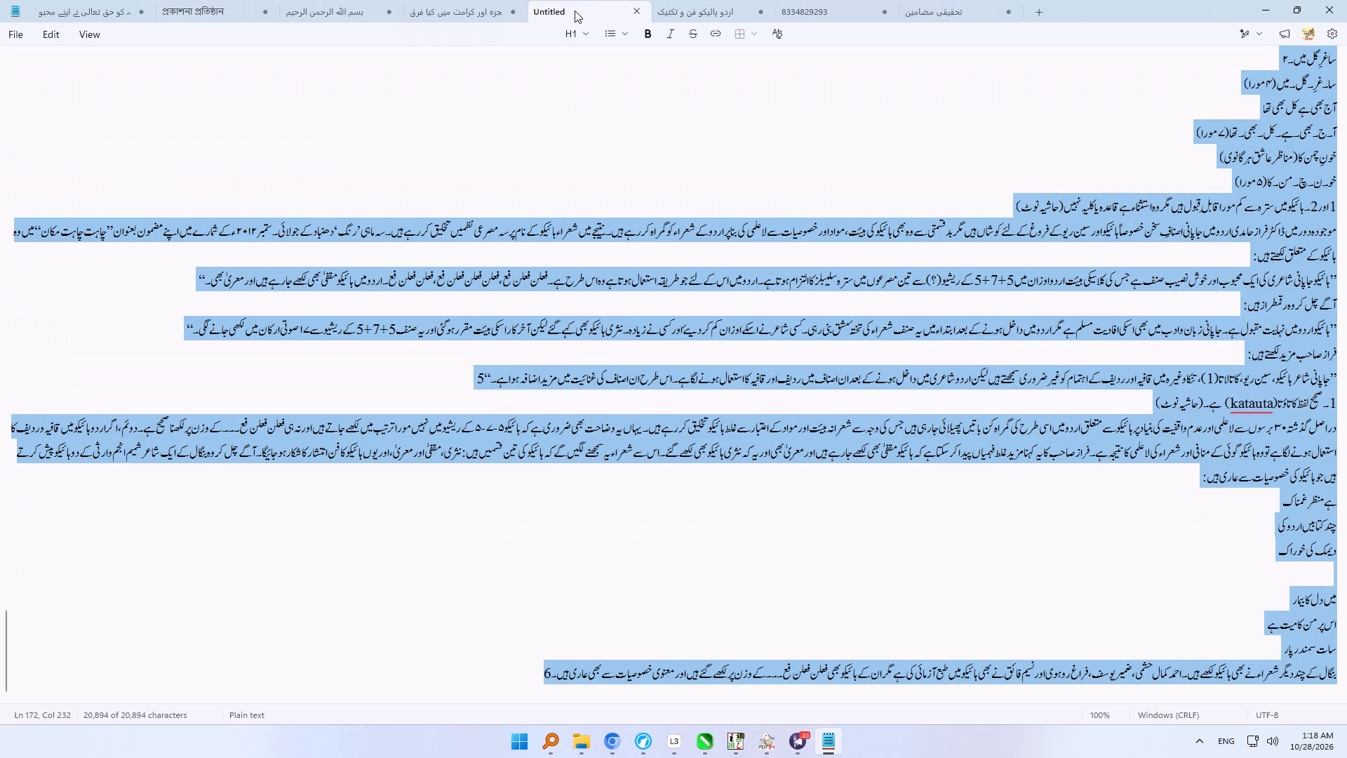
left_click(638, 14)
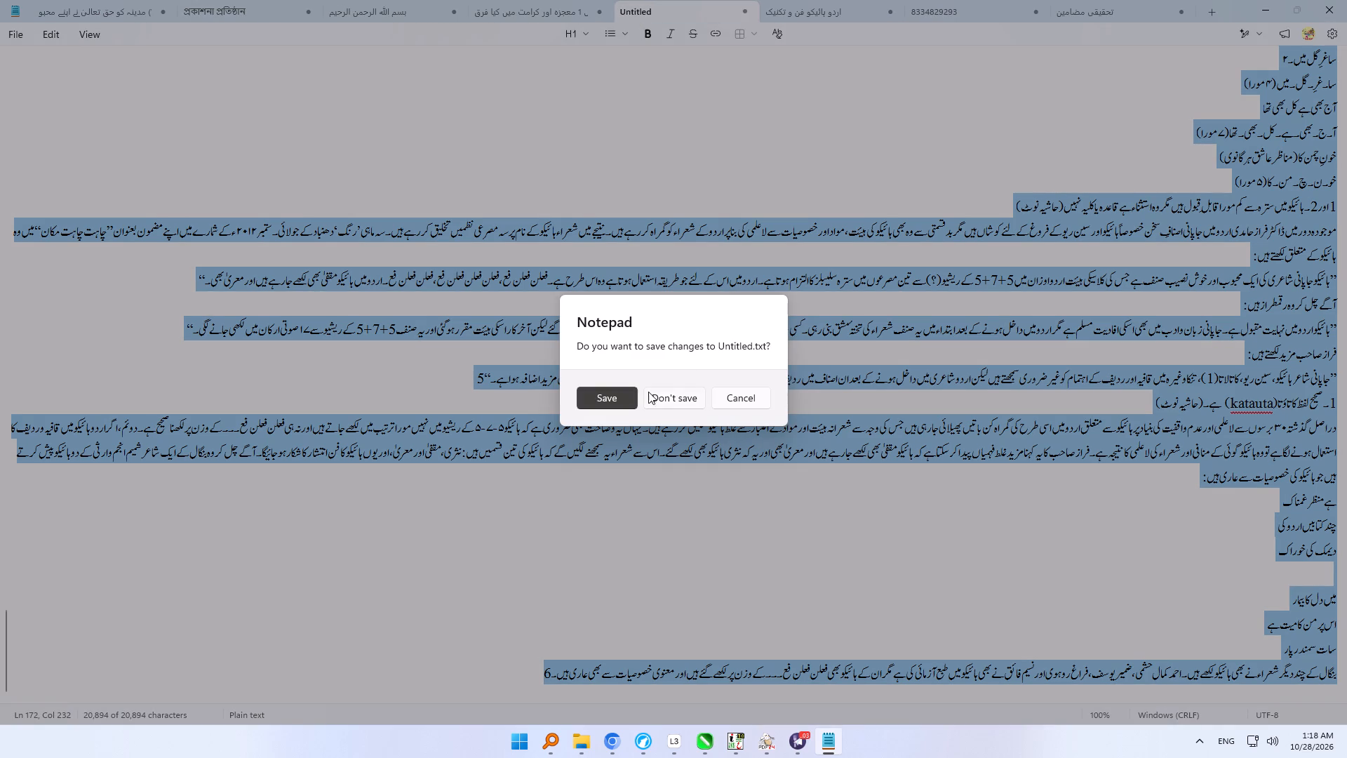
left_click(662, 397)
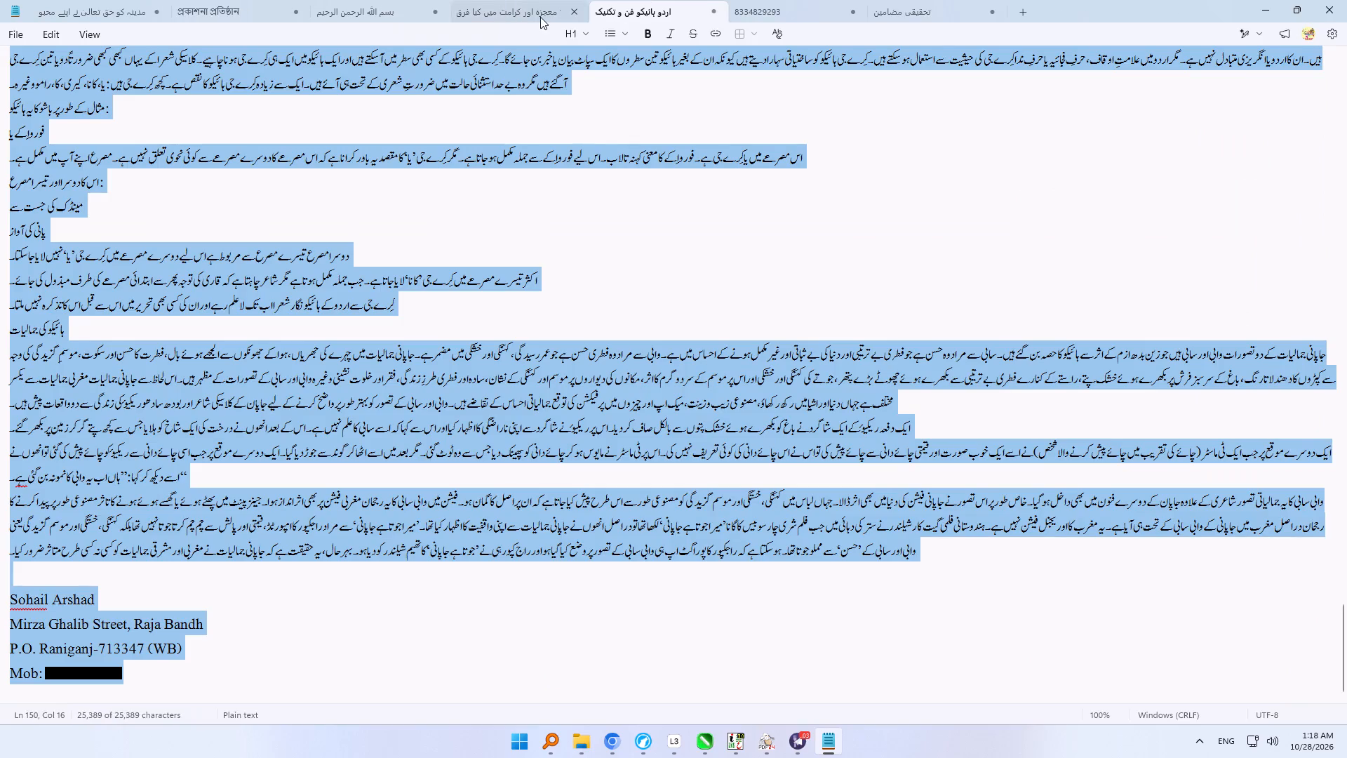
Close the Bengali translator's preface note titled بسم الله الرحمن الرحيم without saving.
left_click(534, 11)
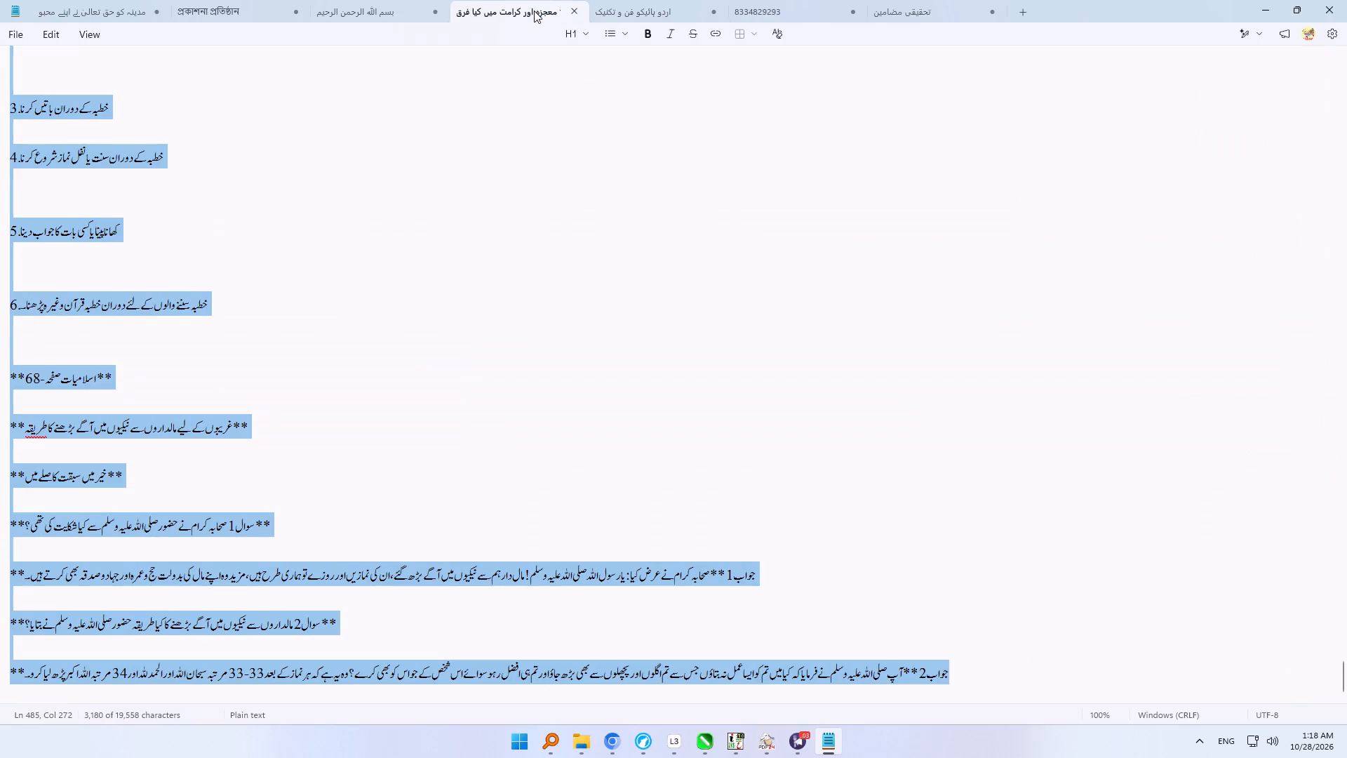
left_click(417, 13)
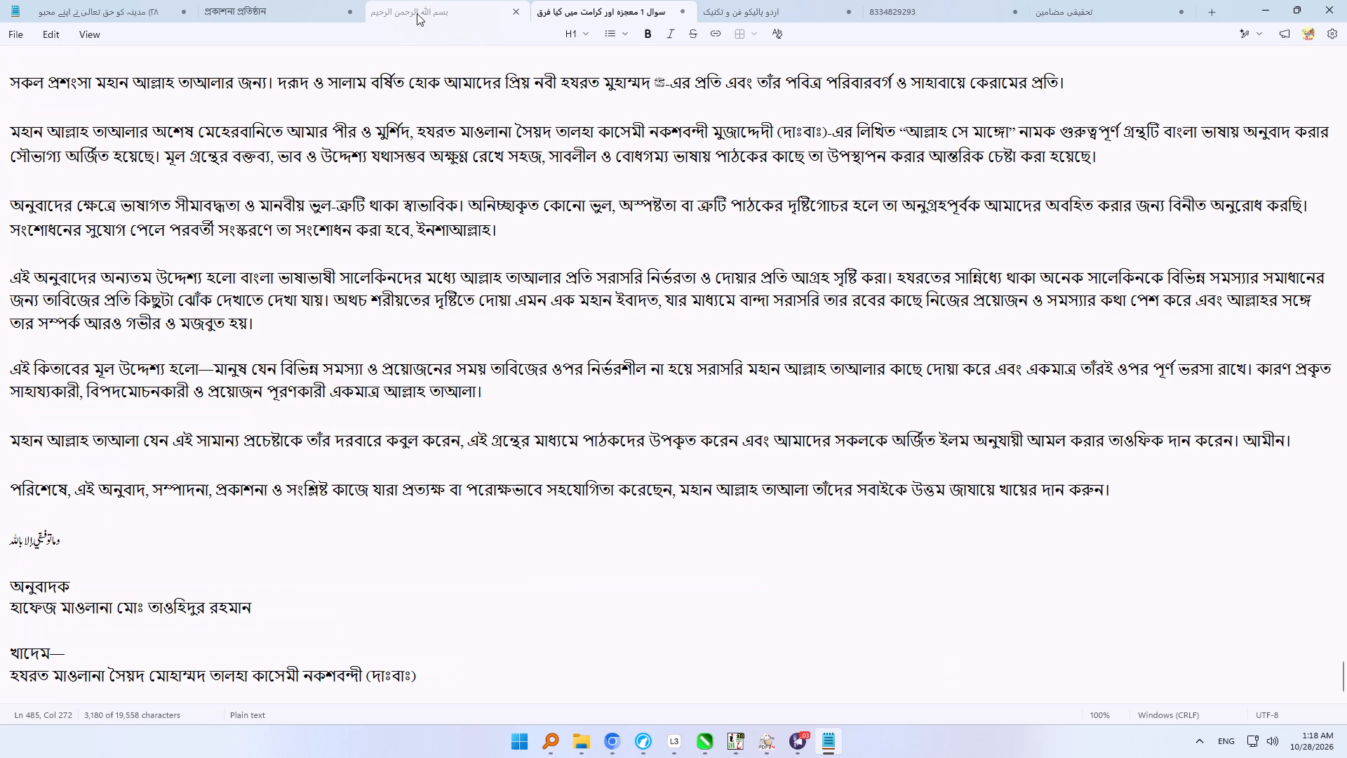
left_click(514, 15)
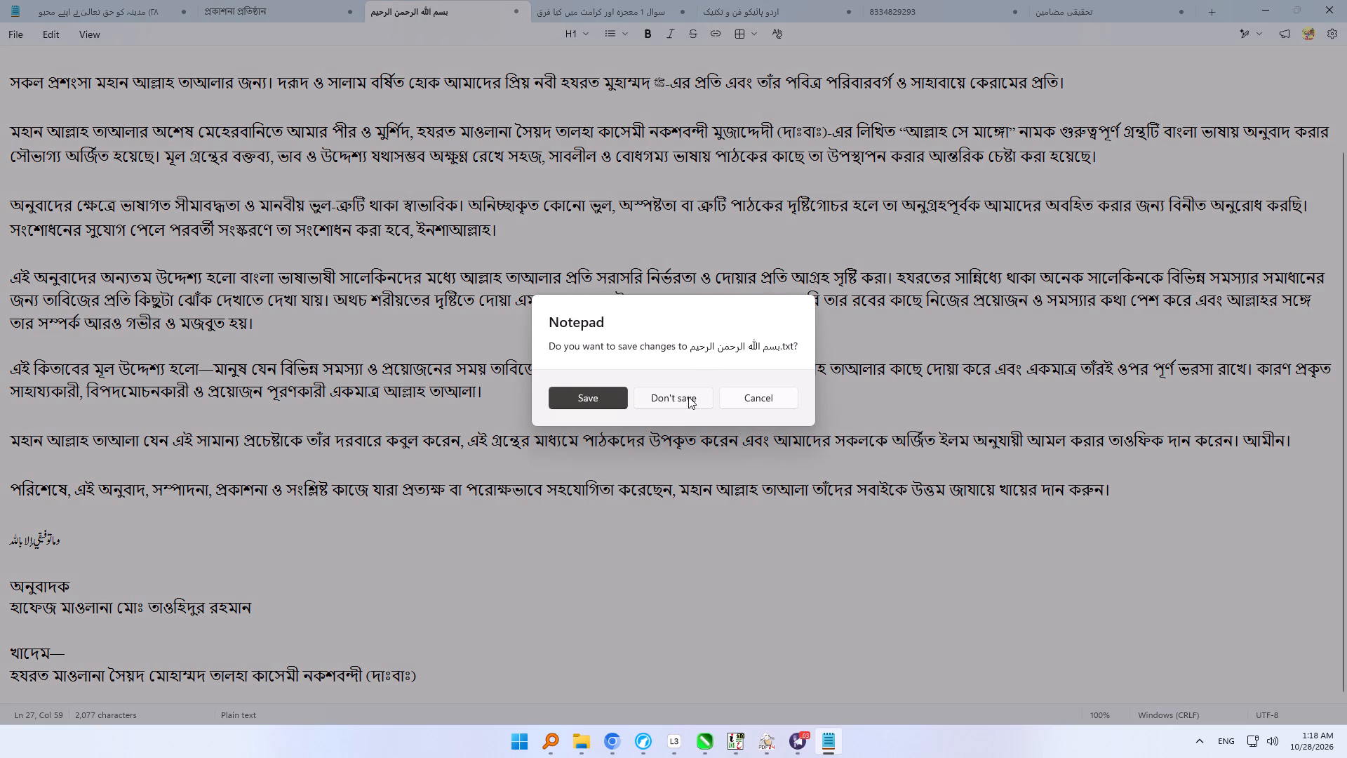
left_click(688, 397)
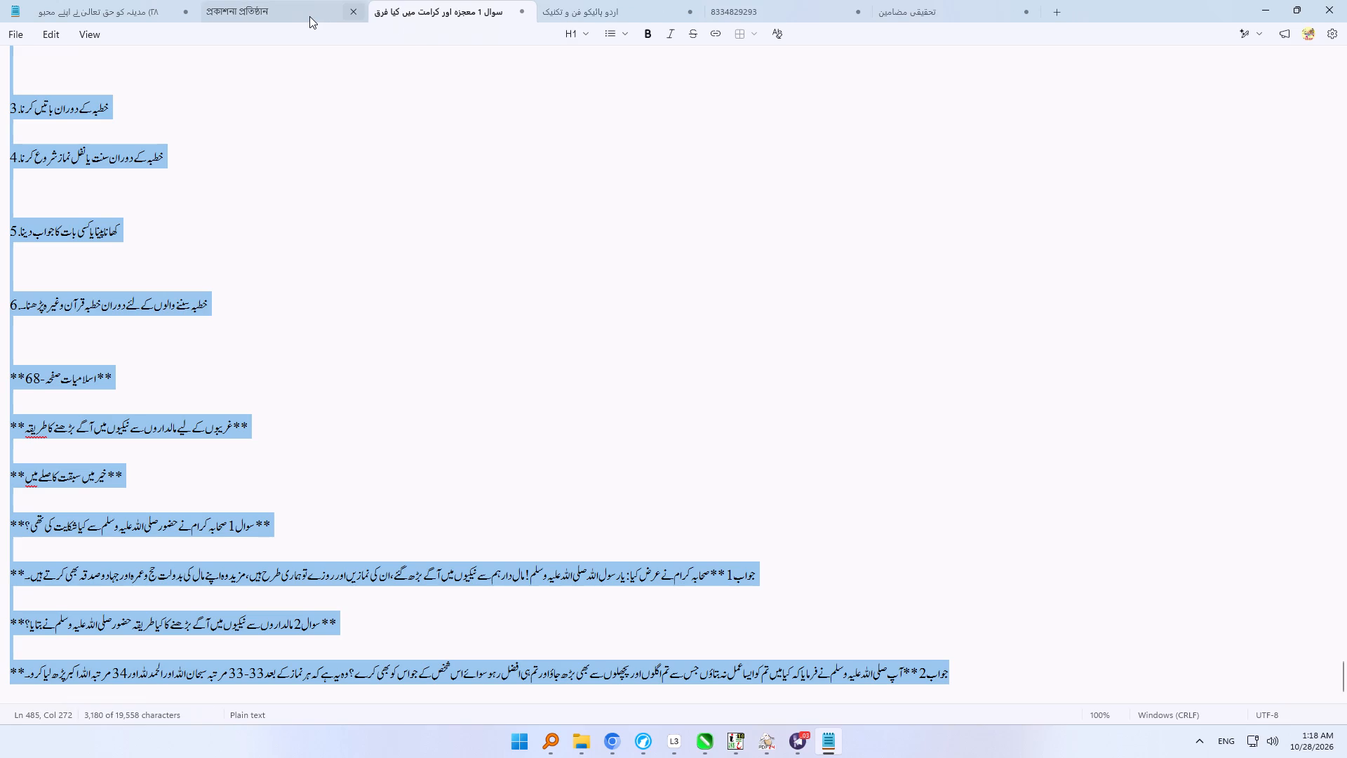
left_click(309, 15)
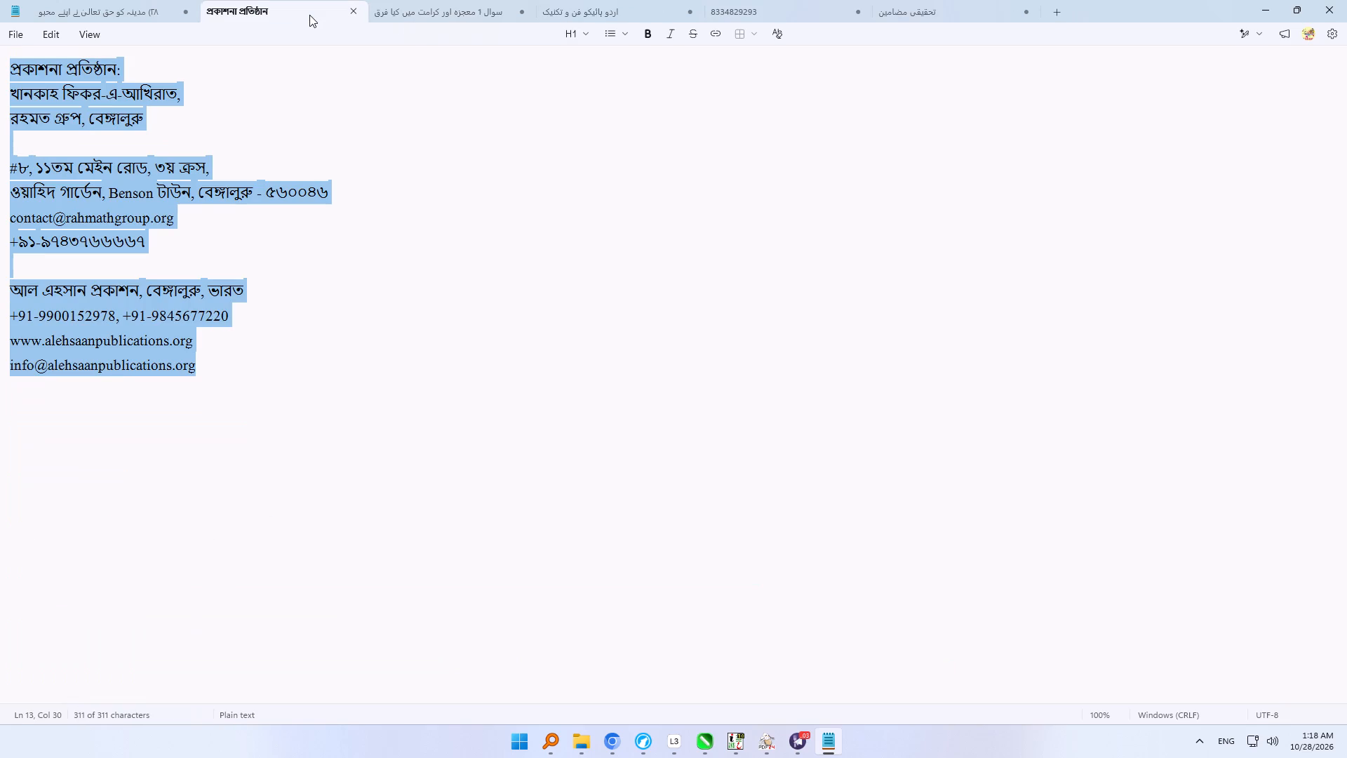
left_click(350, 15)
left_click(681, 405)
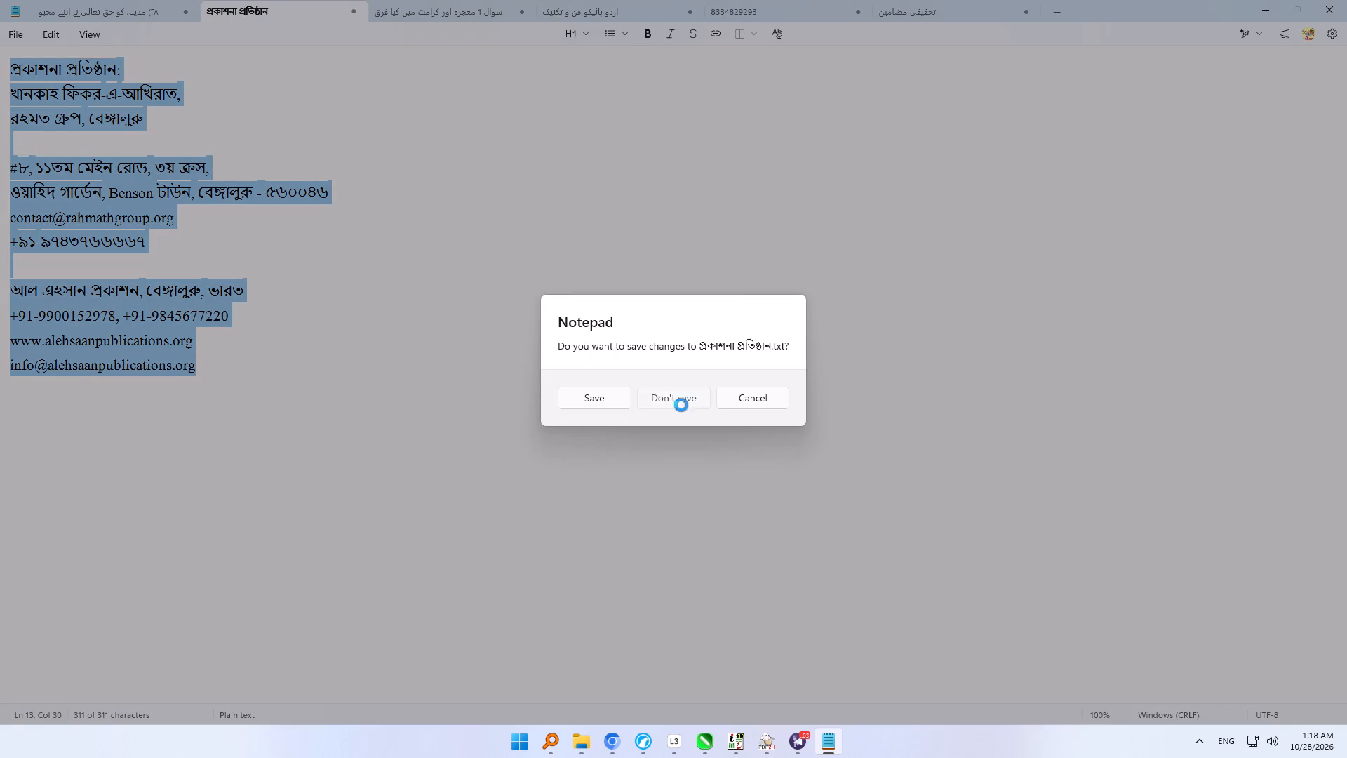
left_click(121, 1)
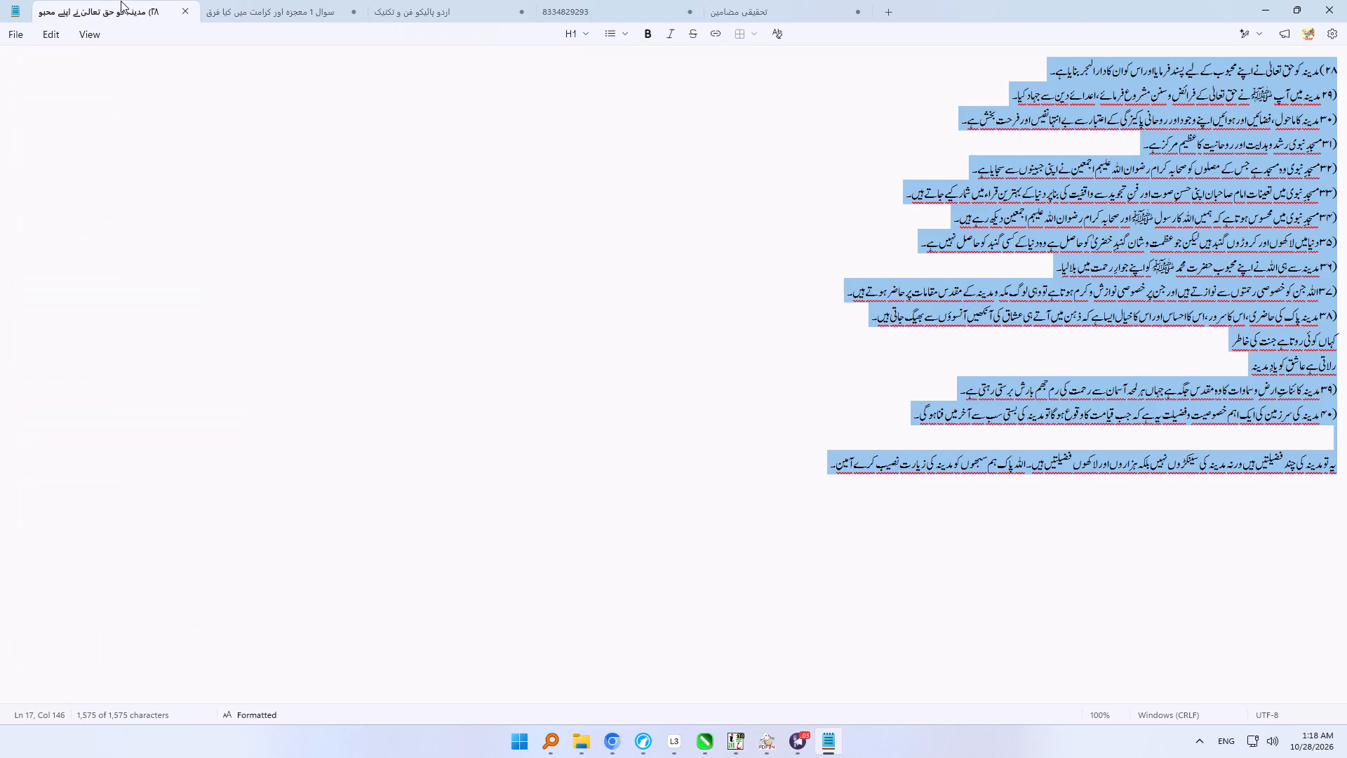
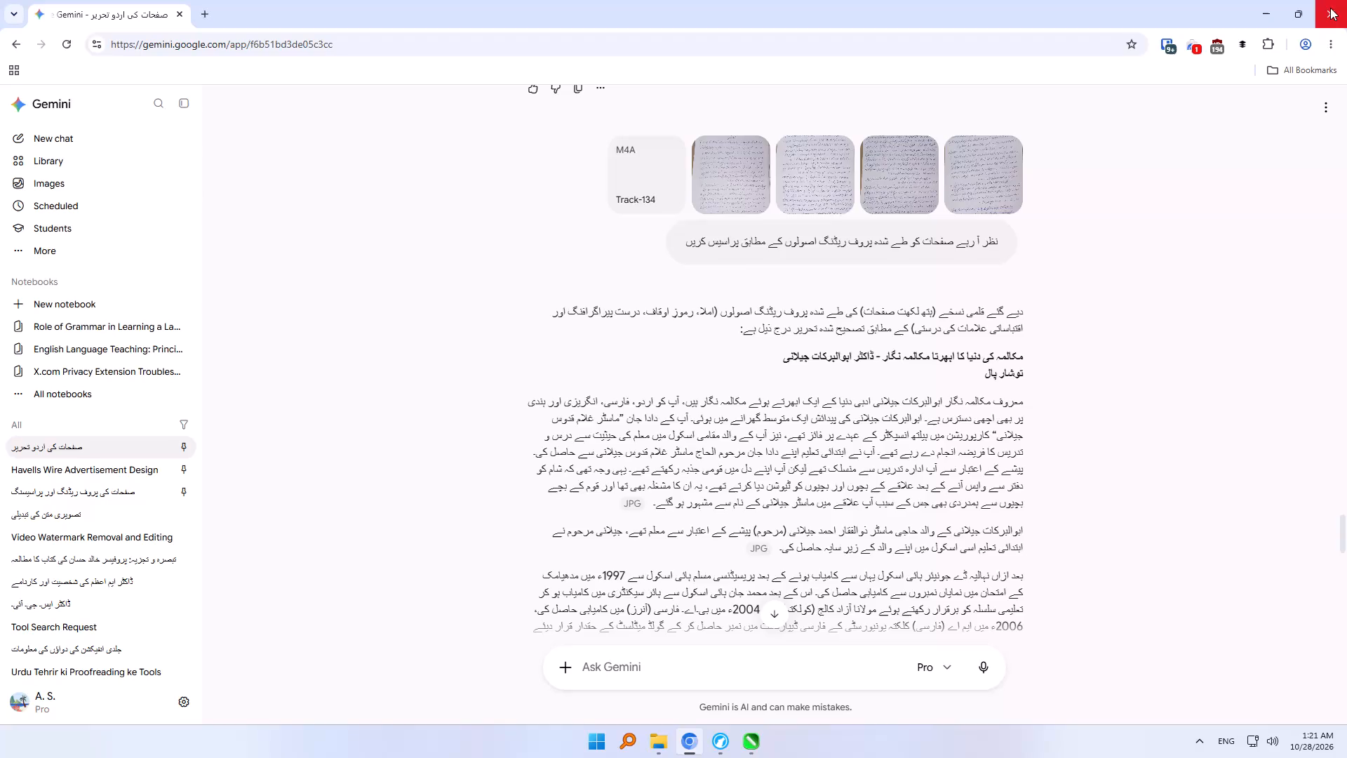
Close the browser window showing the Gemini chat.
left_click(1330, 8)
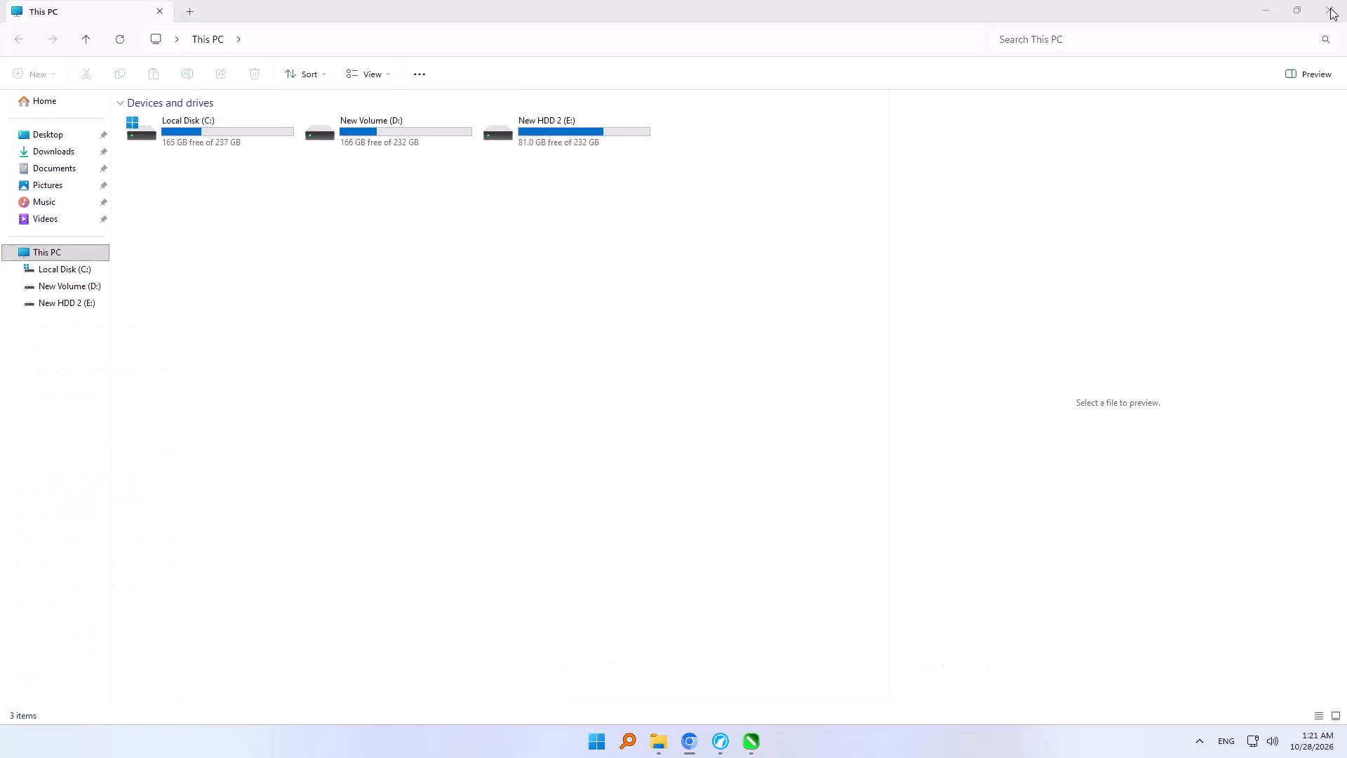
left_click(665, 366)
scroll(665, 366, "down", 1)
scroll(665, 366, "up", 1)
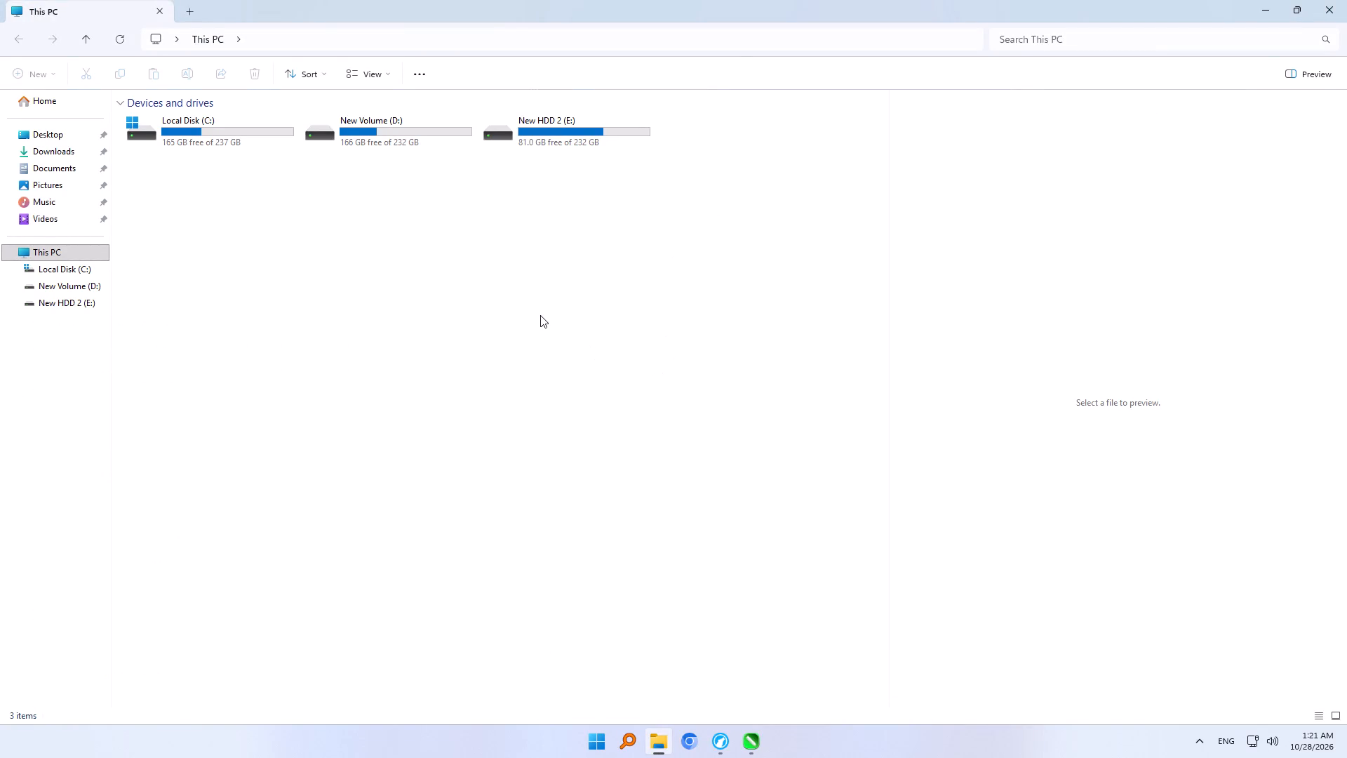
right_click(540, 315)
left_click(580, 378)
Close the This PC window in File Explorer.
left_click(1335, 12)
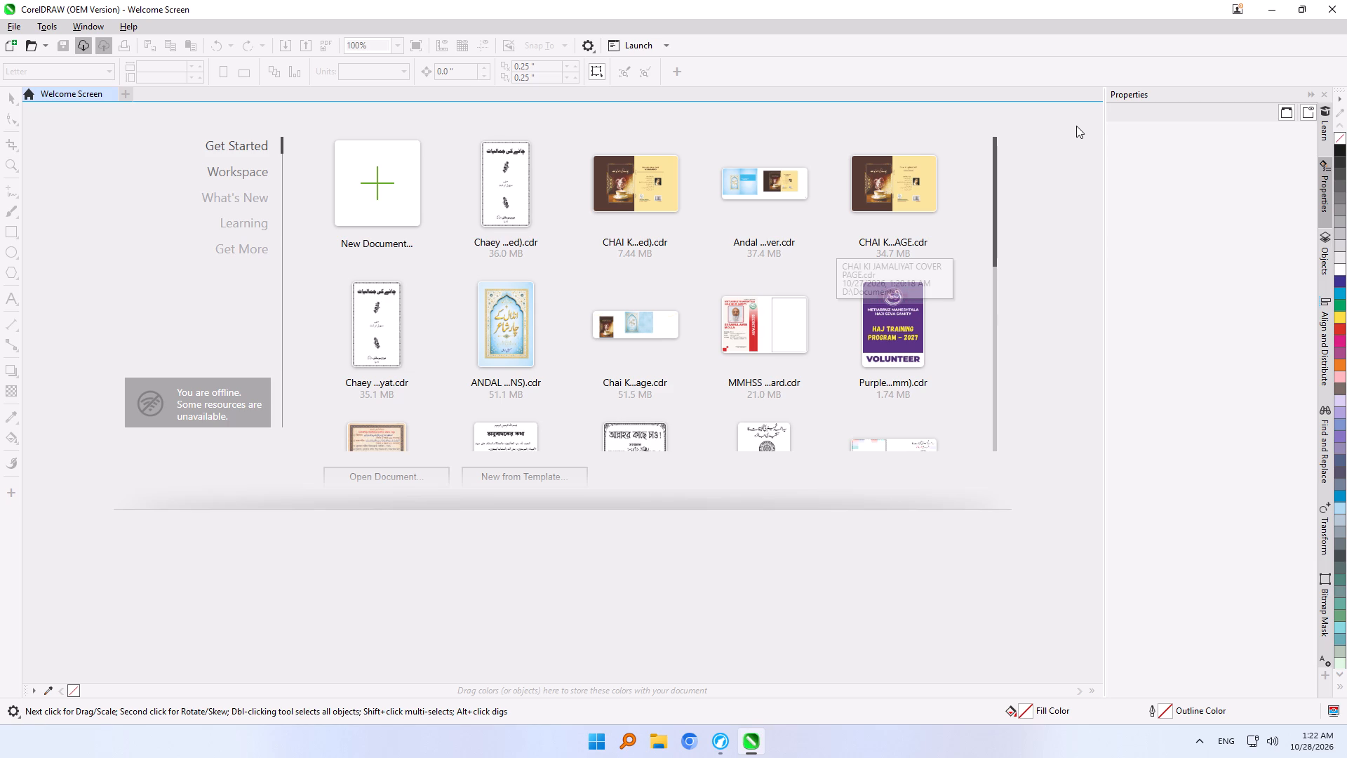
Exit CorelDRAW from its Welcome Screen.
left_click(1332, 1)
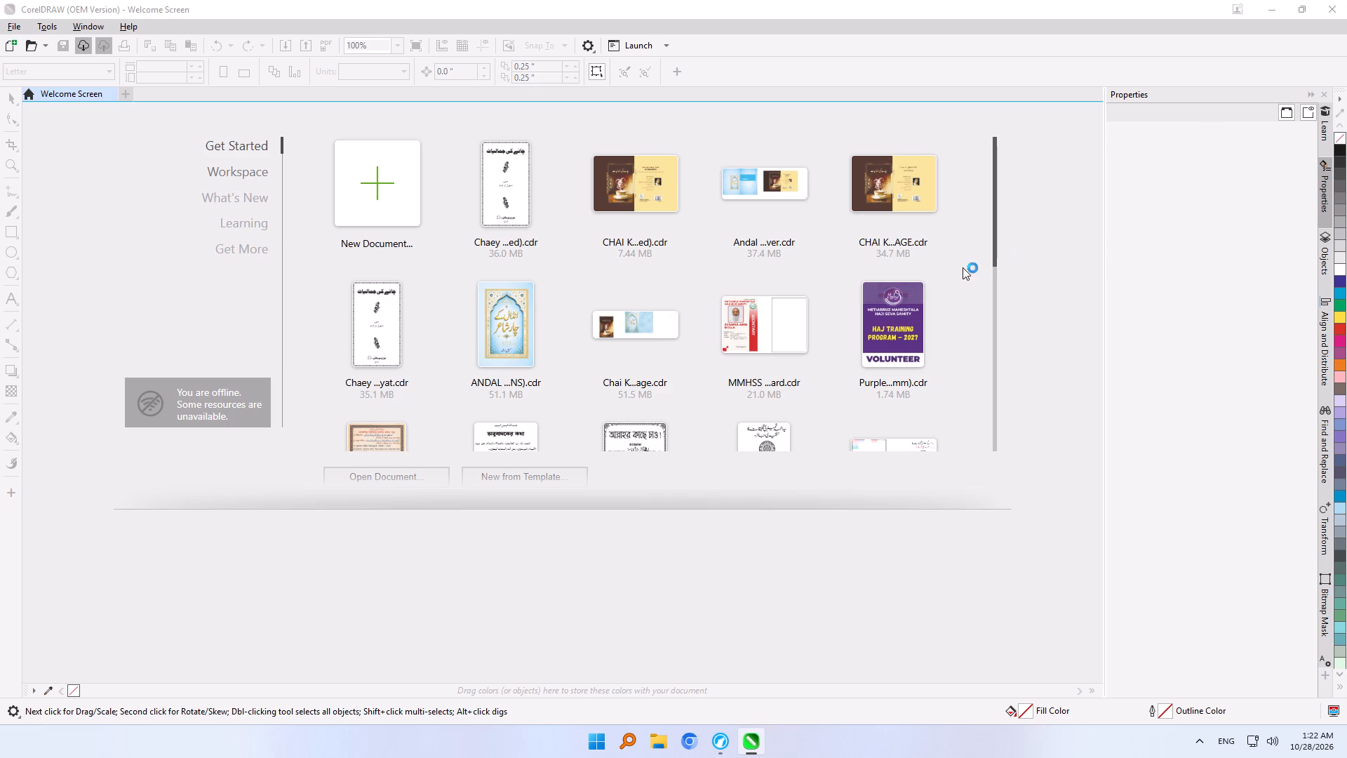
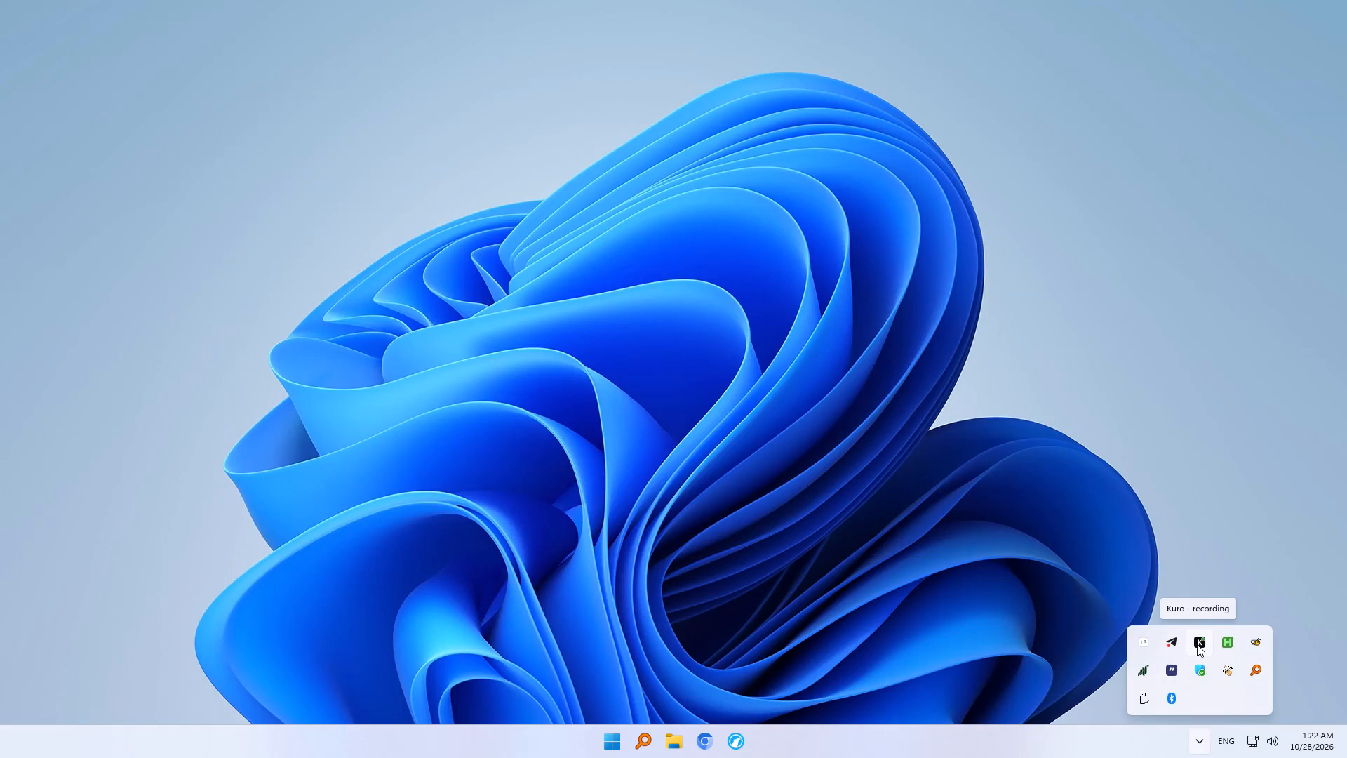
Quit the Loggy3 (L3) background app running in the system tray.
right_click(1141, 644)
left_click(1155, 640)
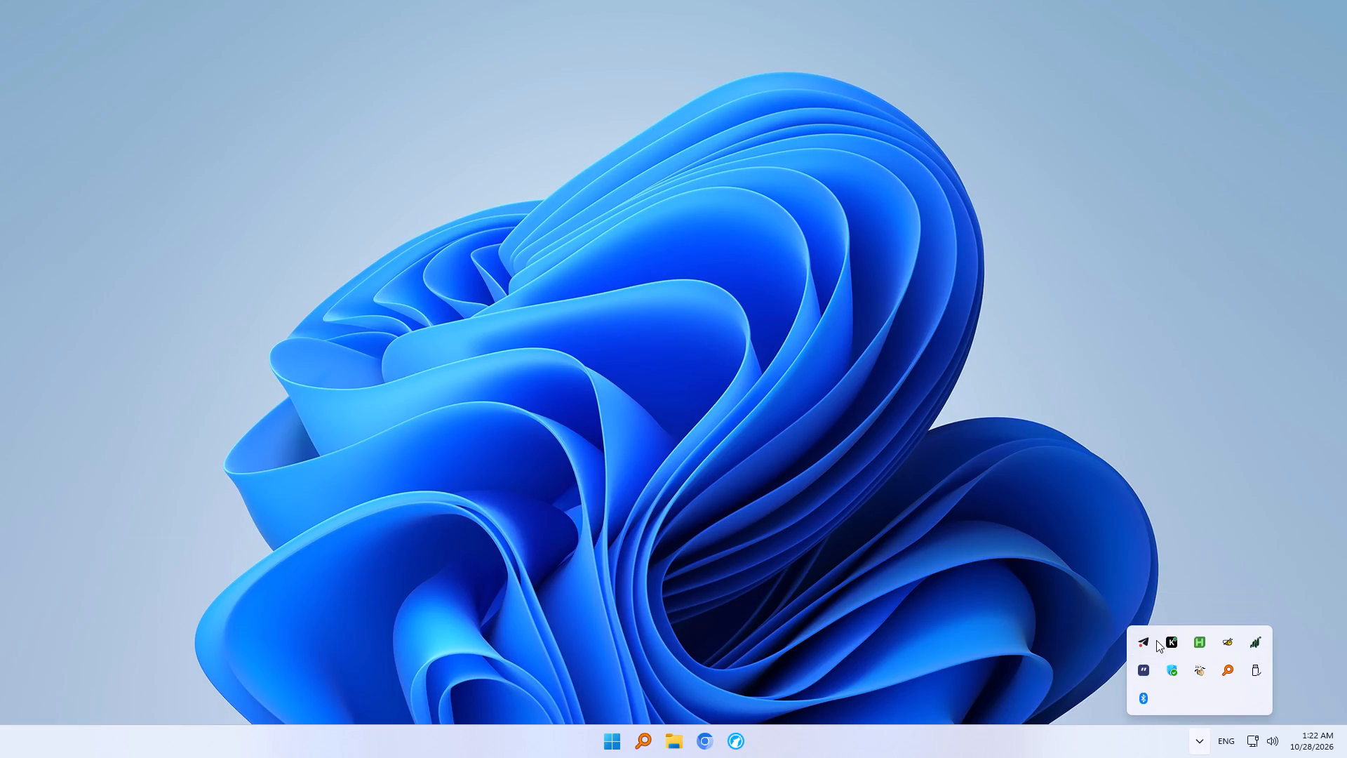